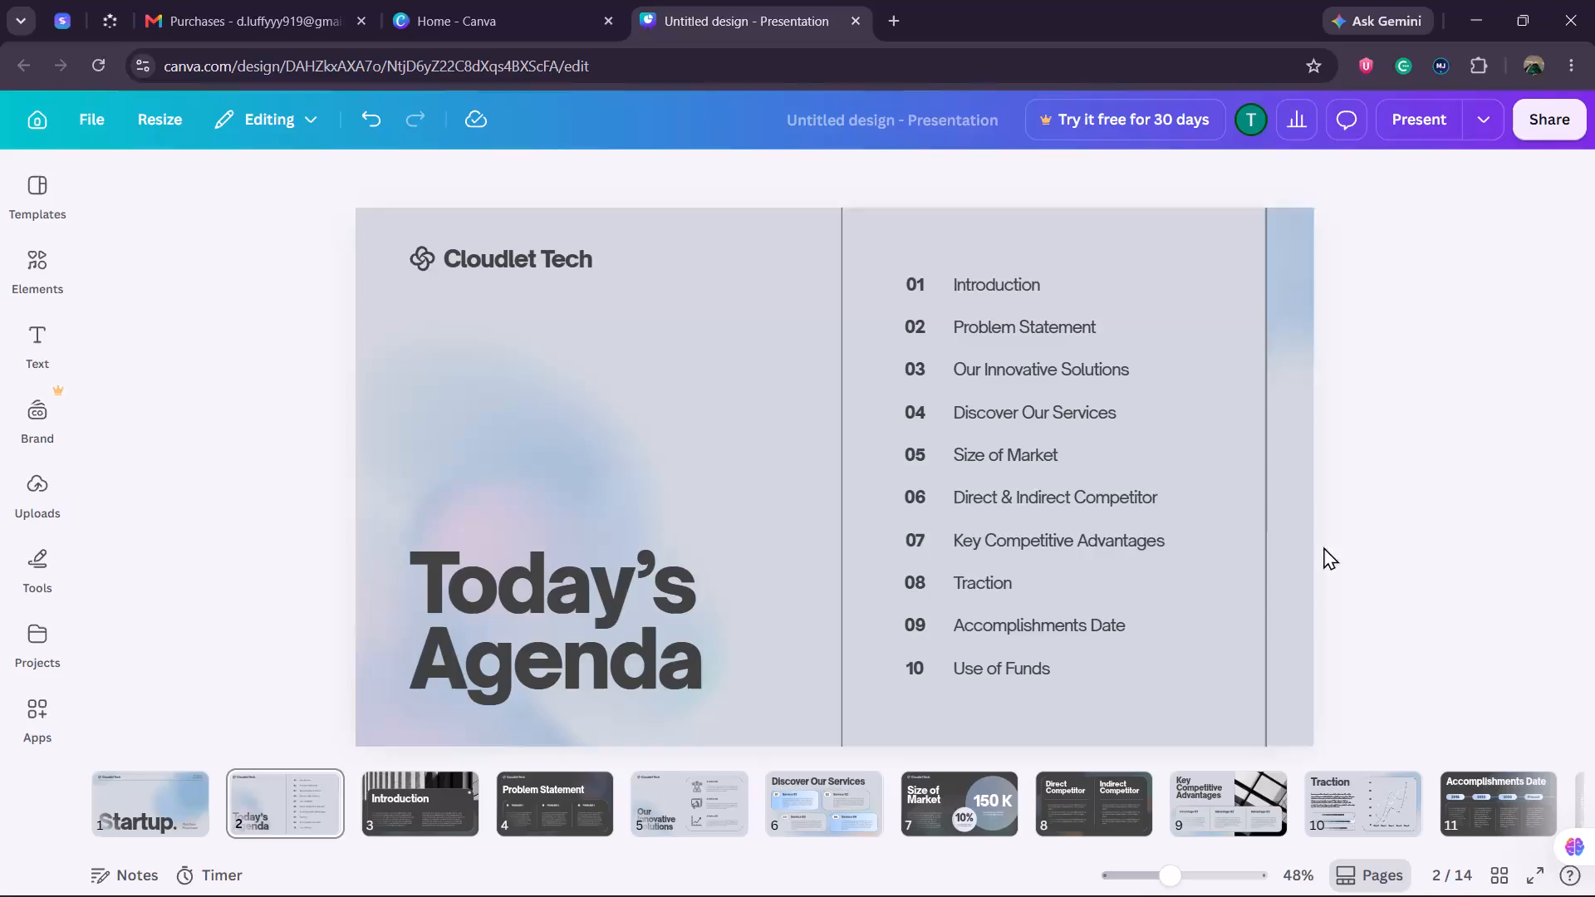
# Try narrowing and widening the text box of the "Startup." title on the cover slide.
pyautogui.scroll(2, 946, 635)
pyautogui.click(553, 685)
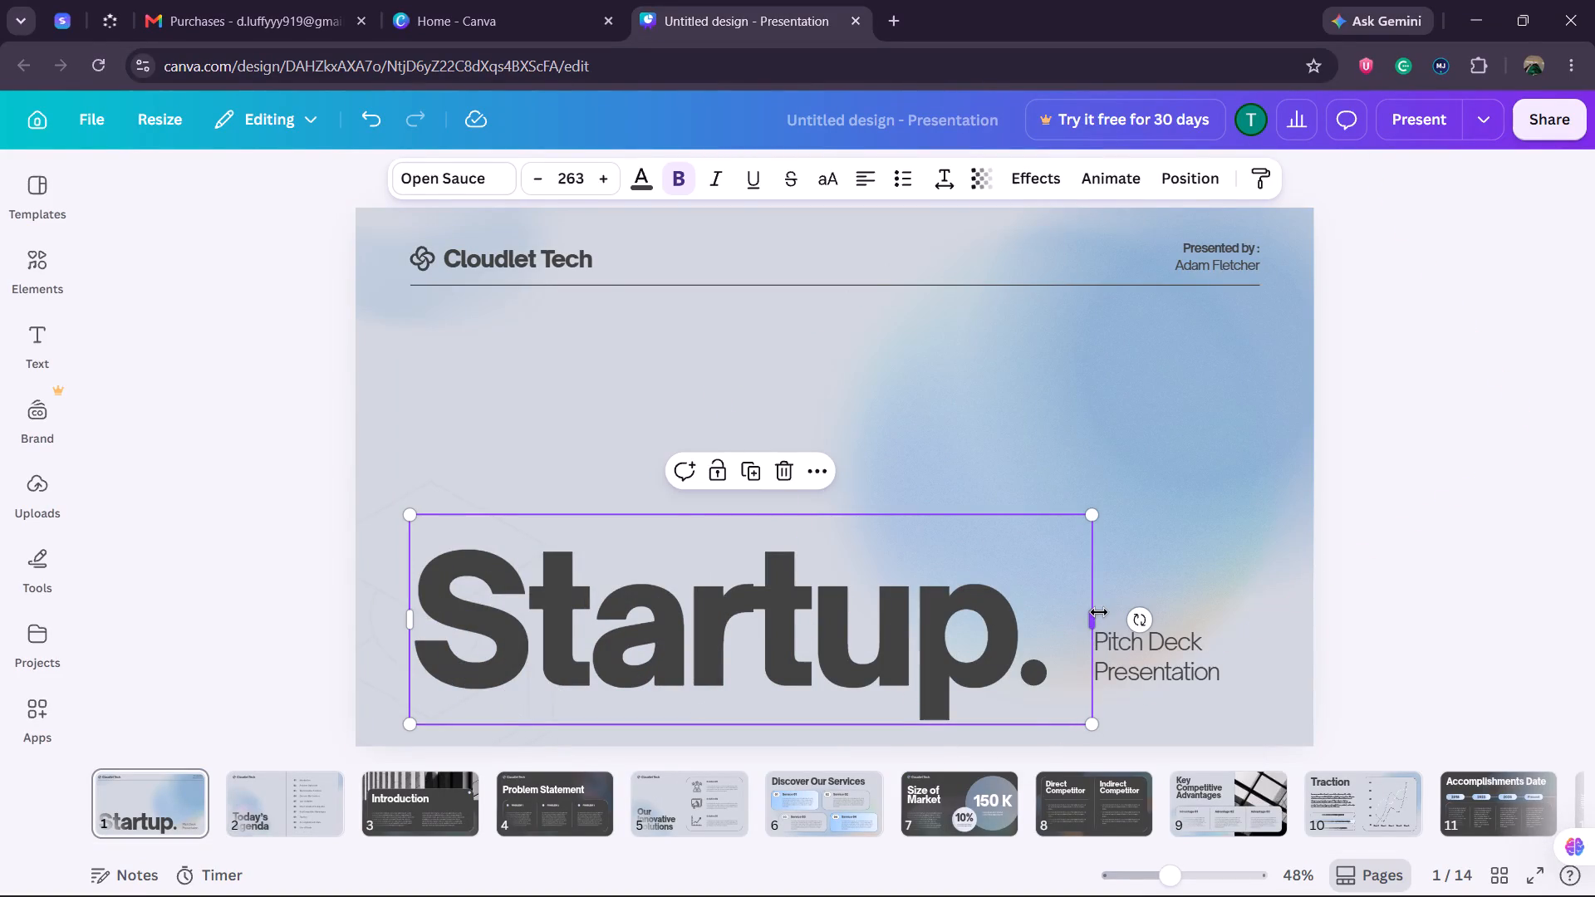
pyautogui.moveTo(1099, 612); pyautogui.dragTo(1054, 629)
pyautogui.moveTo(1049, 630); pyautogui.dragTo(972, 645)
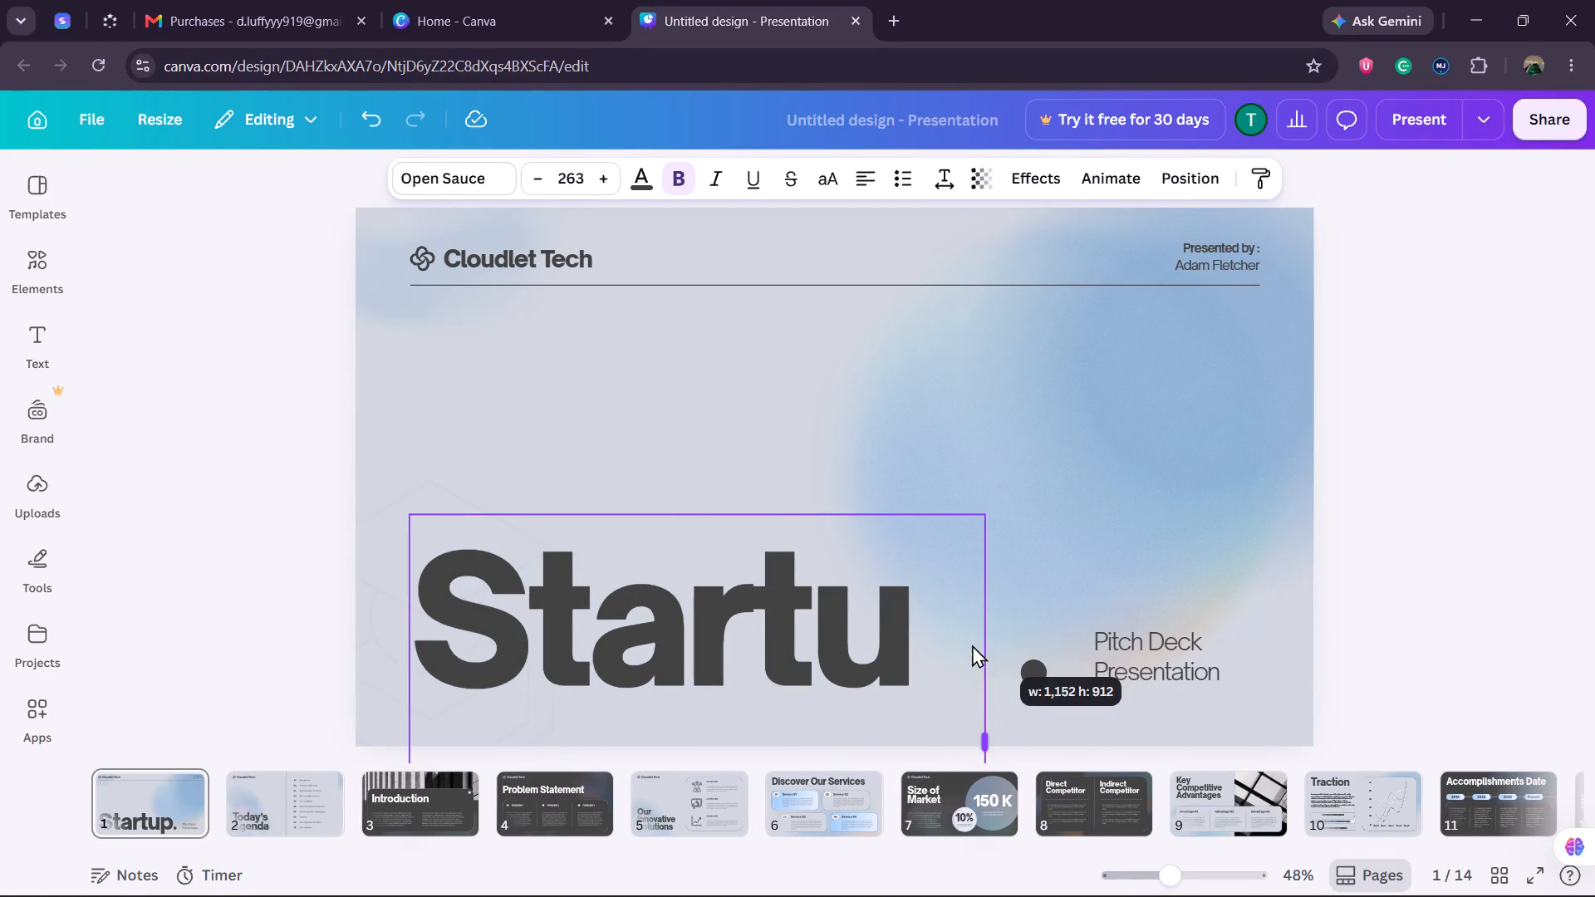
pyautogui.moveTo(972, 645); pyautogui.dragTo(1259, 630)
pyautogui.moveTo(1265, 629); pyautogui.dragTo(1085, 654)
# Change the green tone of the cover slide's large gradient graphic to the default light orange, trying bright green first.
pyautogui.click(1153, 576)
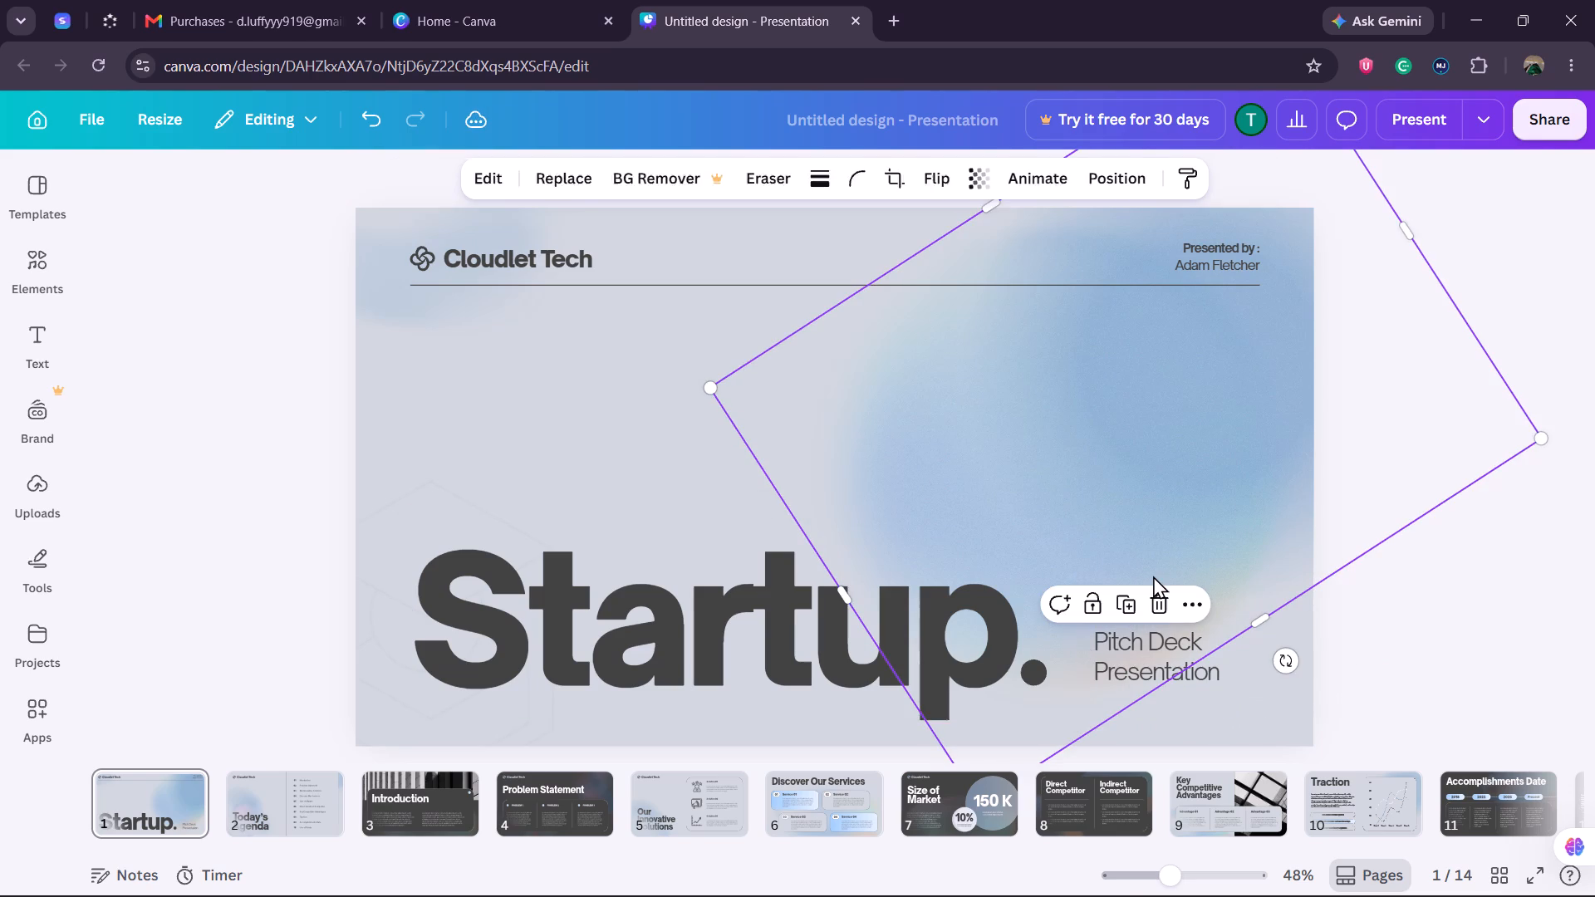
pyautogui.click(547, 419)
pyautogui.click(963, 402)
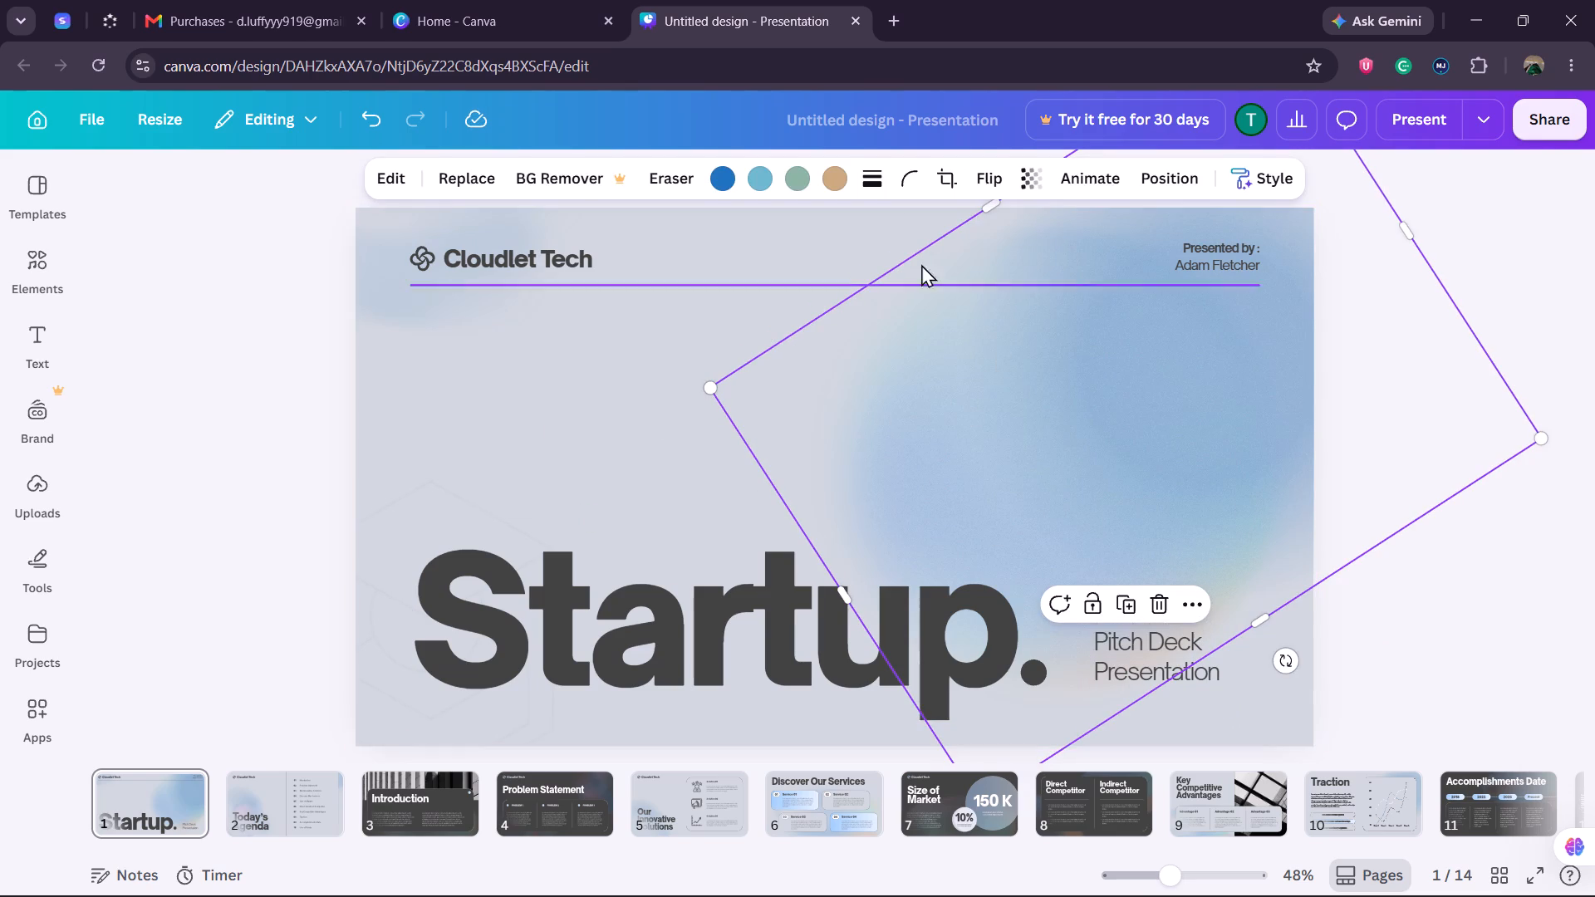
pyautogui.click(789, 185)
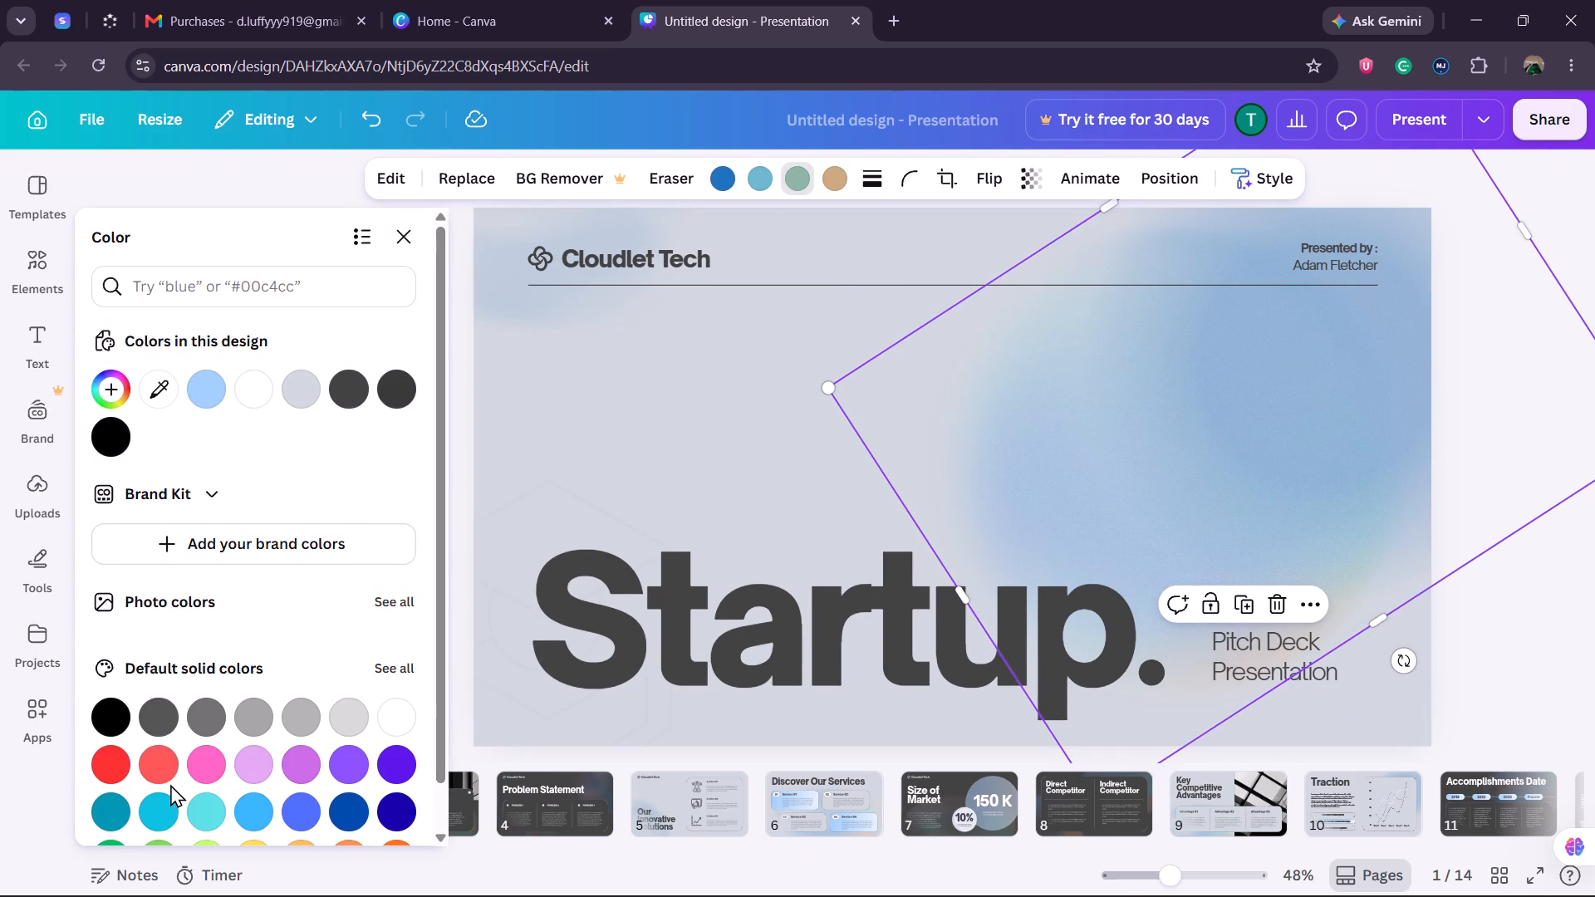
pyautogui.scroll(-1, 170, 784)
pyautogui.click(113, 811)
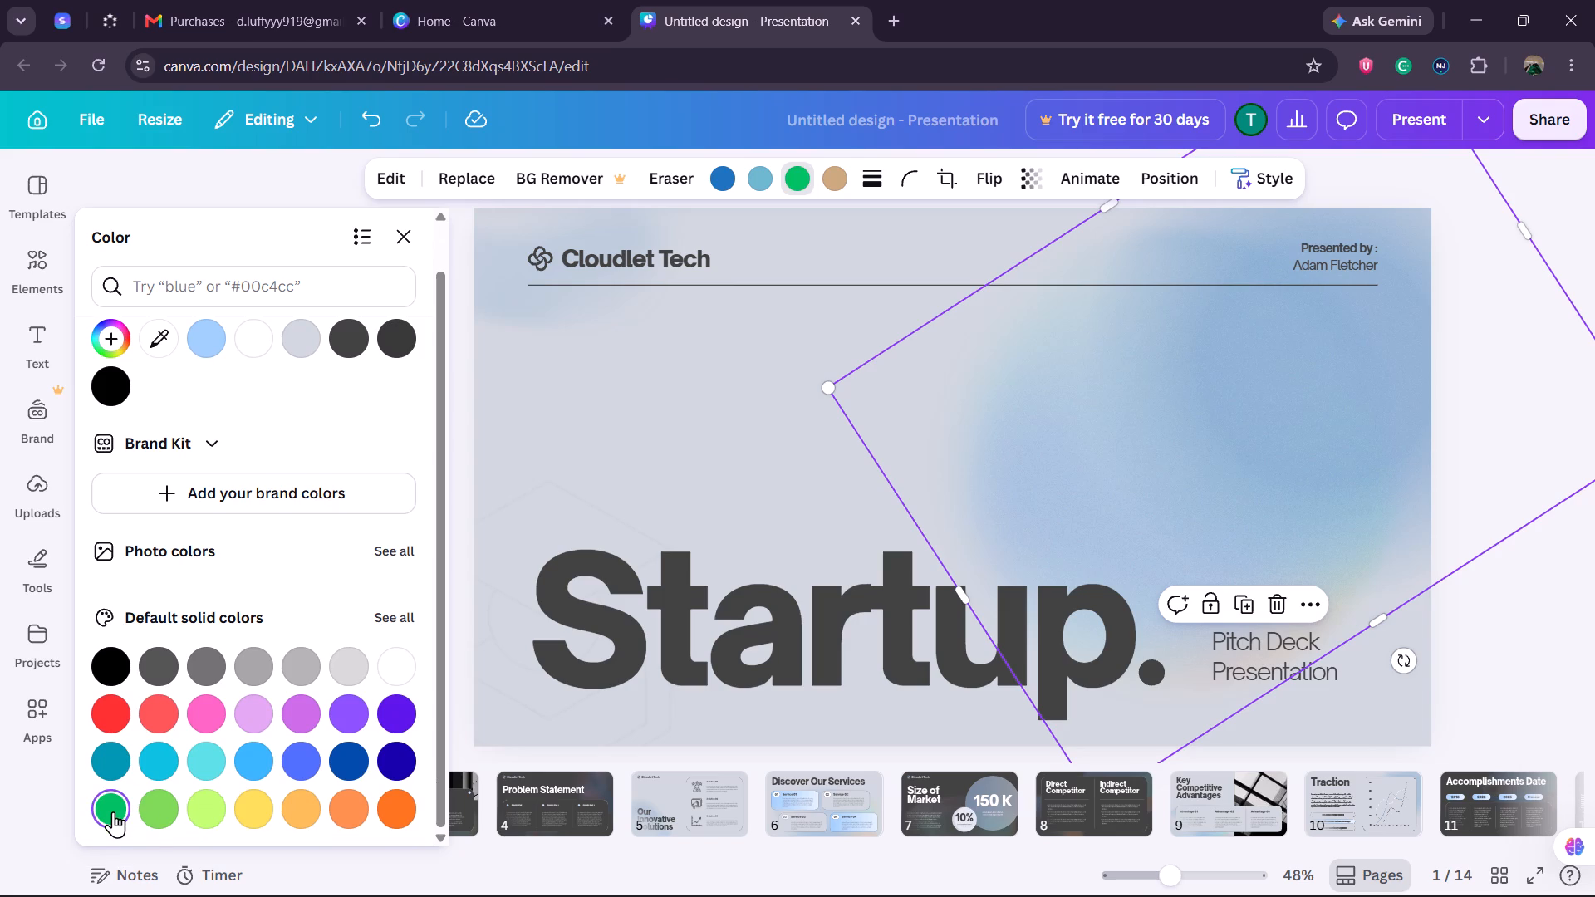
pyautogui.tripleClick(113, 811)
pyautogui.tripleClick(113, 811)
pyautogui.click(319, 801)
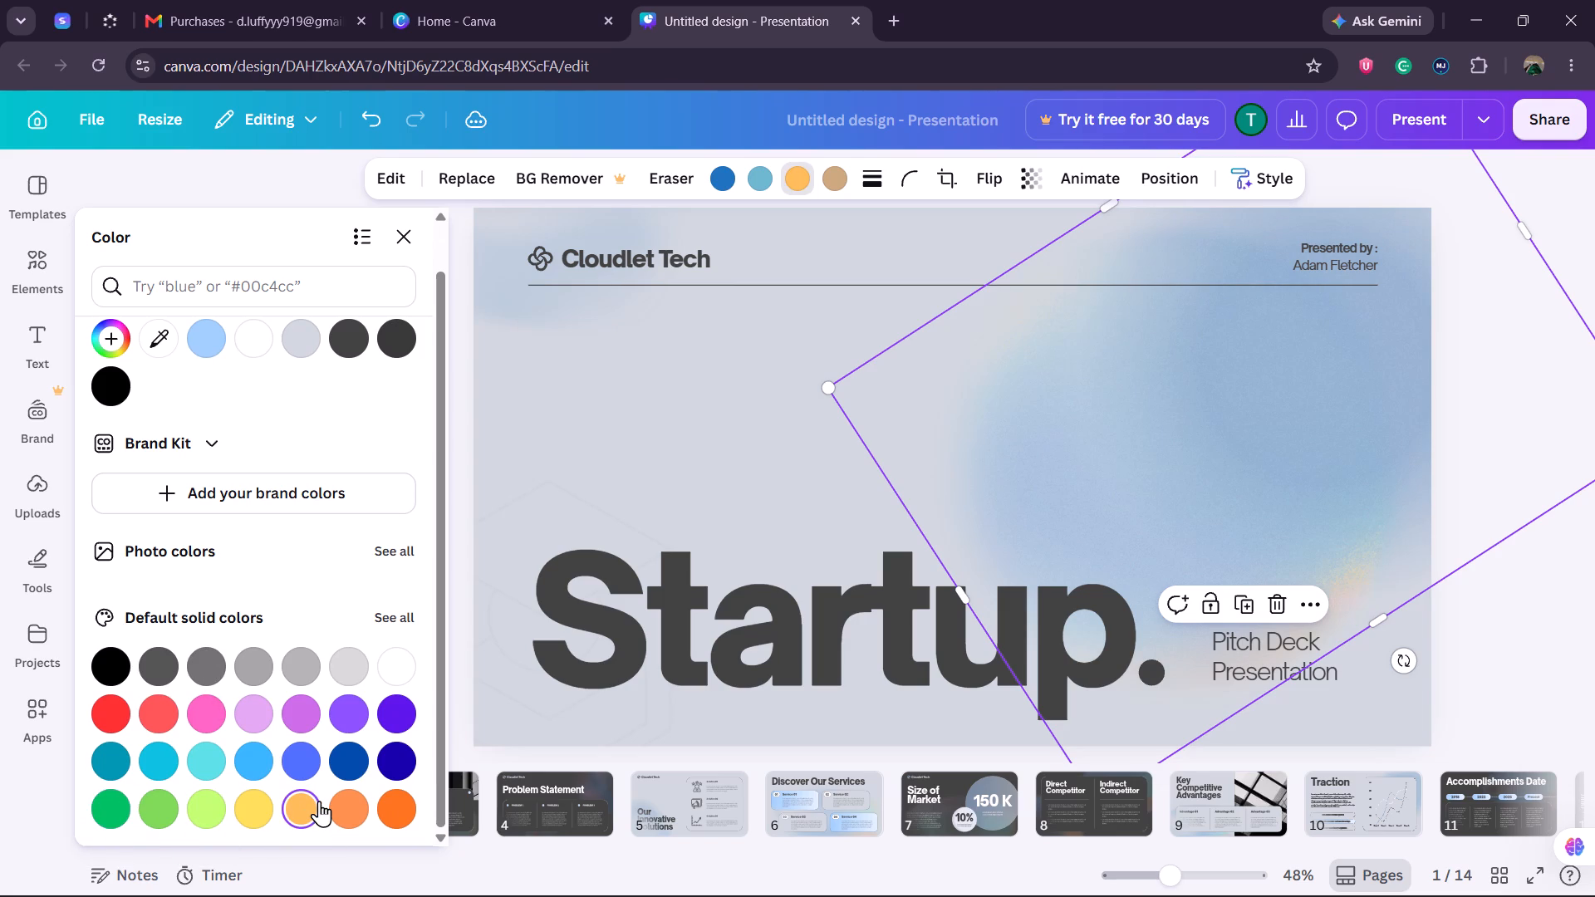
pyautogui.click(1140, 376)
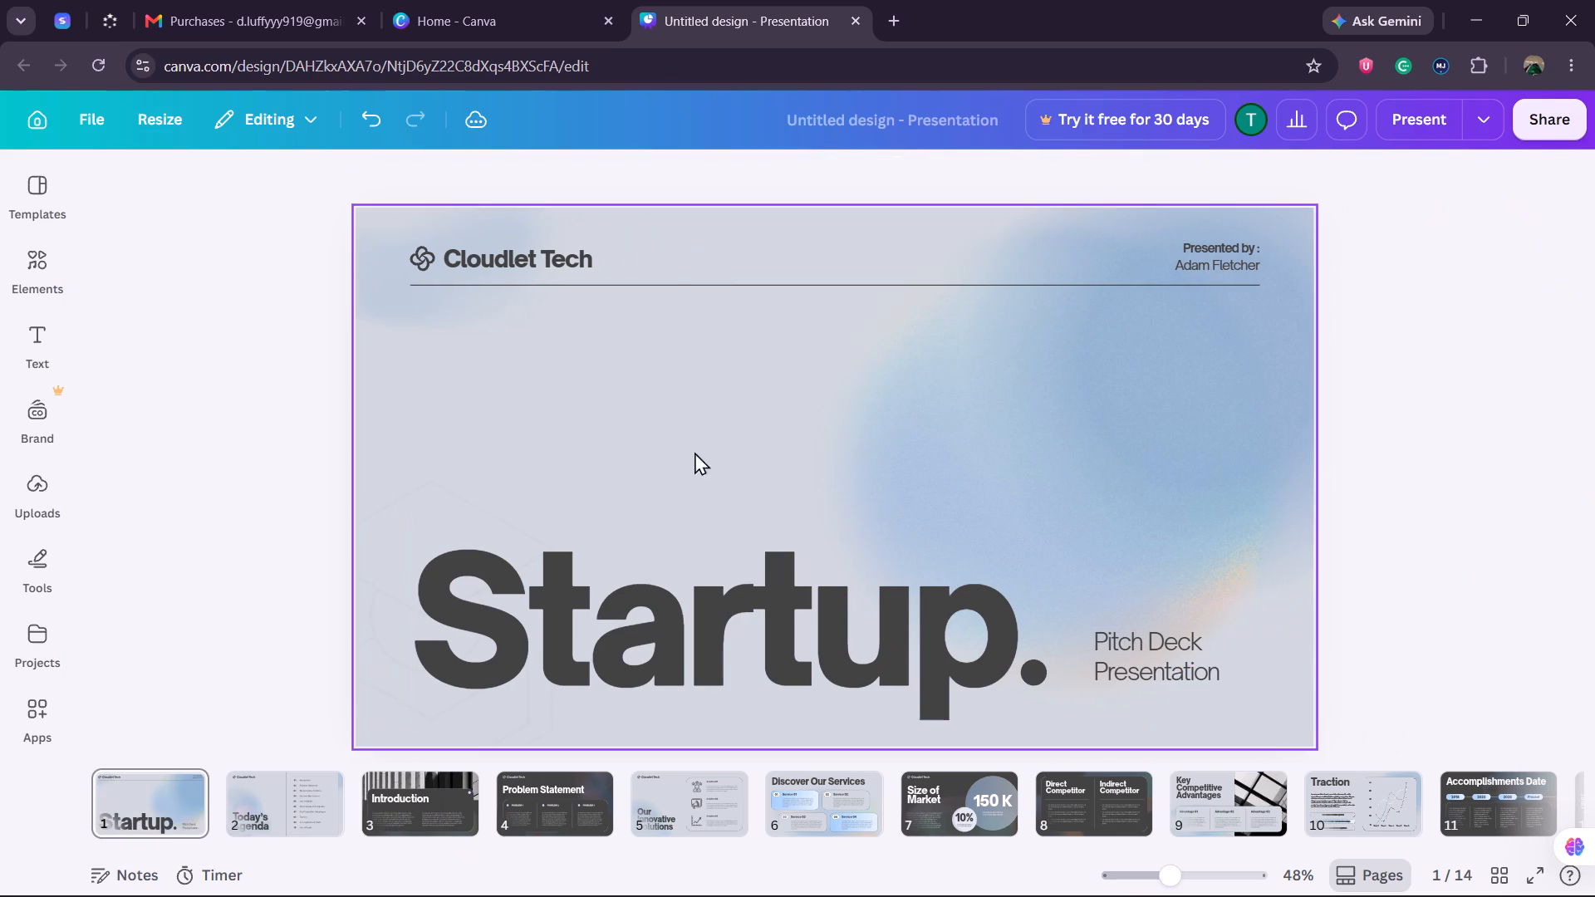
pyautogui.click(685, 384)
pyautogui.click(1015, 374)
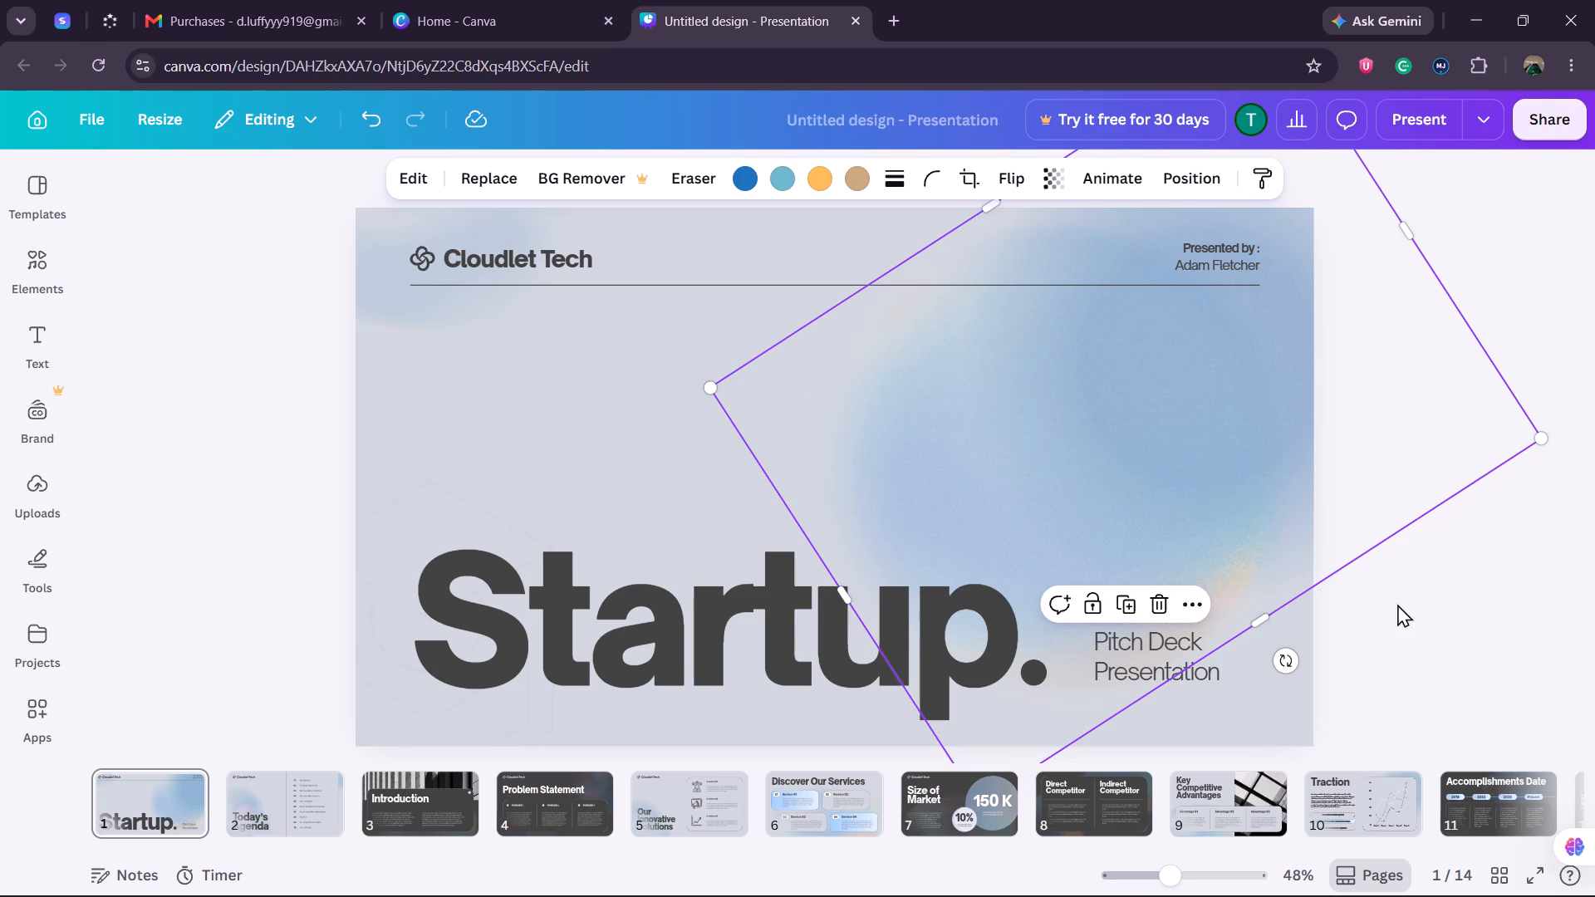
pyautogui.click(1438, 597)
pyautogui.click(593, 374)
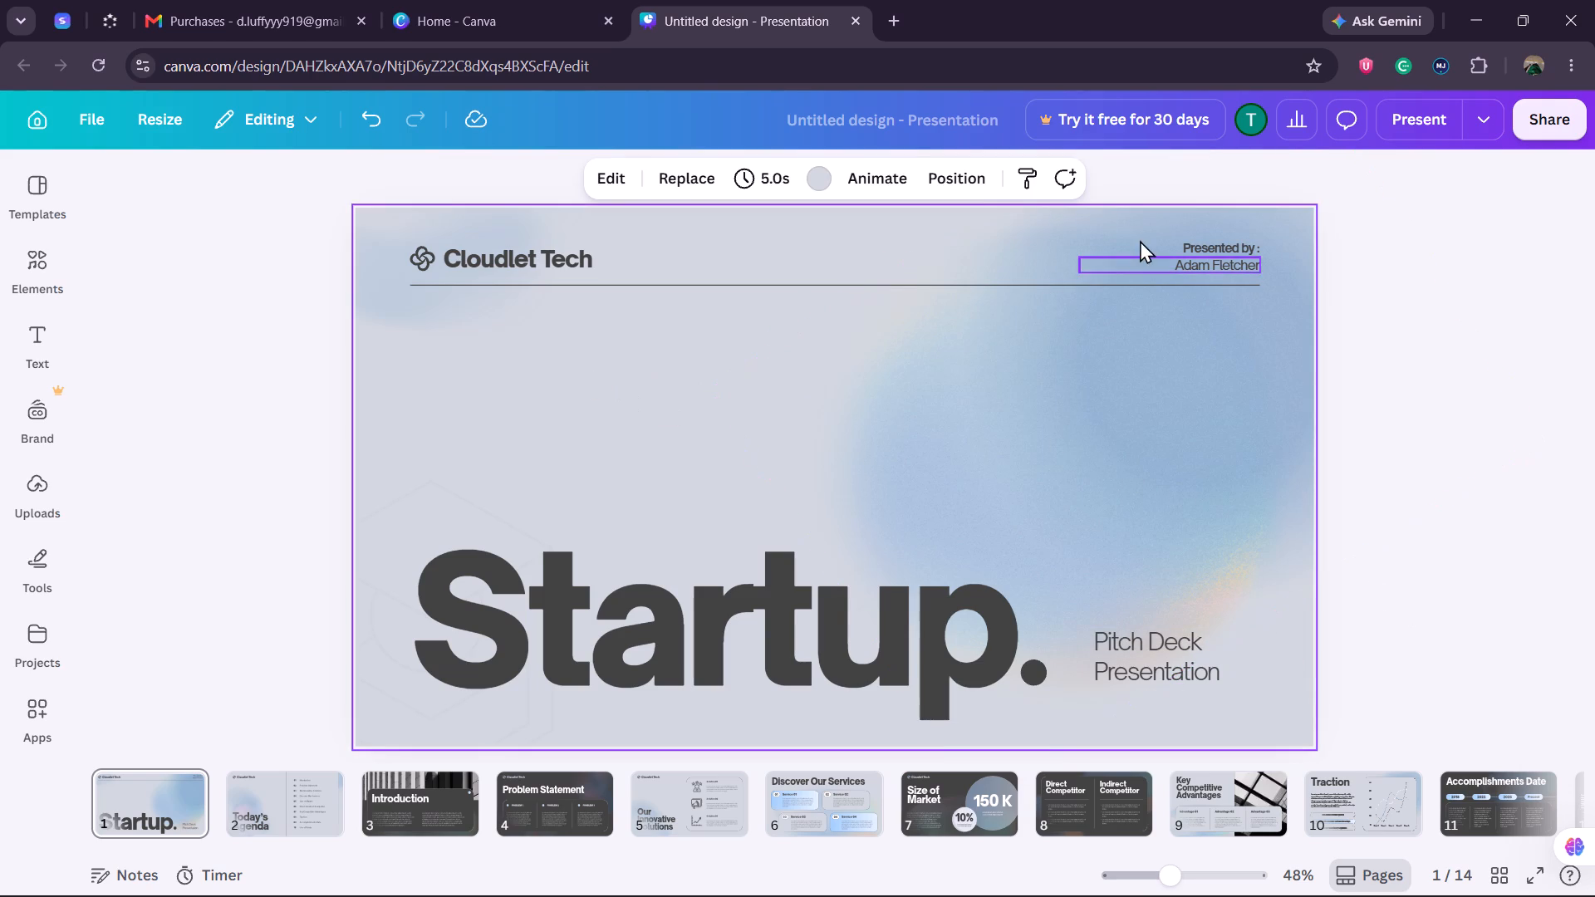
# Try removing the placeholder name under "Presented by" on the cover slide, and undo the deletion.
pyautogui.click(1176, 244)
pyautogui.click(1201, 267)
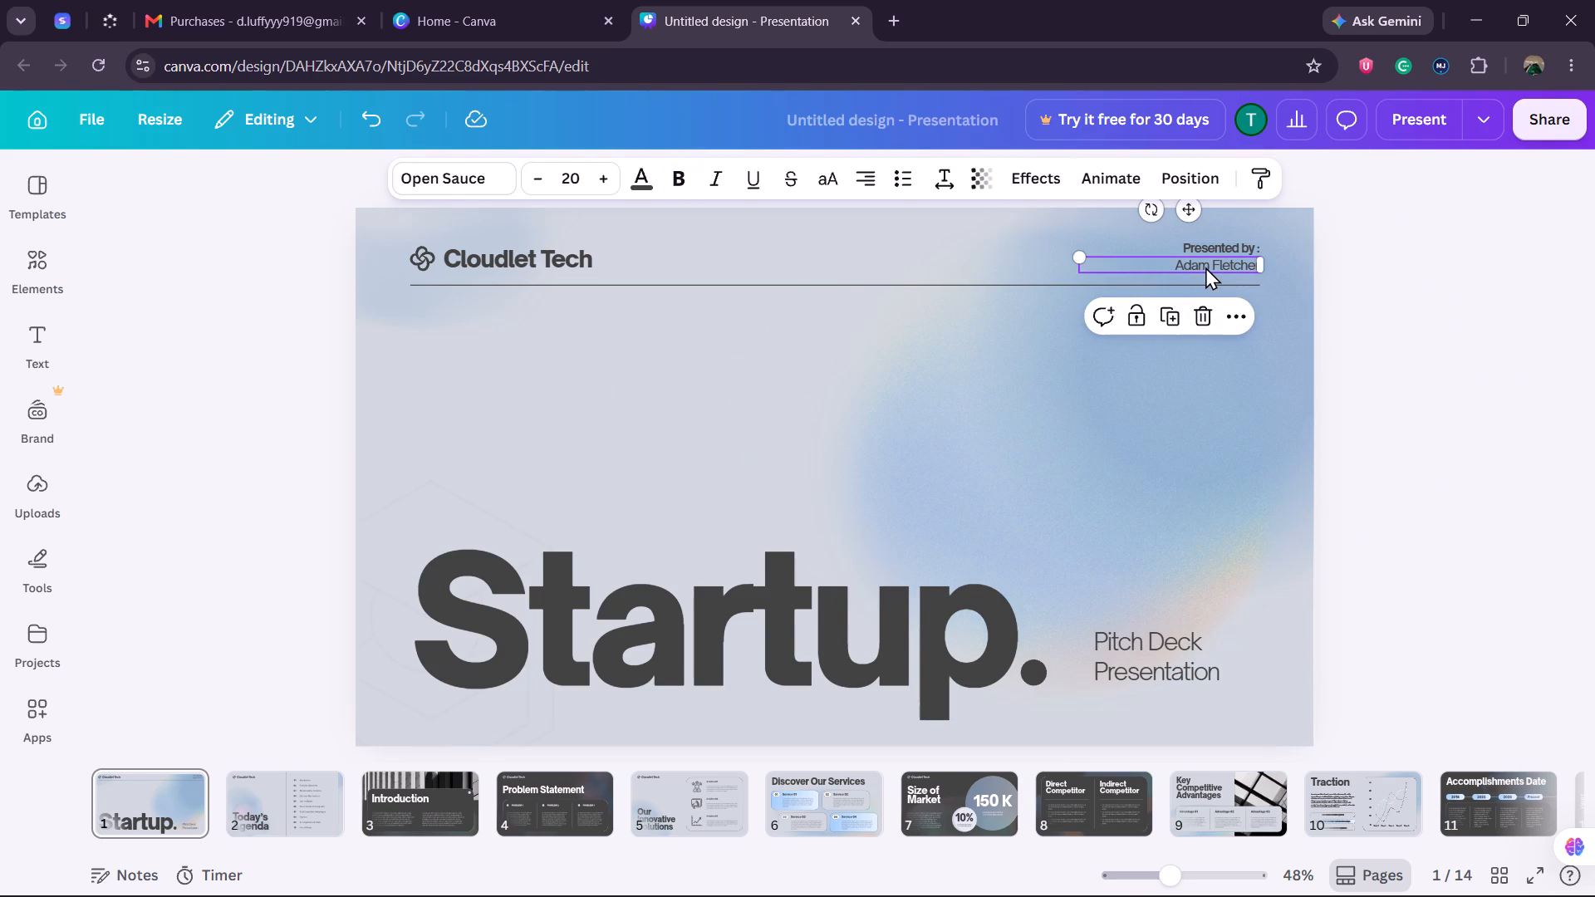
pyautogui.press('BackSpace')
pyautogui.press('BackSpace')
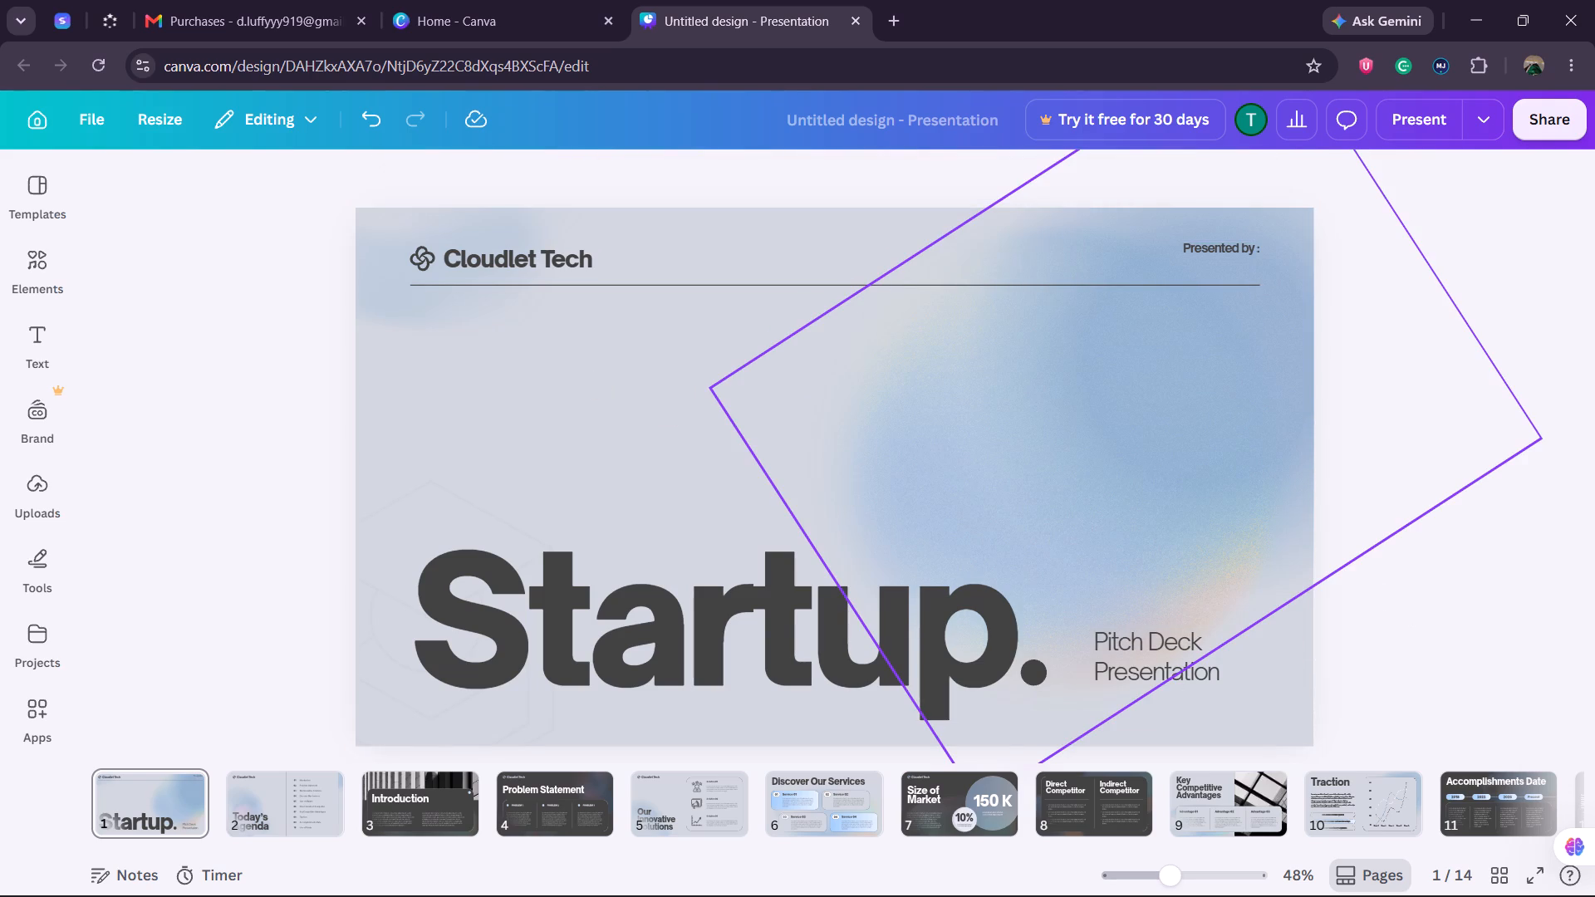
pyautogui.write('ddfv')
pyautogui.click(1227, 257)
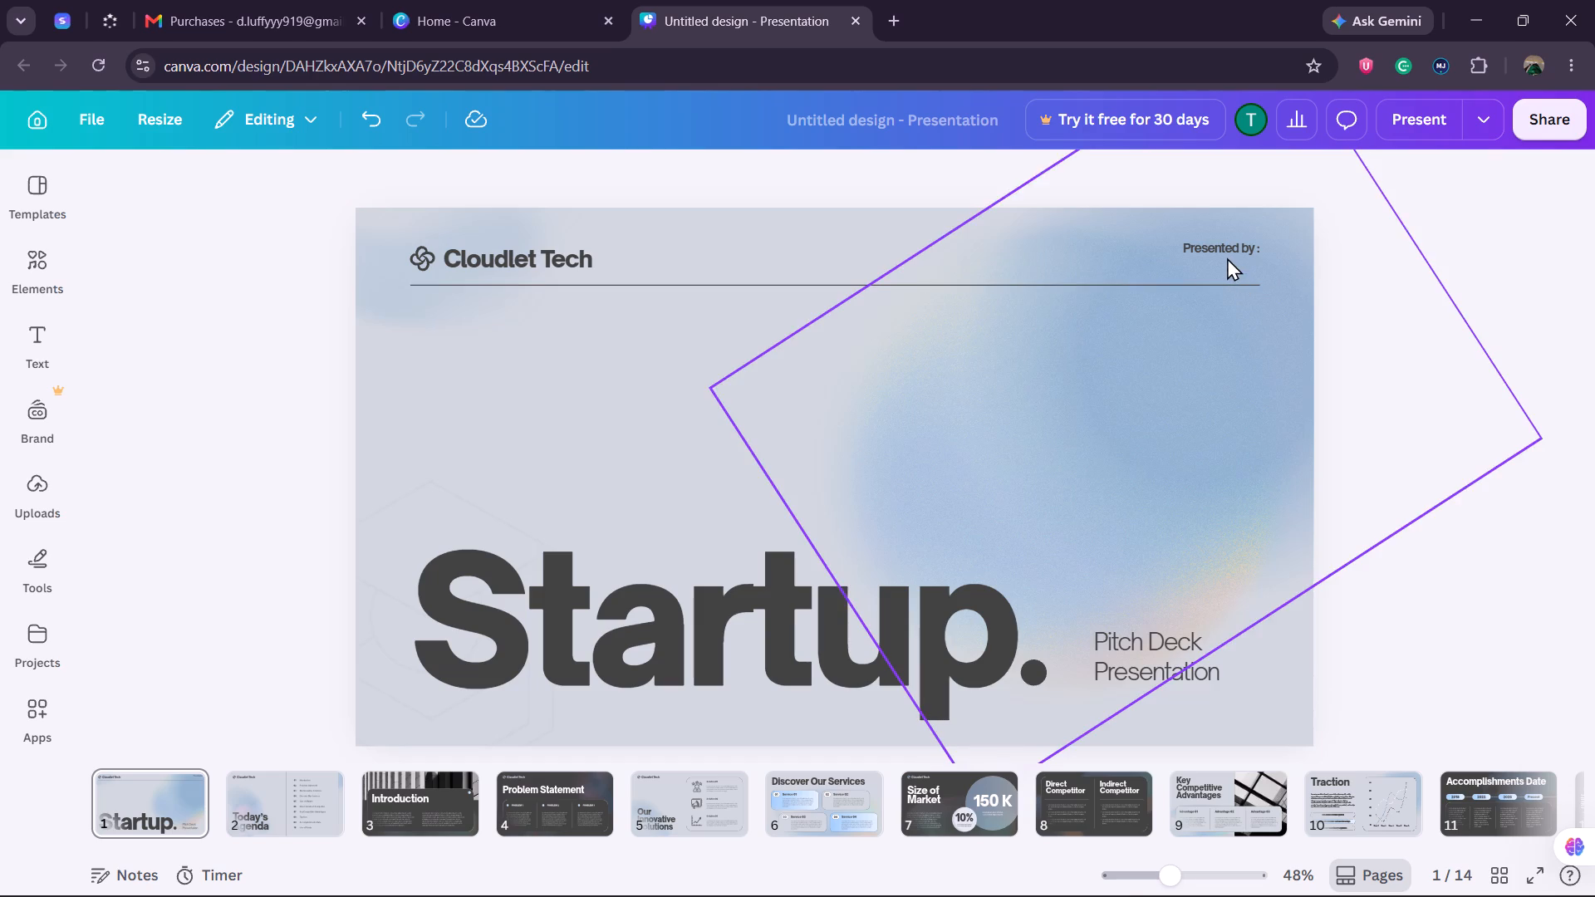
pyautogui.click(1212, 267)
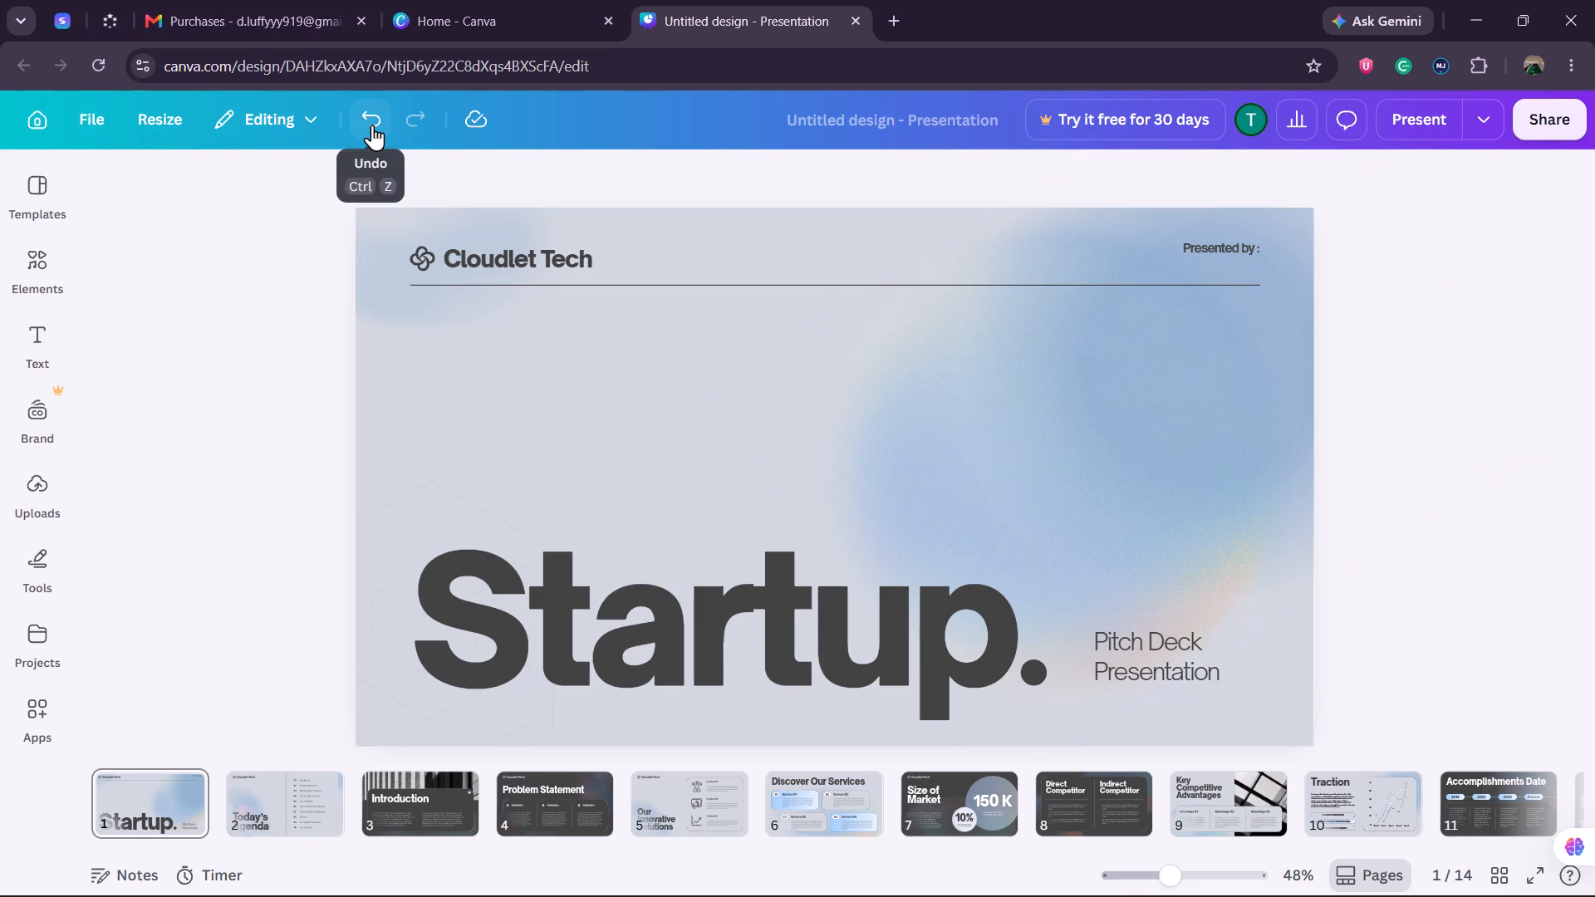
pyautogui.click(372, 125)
# Replace the placeholder name under "Presented by" with the presenter's full name in capitals.
pyautogui.click(1182, 269)
pyautogui.click(1182, 269)
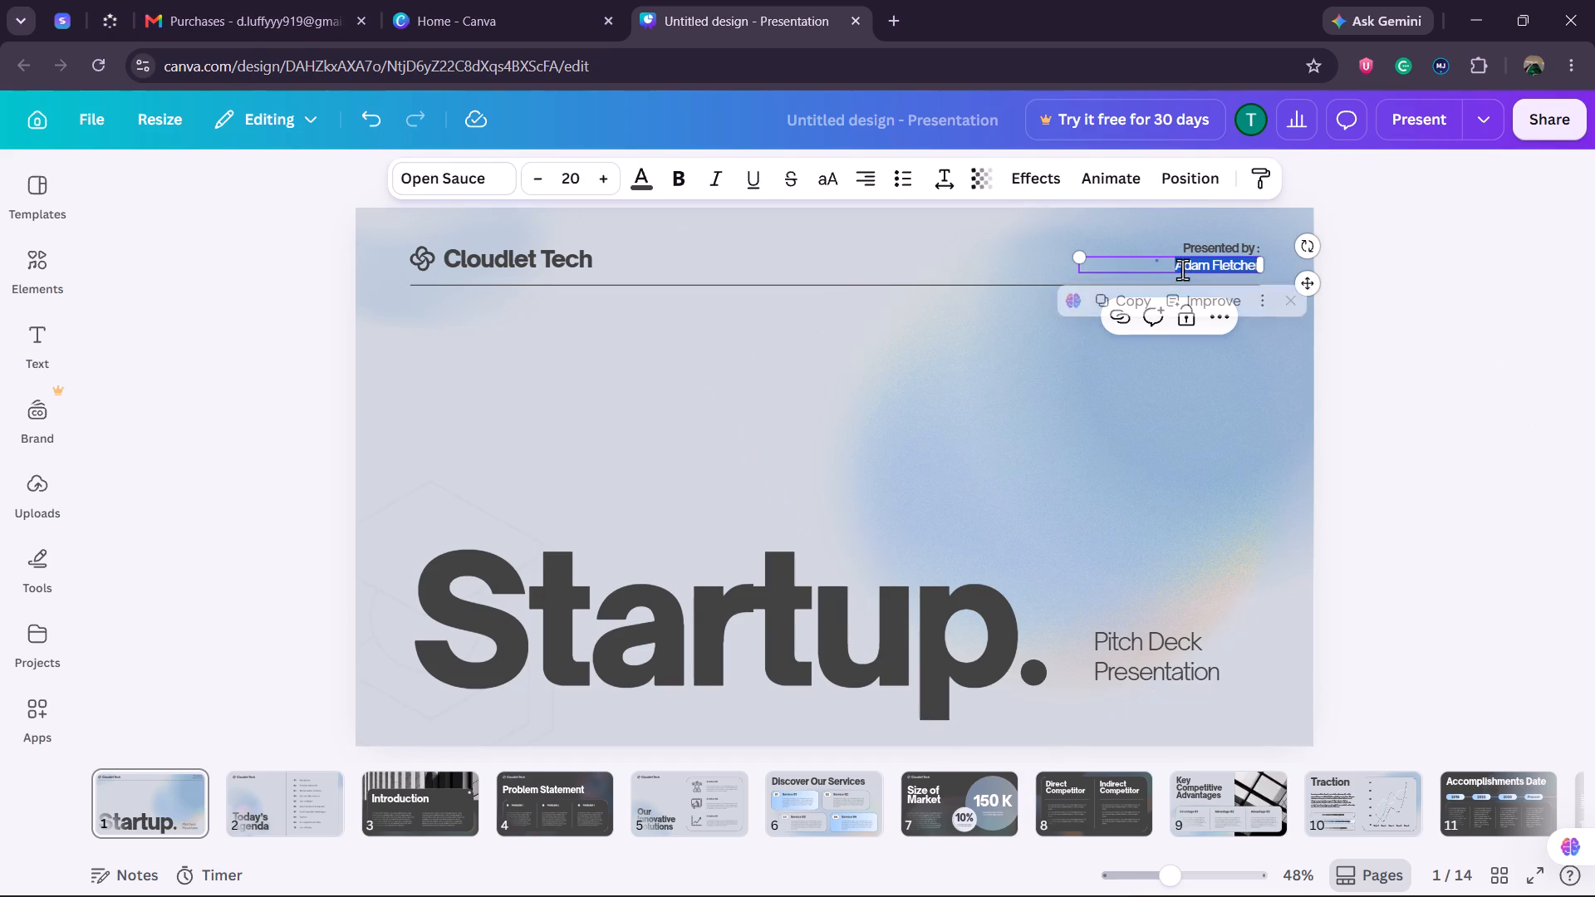
pyautogui.hotkey('shift', 't')
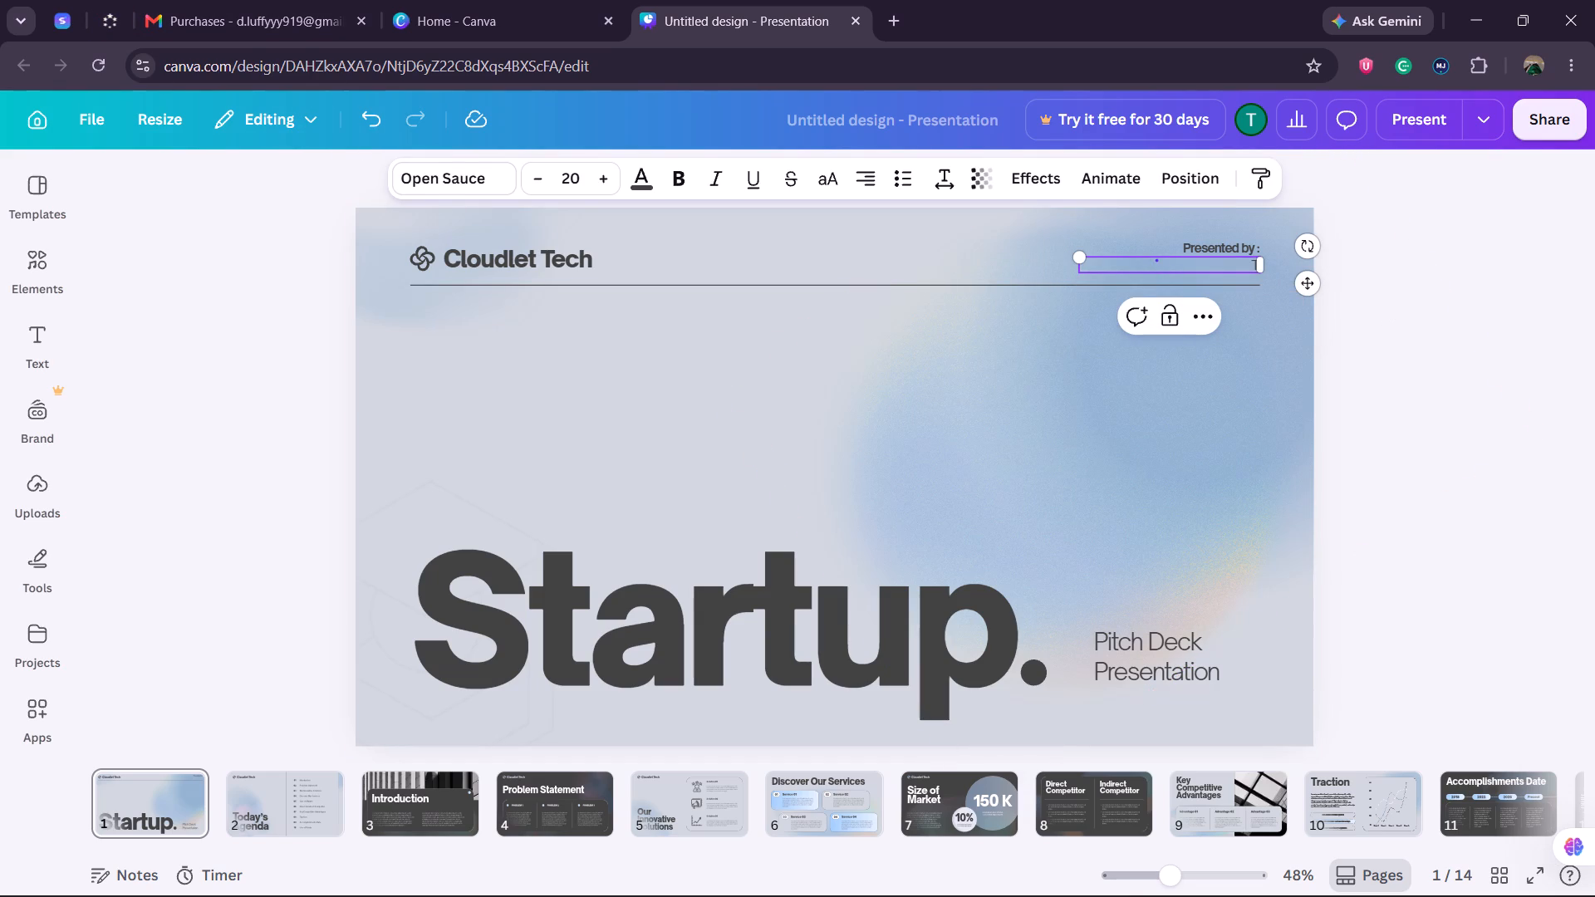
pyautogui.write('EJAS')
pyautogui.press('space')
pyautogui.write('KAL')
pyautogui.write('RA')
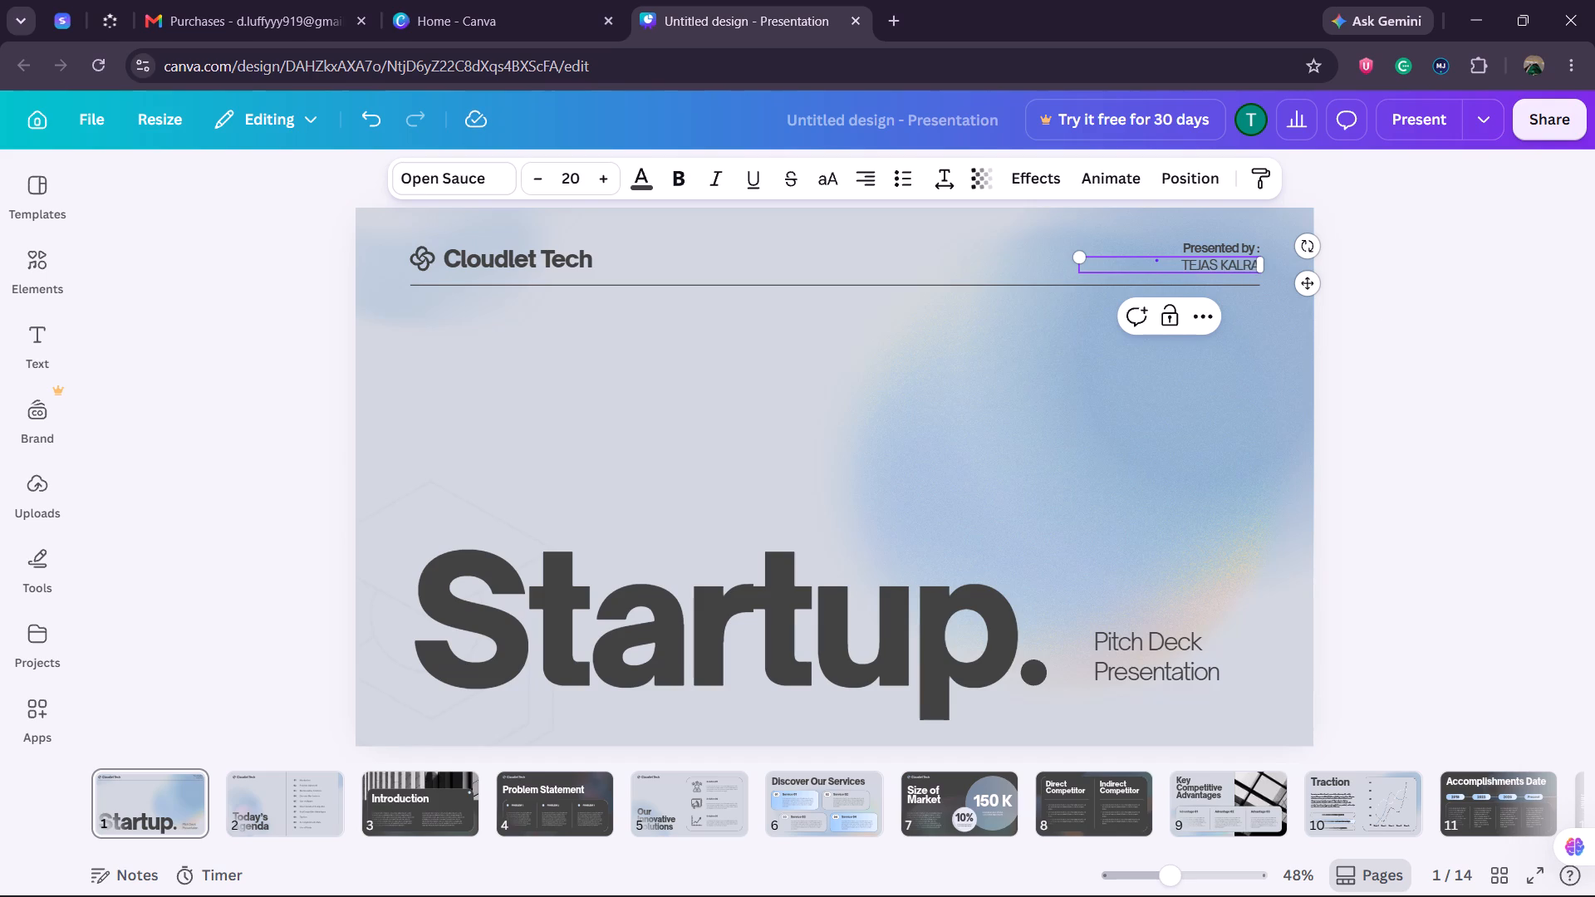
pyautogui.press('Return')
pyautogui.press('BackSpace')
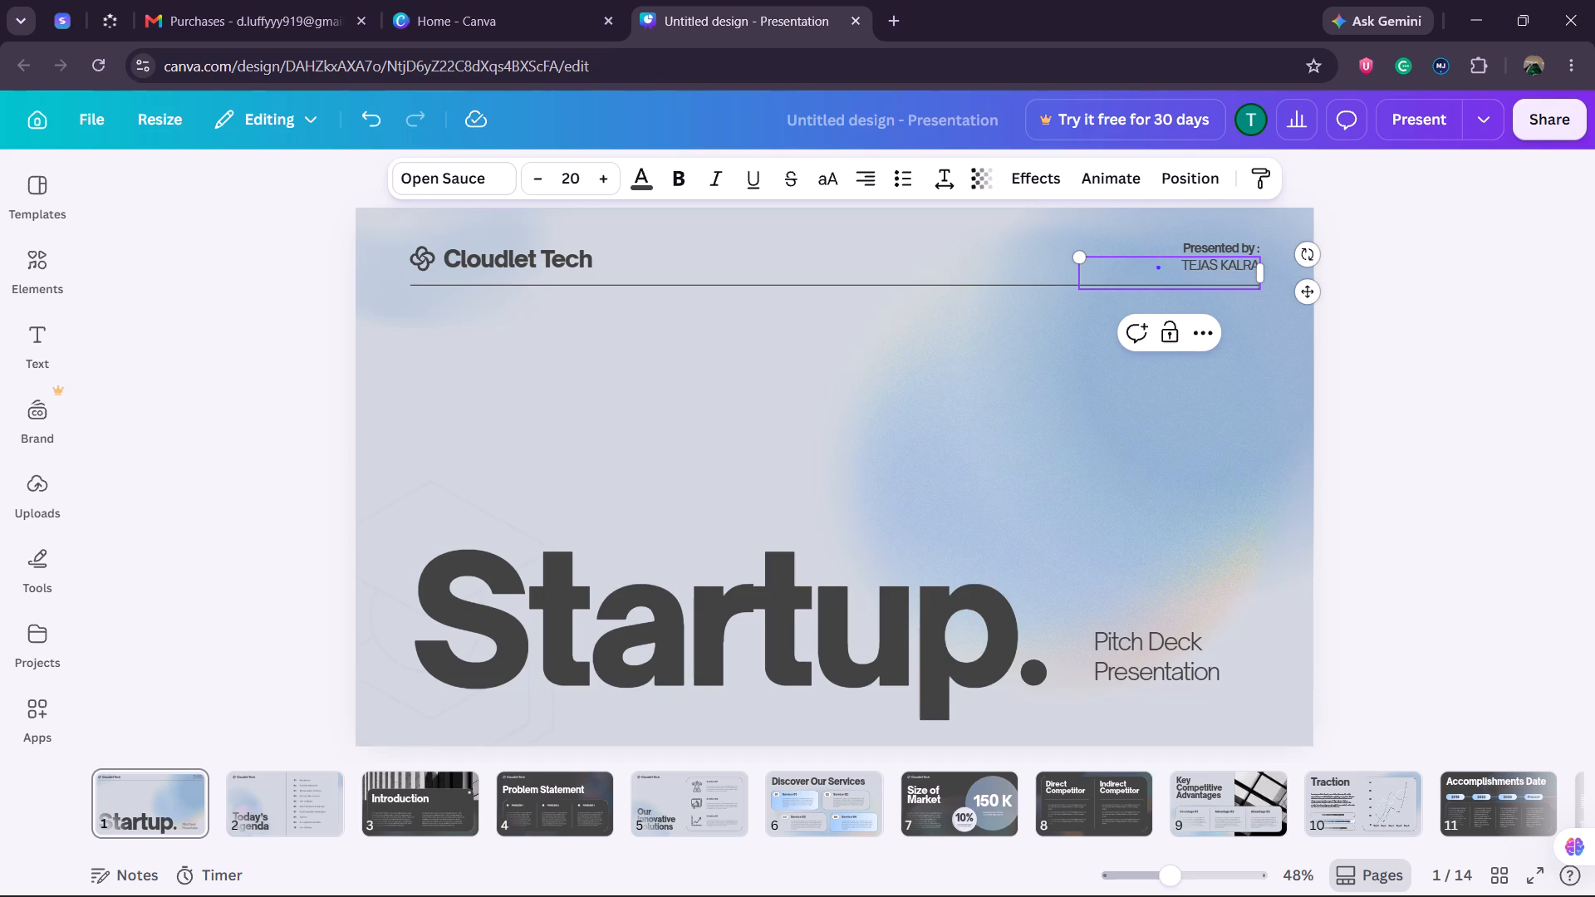
pyautogui.click(770, 271)
# Scale up the presenter's name on the cover slide, keeping it between "Presented by" and the divider line.
pyautogui.click(1108, 268)
pyautogui.moveTo(1077, 268); pyautogui.dragTo(1006, 277)
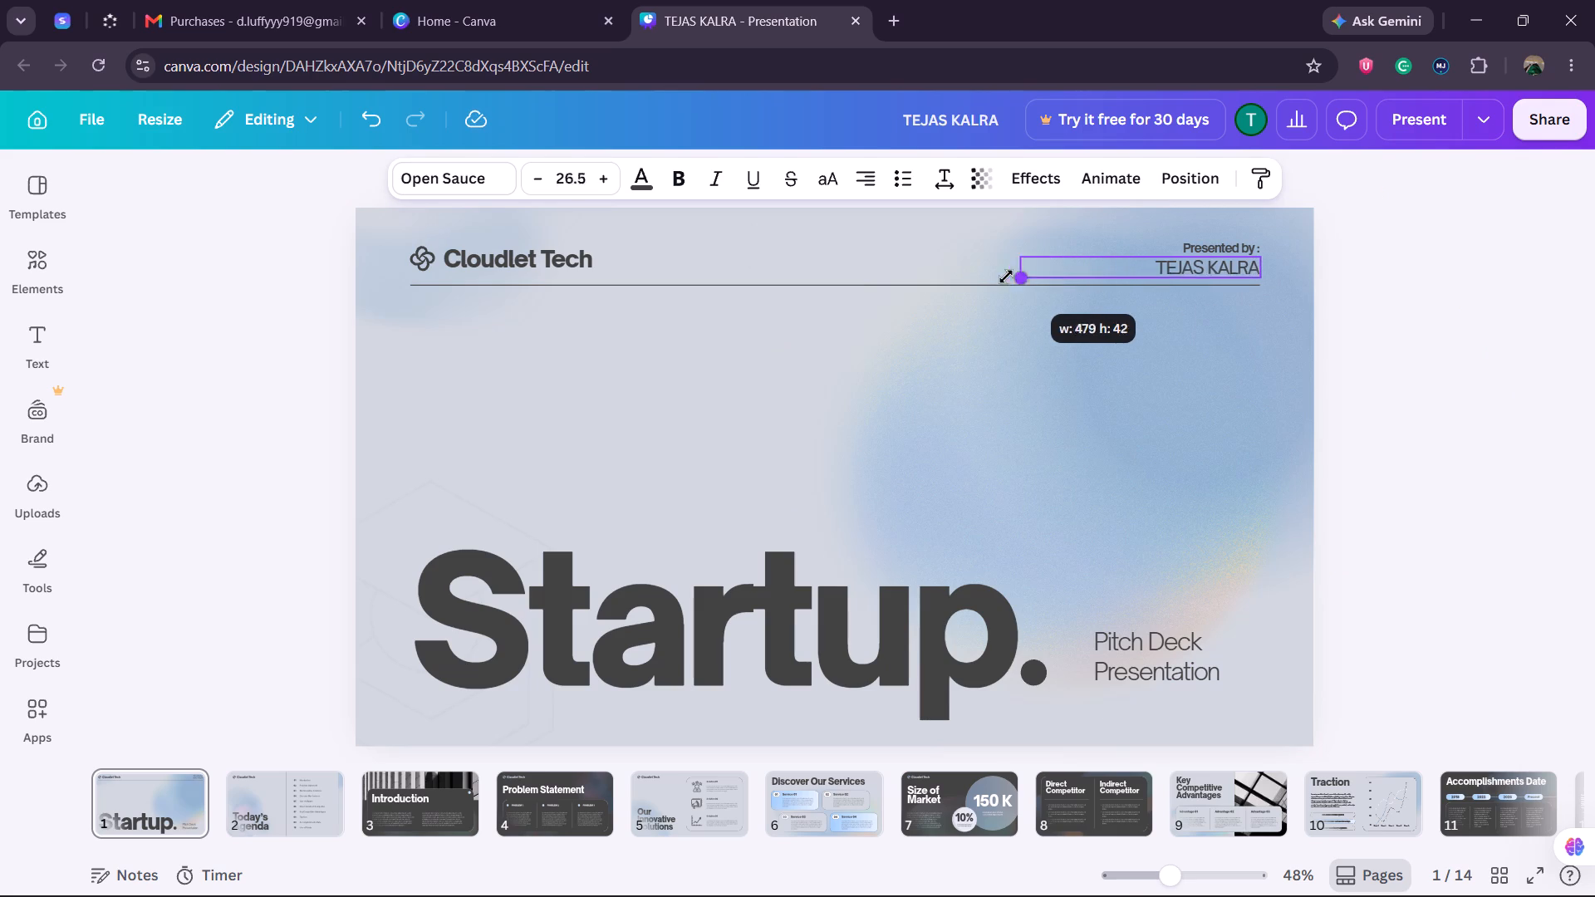
pyautogui.moveTo(1006, 277); pyautogui.dragTo(1002, 278)
pyautogui.click(862, 257)
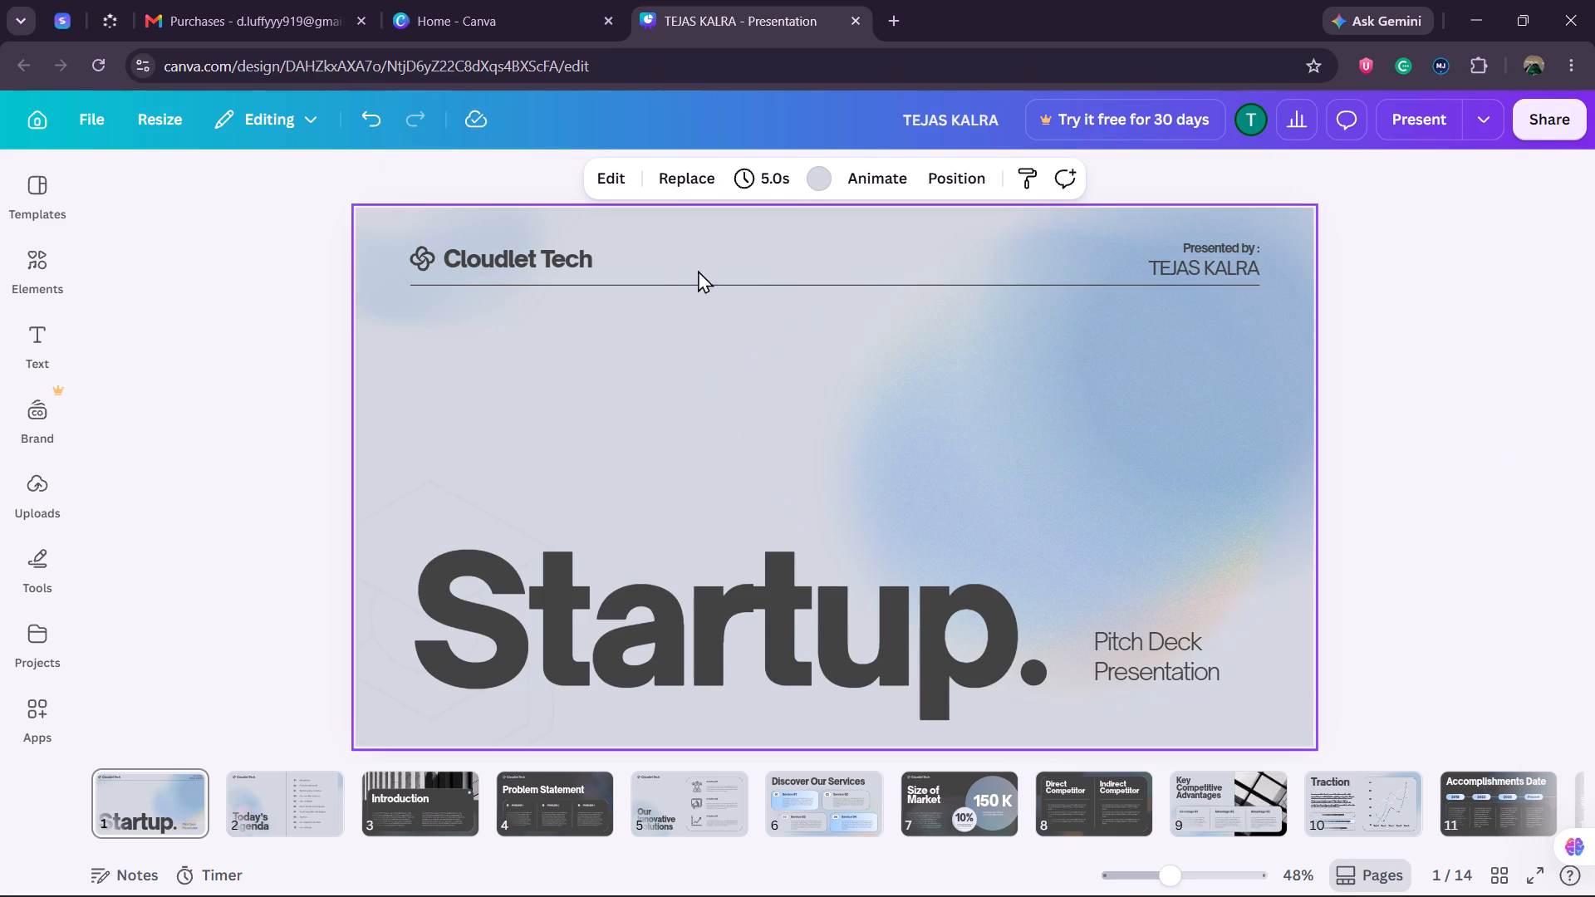
pyautogui.click(522, 421)
# Replace the "Cloudlet Tech" company name in the cover slide's header with "NET WEST GROUP".
pyautogui.click(541, 262)
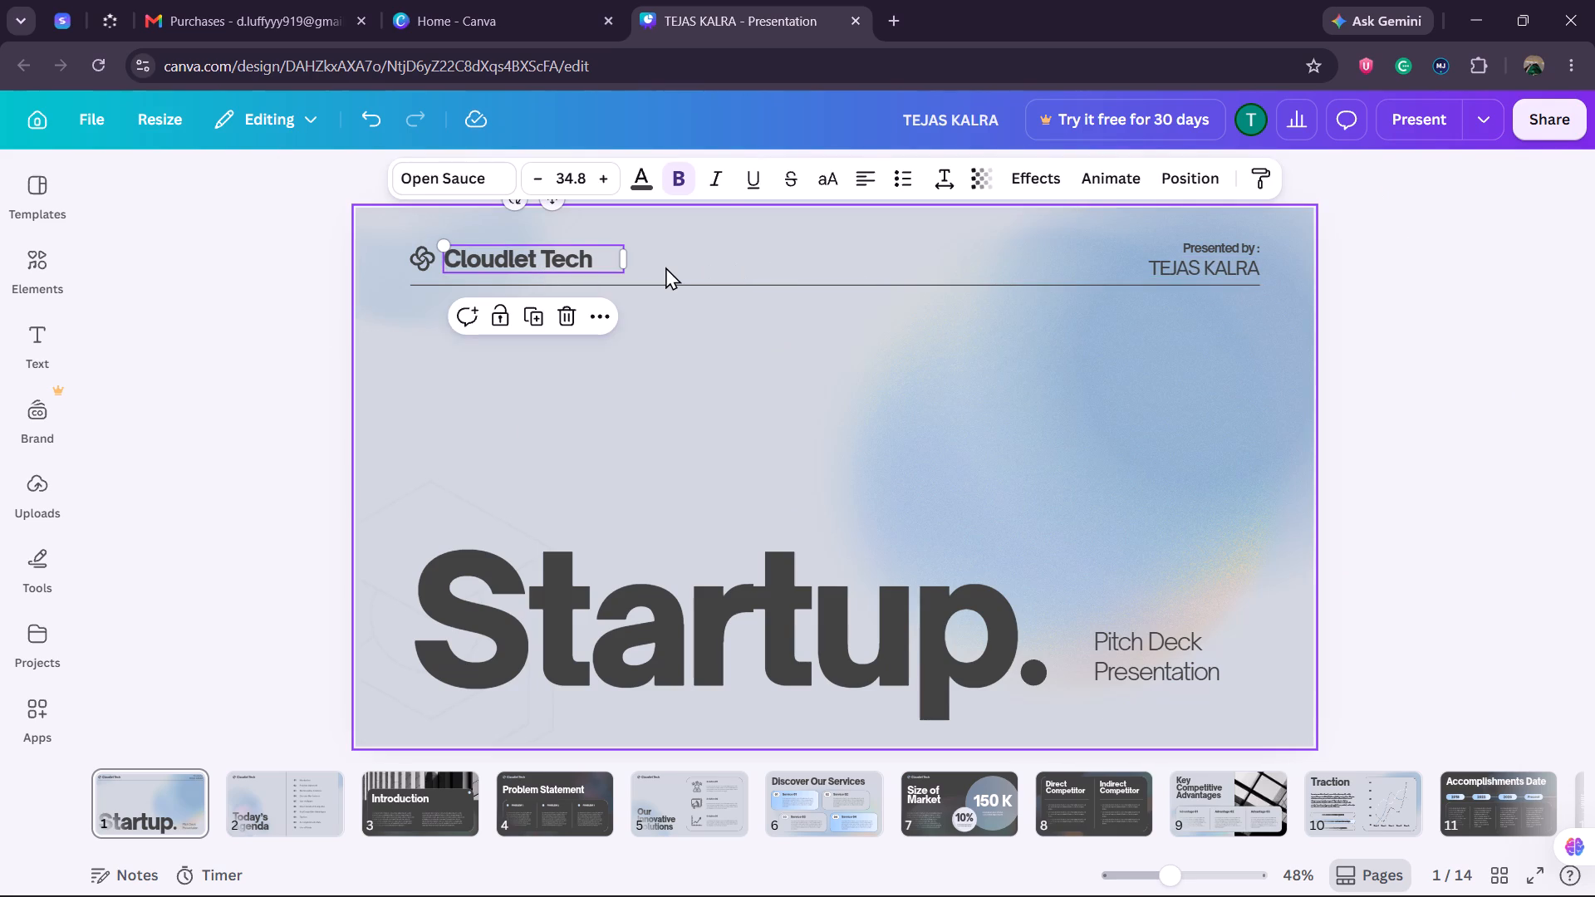
pyautogui.click(553, 244)
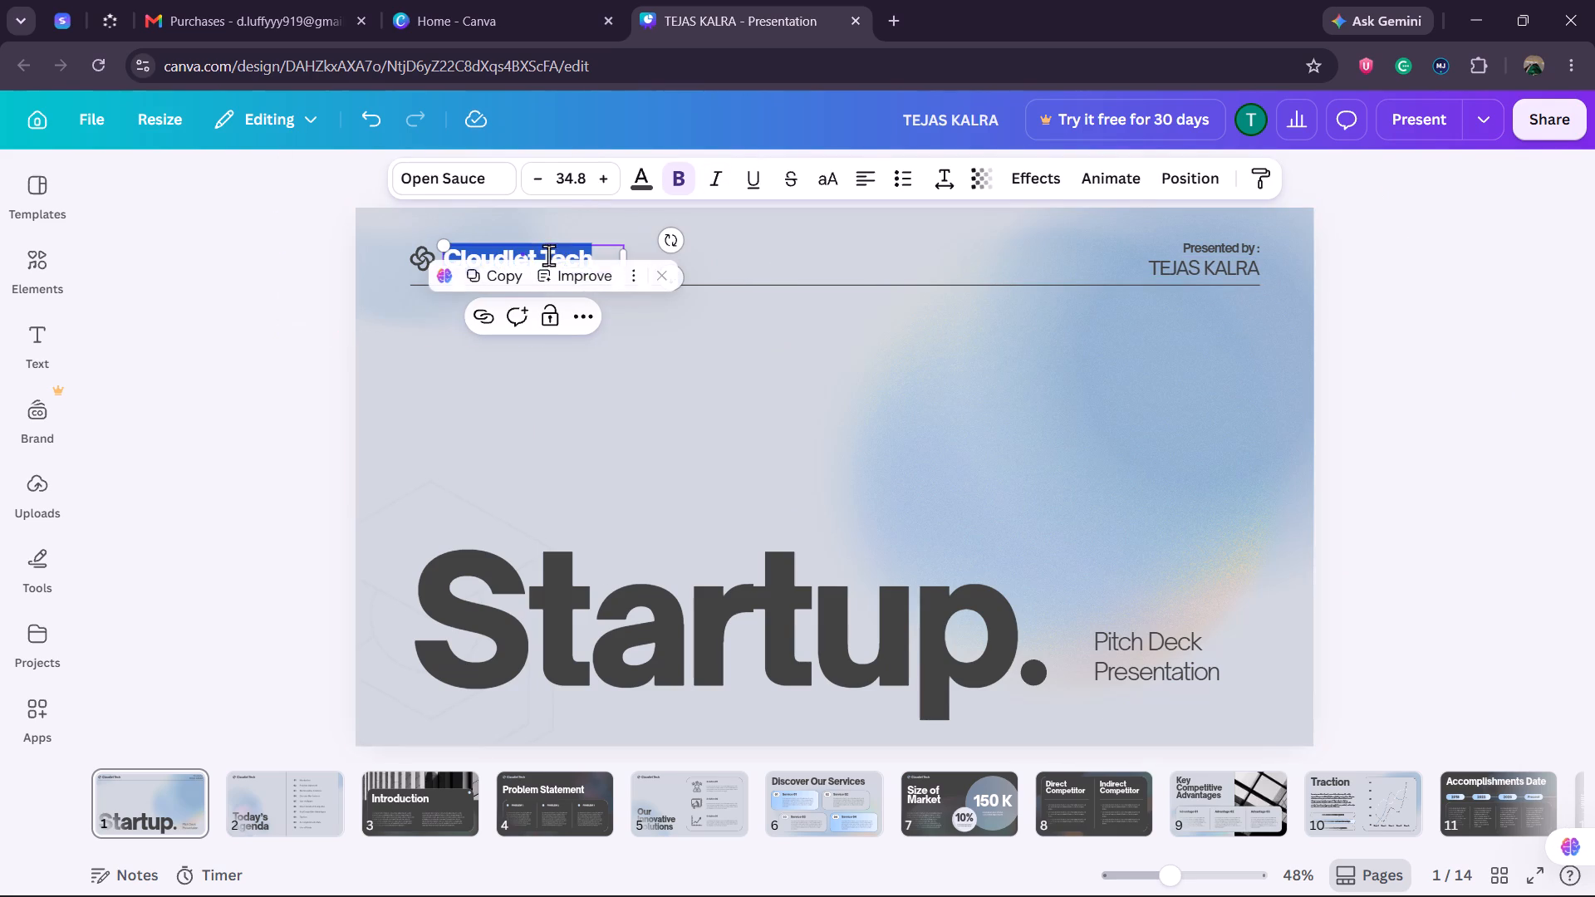
pyautogui.write('NET WEST')
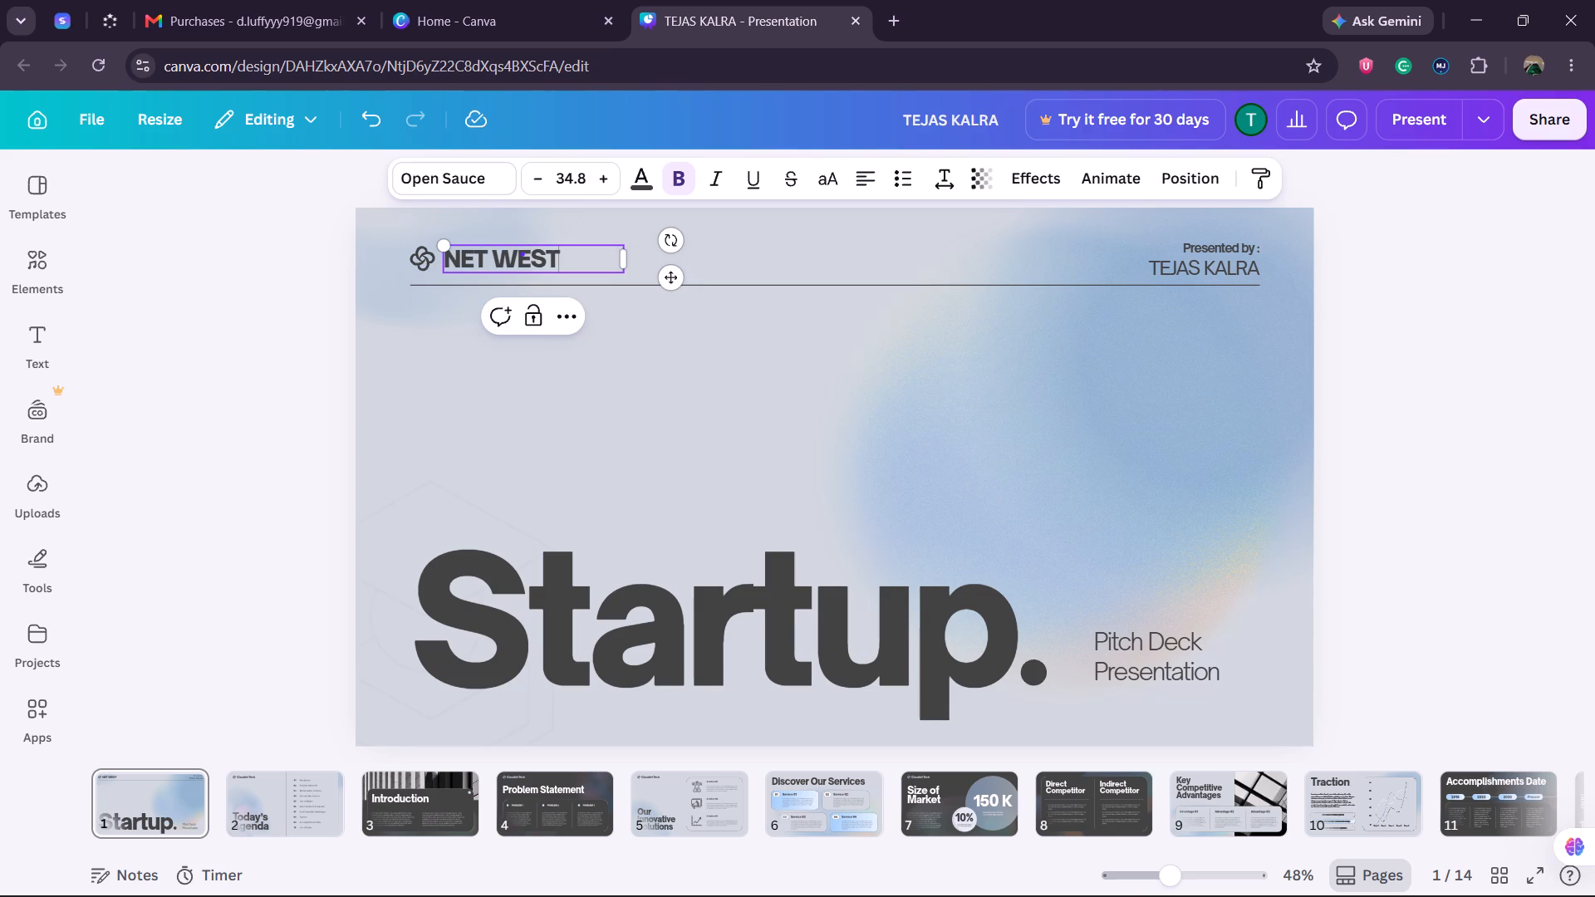
pyautogui.press('space')
pyautogui.write('GEROUP')
pyautogui.hotkey('shift', 'BackSpace')
pyautogui.hotkey('shift', 'BackSpace')
pyautogui.hotkey('shift', 'BackSpace')
pyautogui.hotkey('shift', 'BackSpace')
pyautogui.hotkey('shift', 'BackSpace')
pyautogui.hotkey('shift', 'BackSpace')
pyautogui.write('GROP')
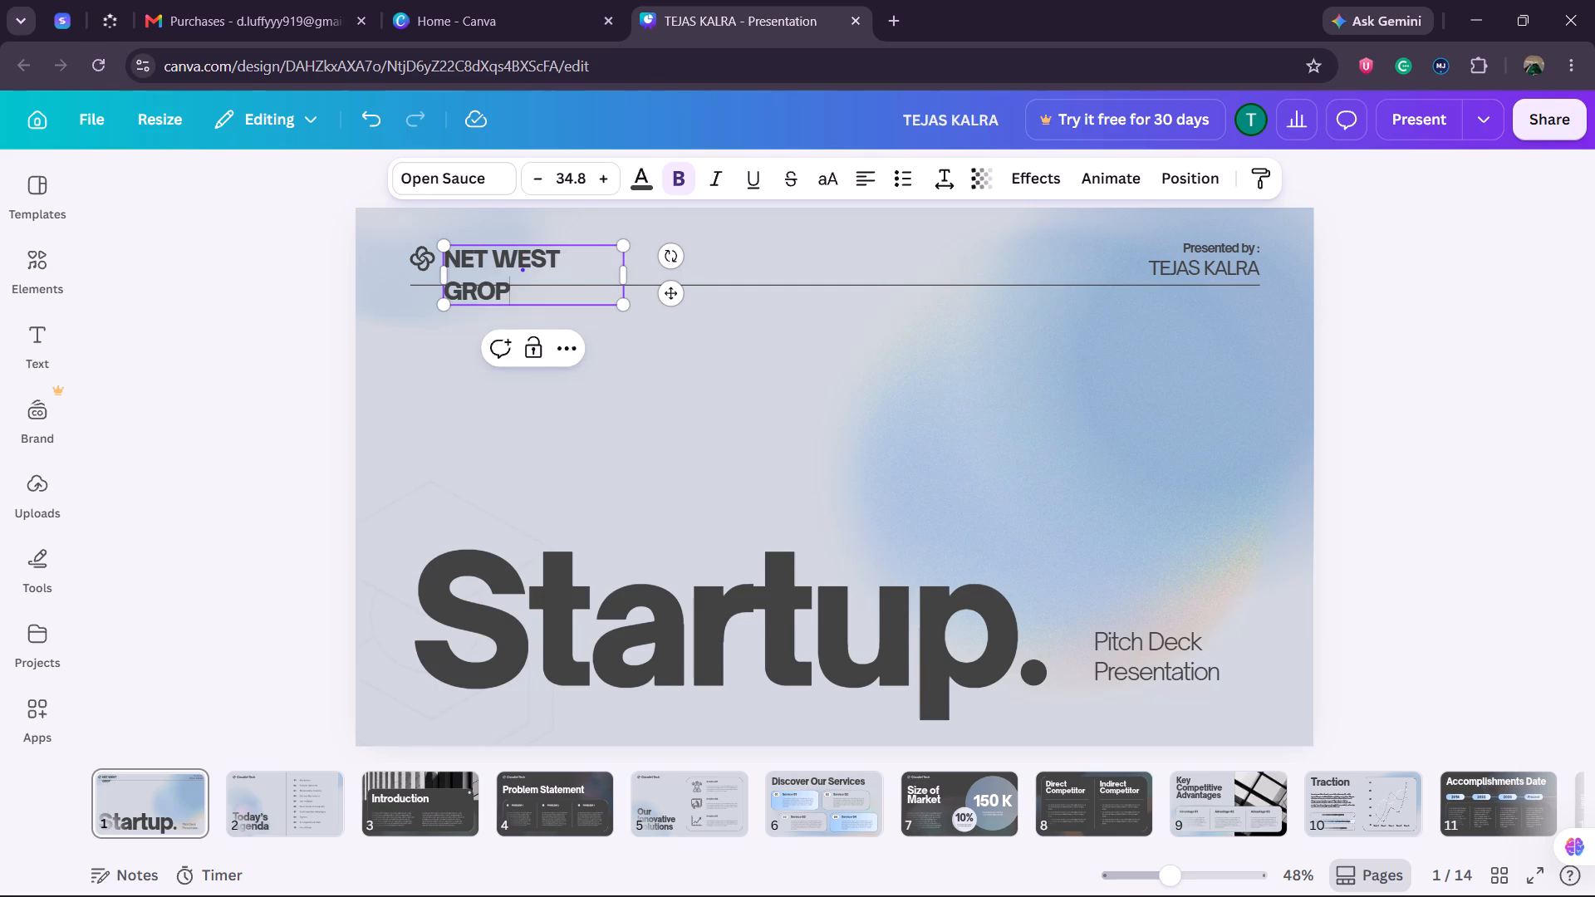
pyautogui.hotkey('shift', 'BackSpace')
pyautogui.write('UP')
# Widen the company name's text box so that "NET WEST GROUP" fits on a single line.
pyautogui.moveTo(636, 272); pyautogui.dragTo(670, 264)
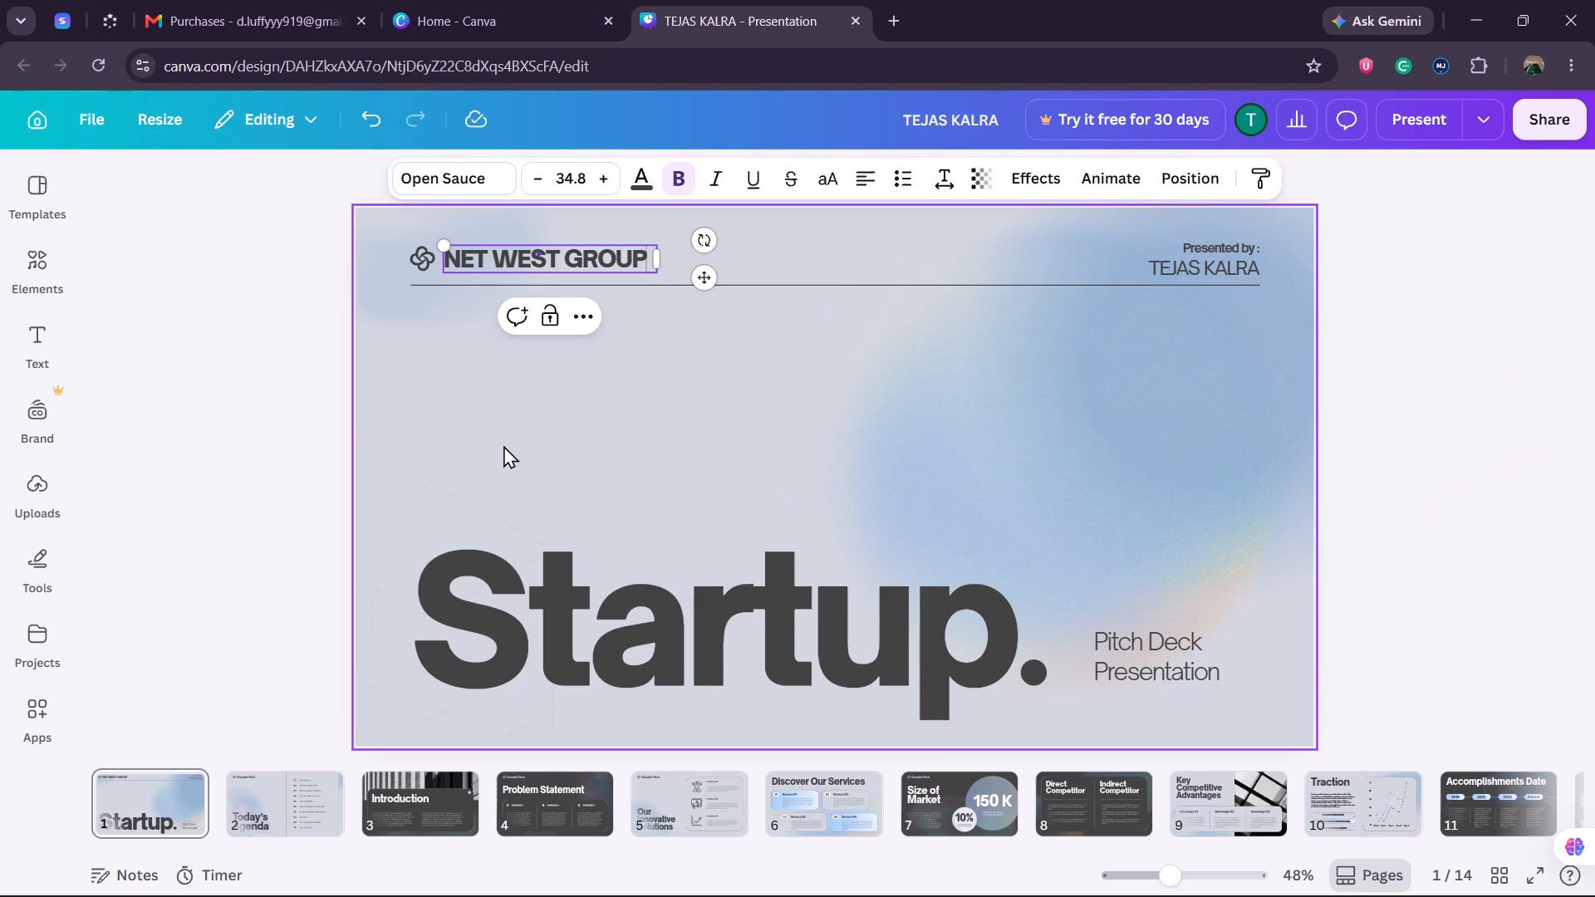
pyautogui.click(501, 447)
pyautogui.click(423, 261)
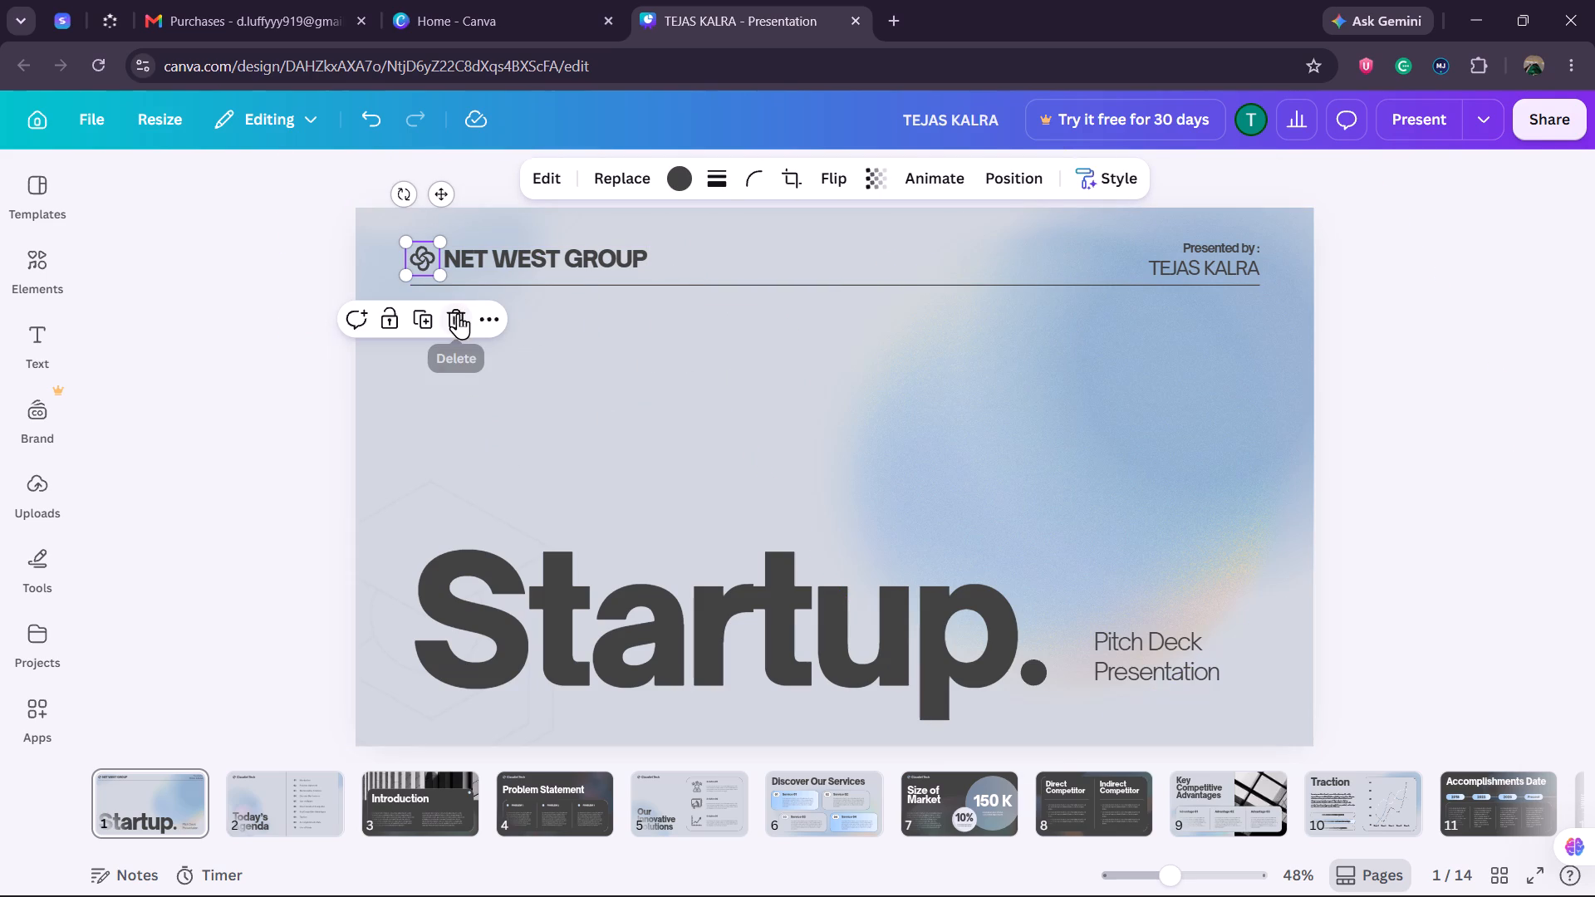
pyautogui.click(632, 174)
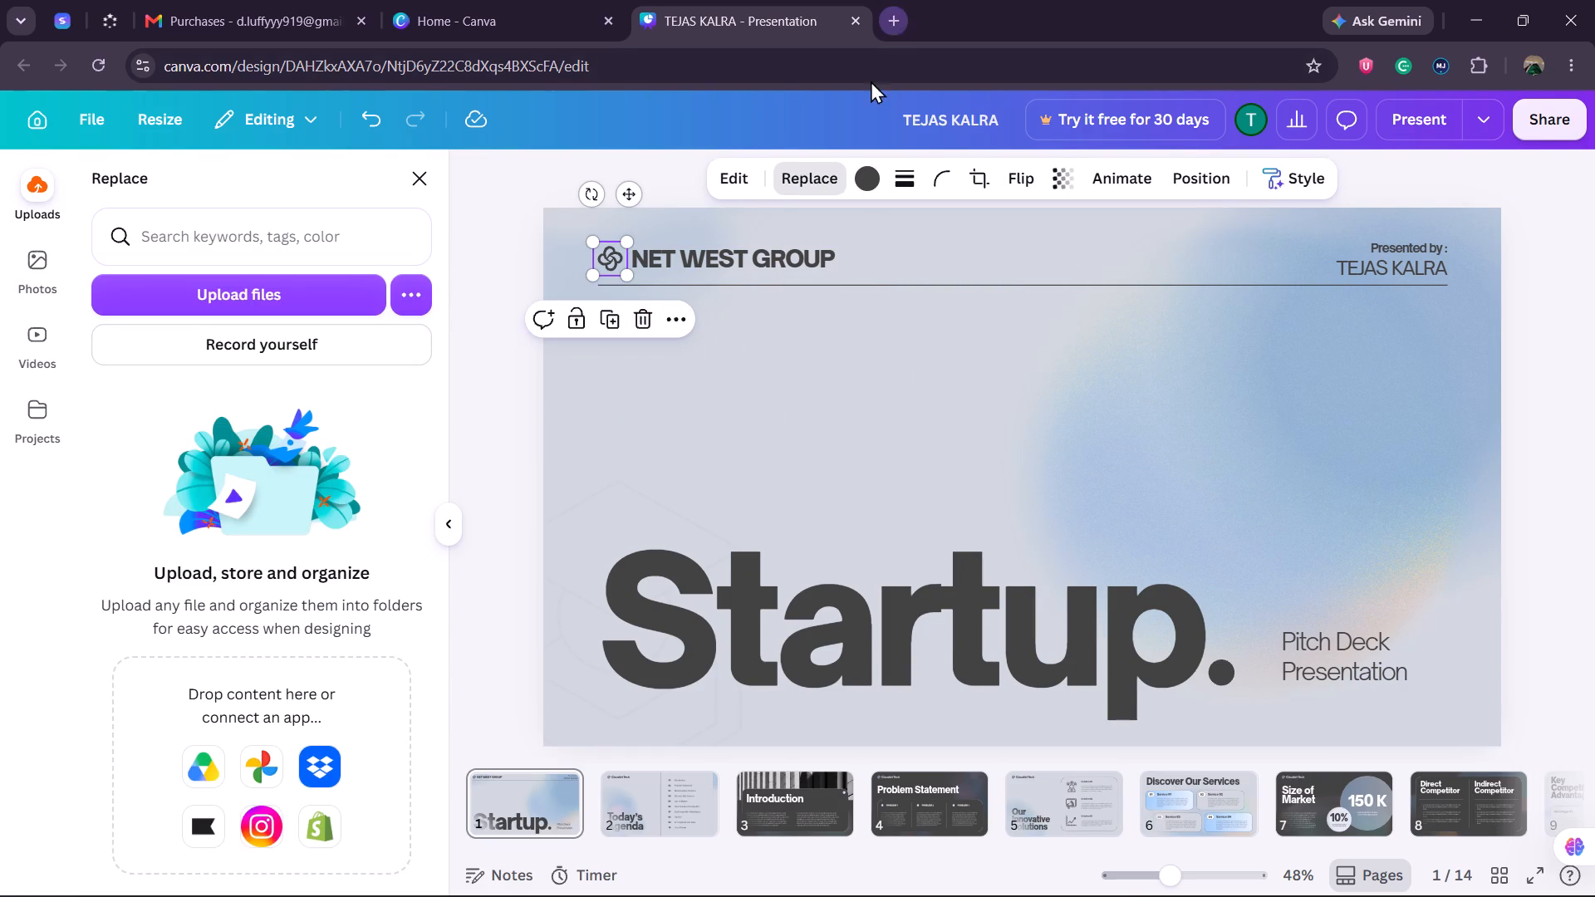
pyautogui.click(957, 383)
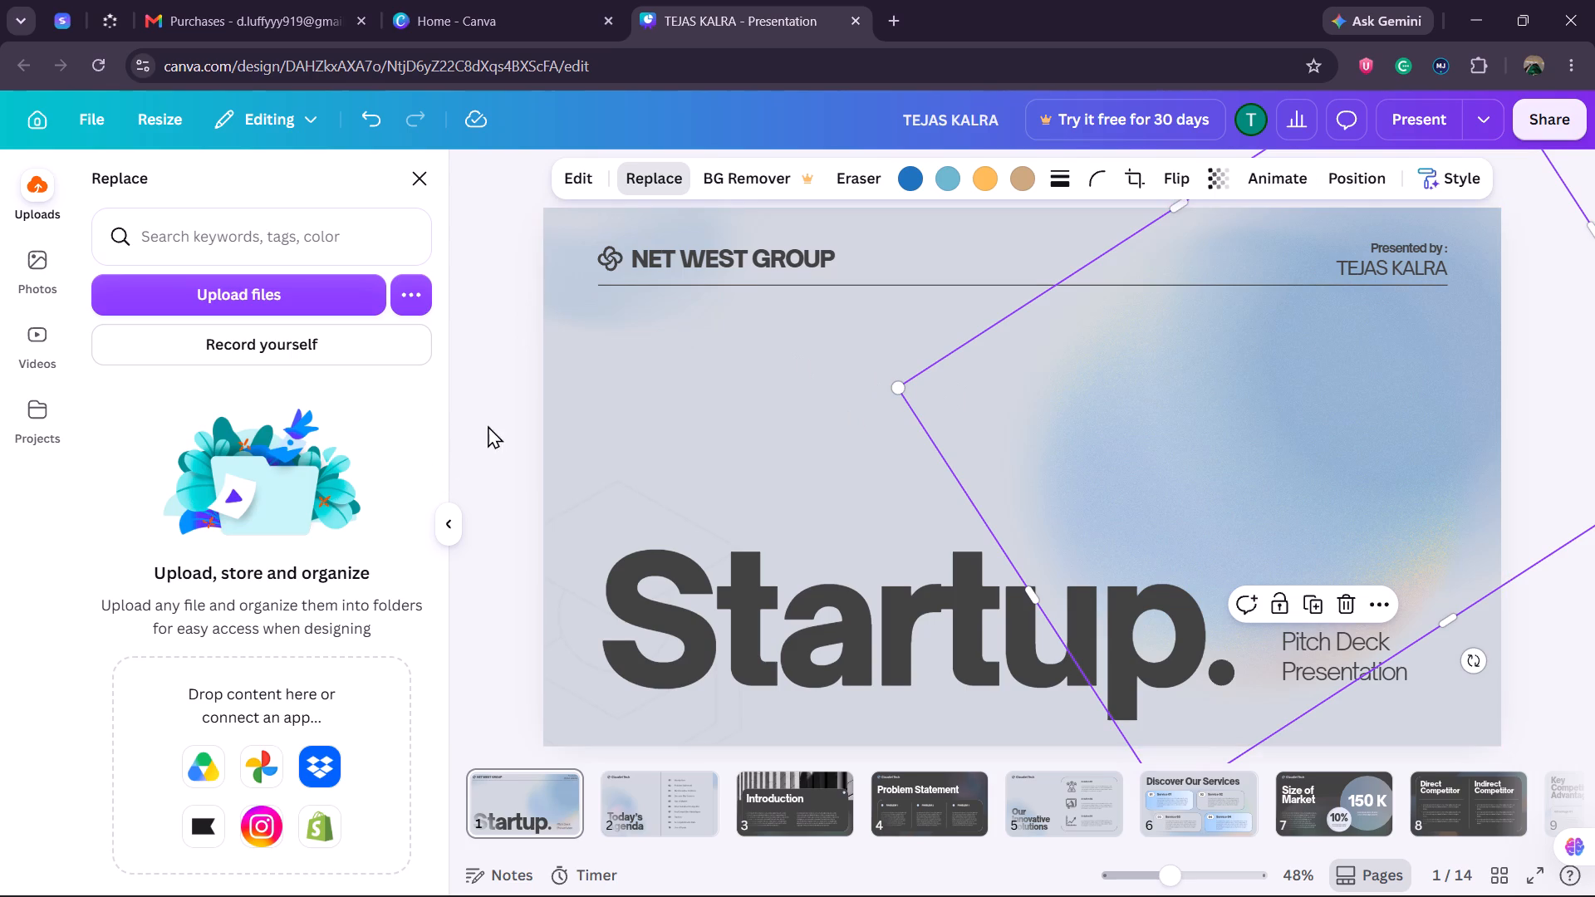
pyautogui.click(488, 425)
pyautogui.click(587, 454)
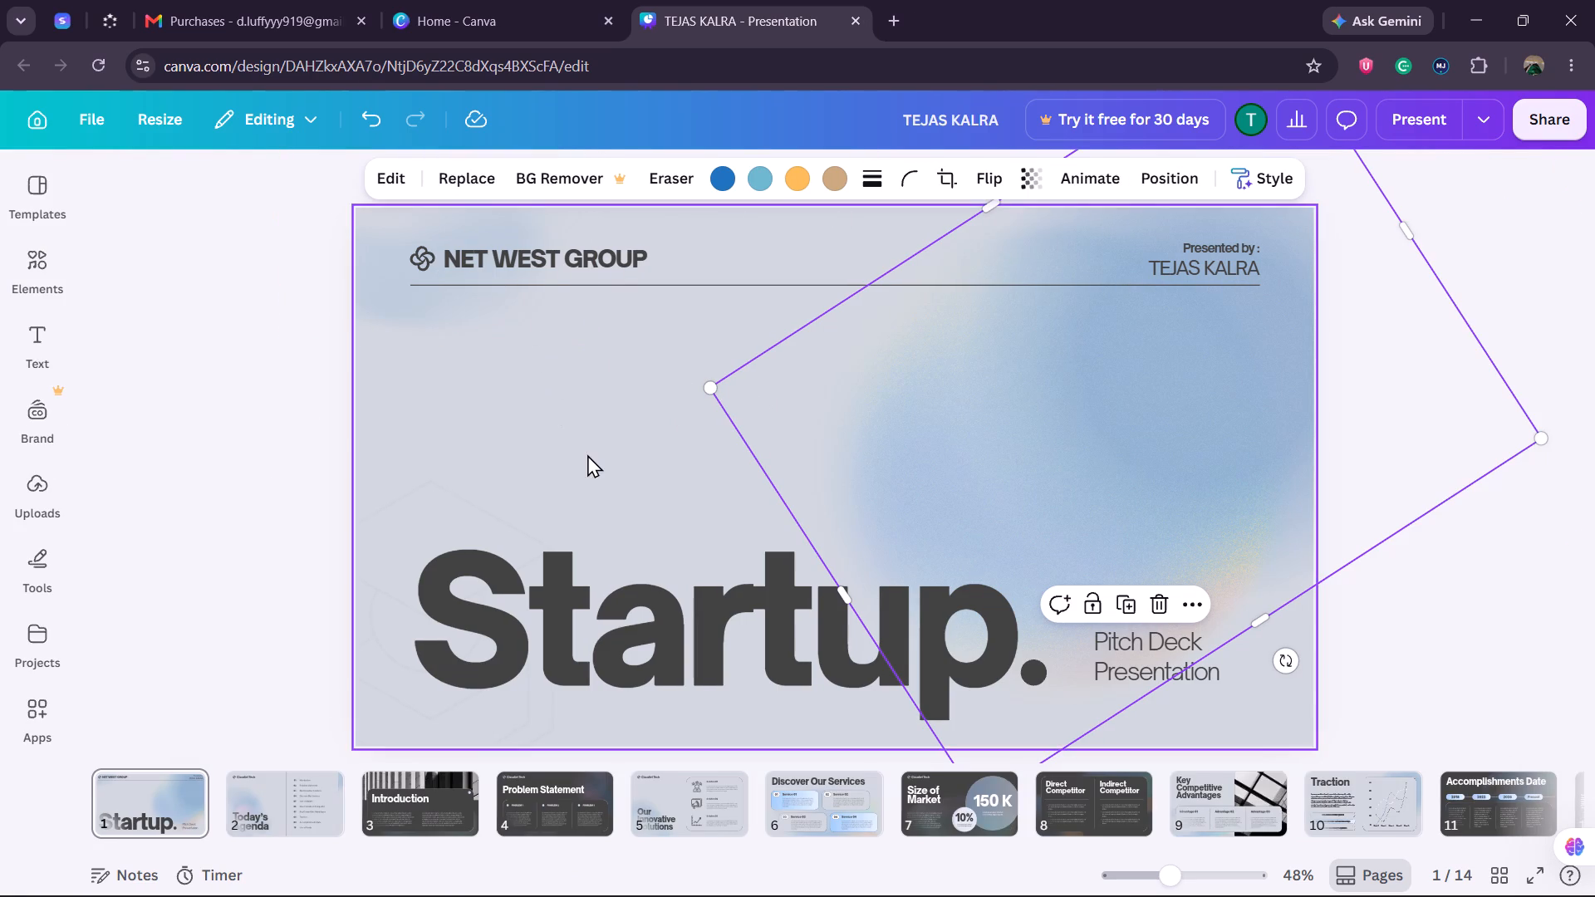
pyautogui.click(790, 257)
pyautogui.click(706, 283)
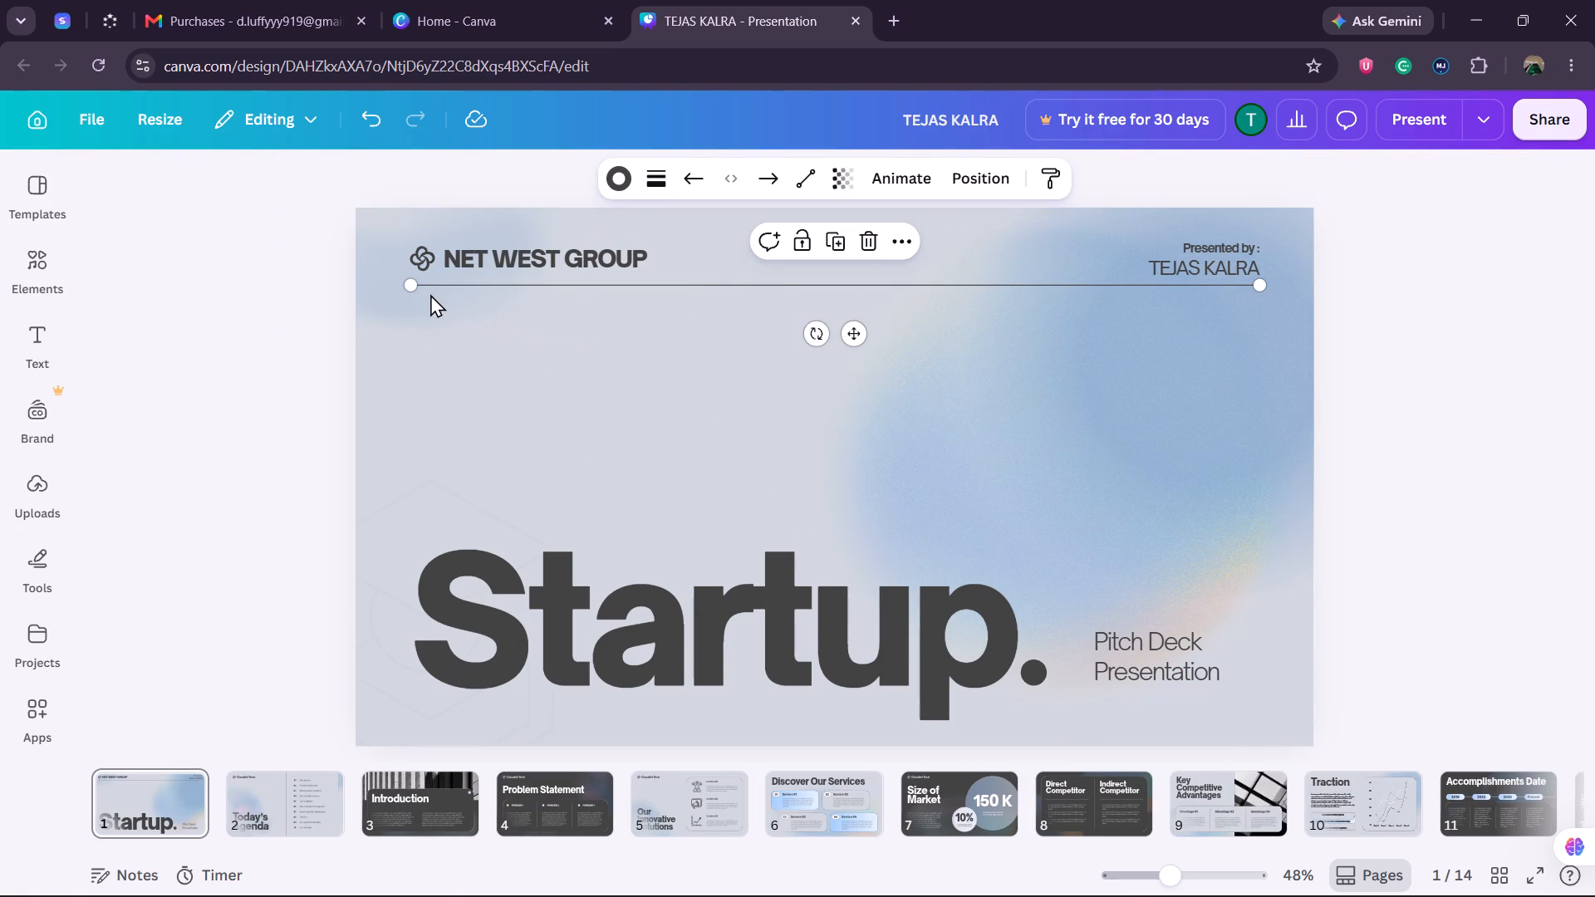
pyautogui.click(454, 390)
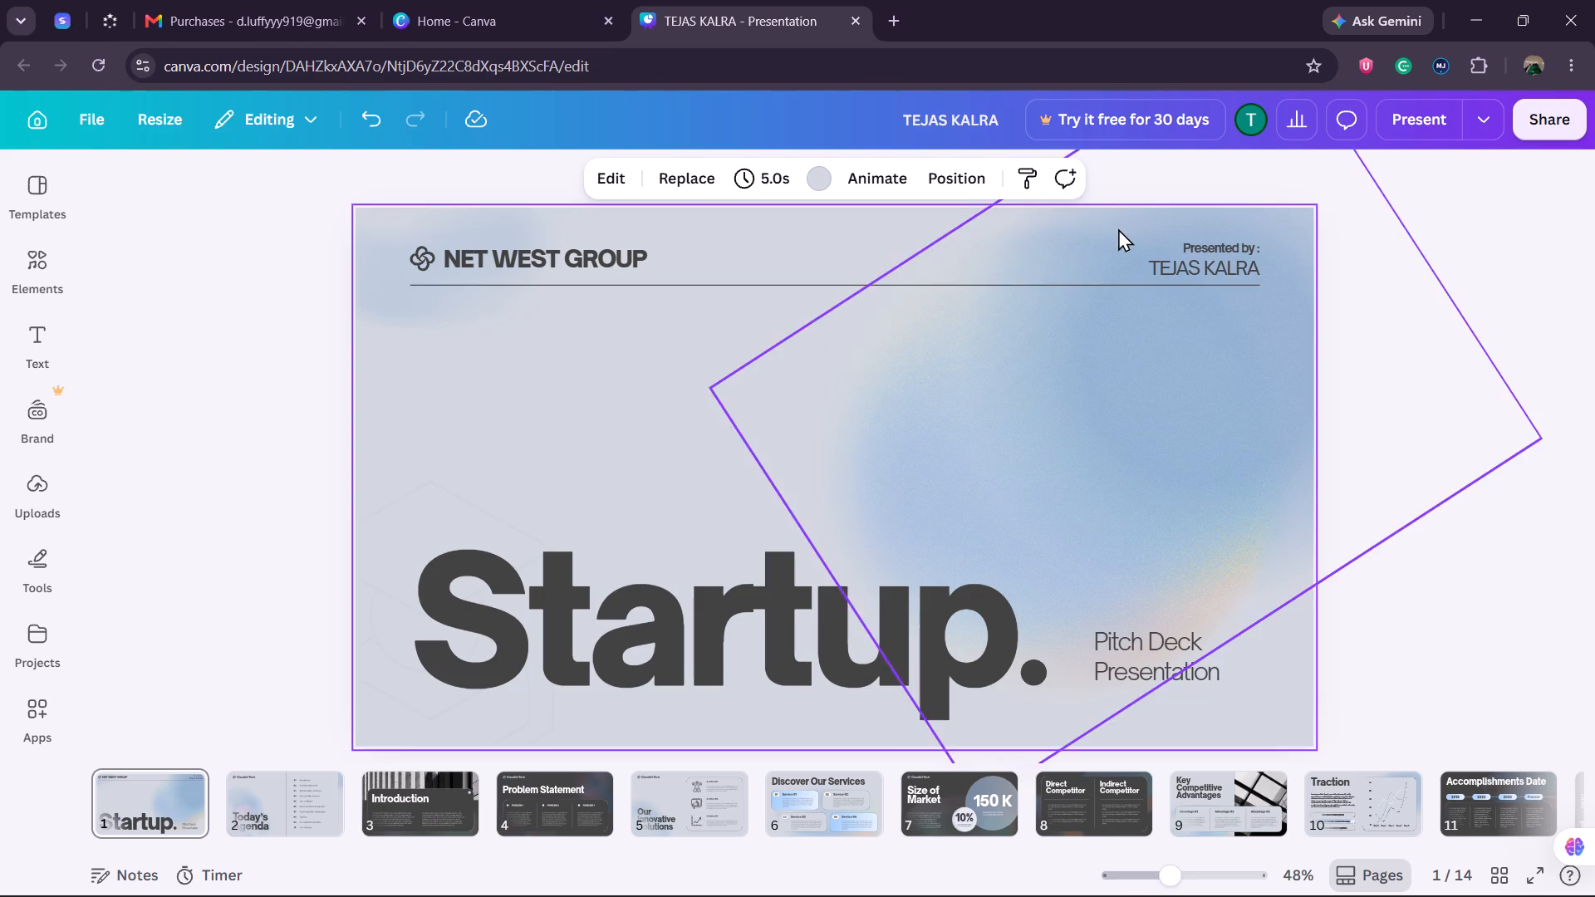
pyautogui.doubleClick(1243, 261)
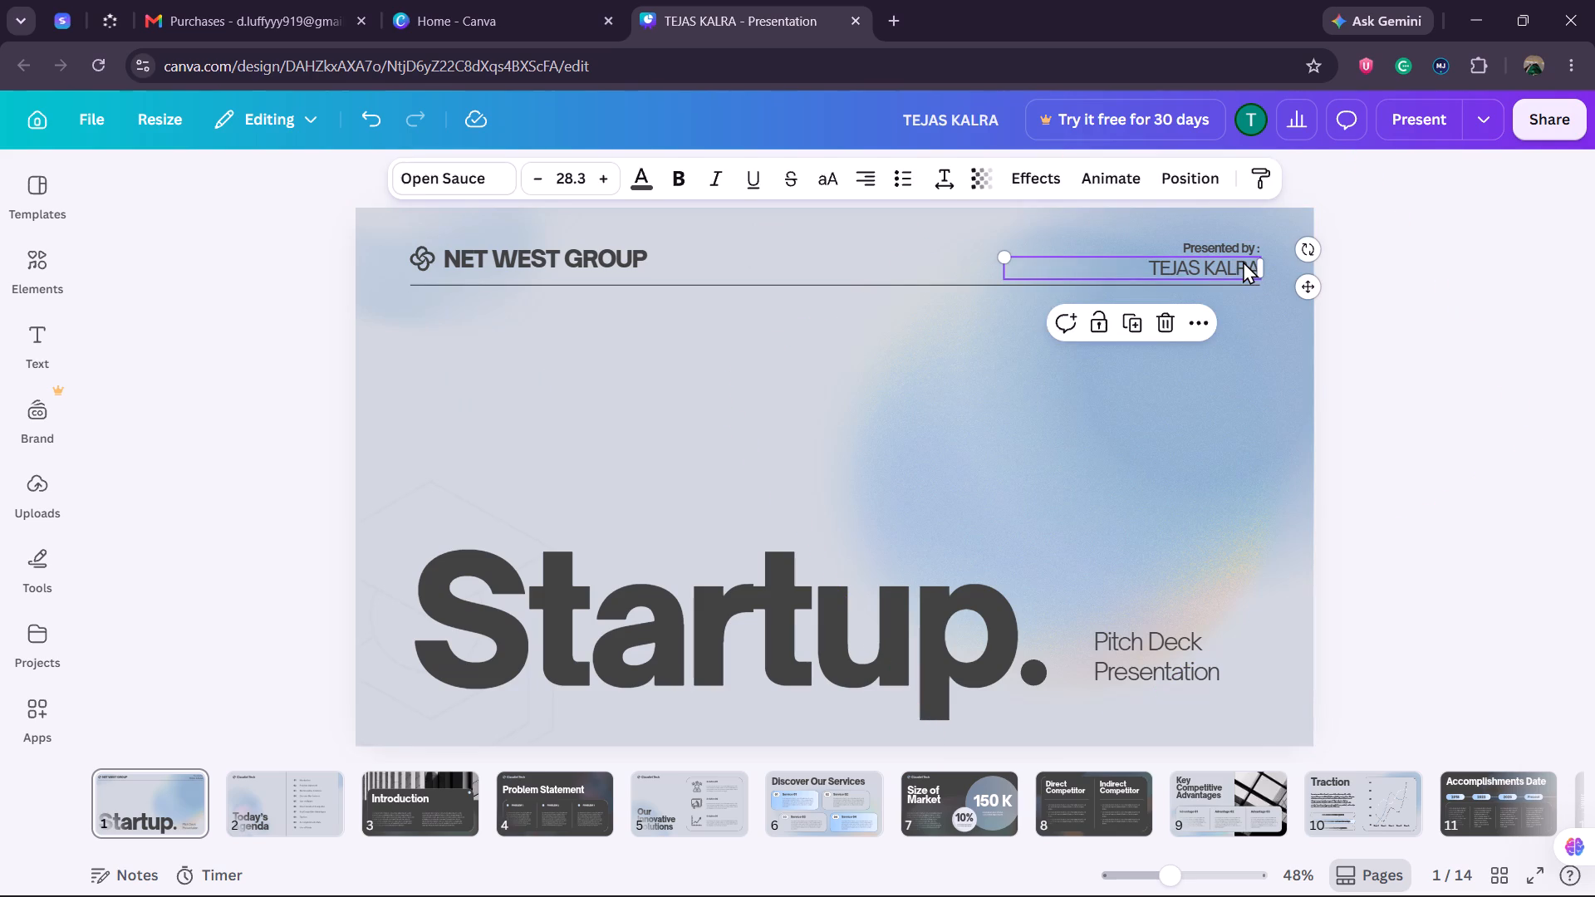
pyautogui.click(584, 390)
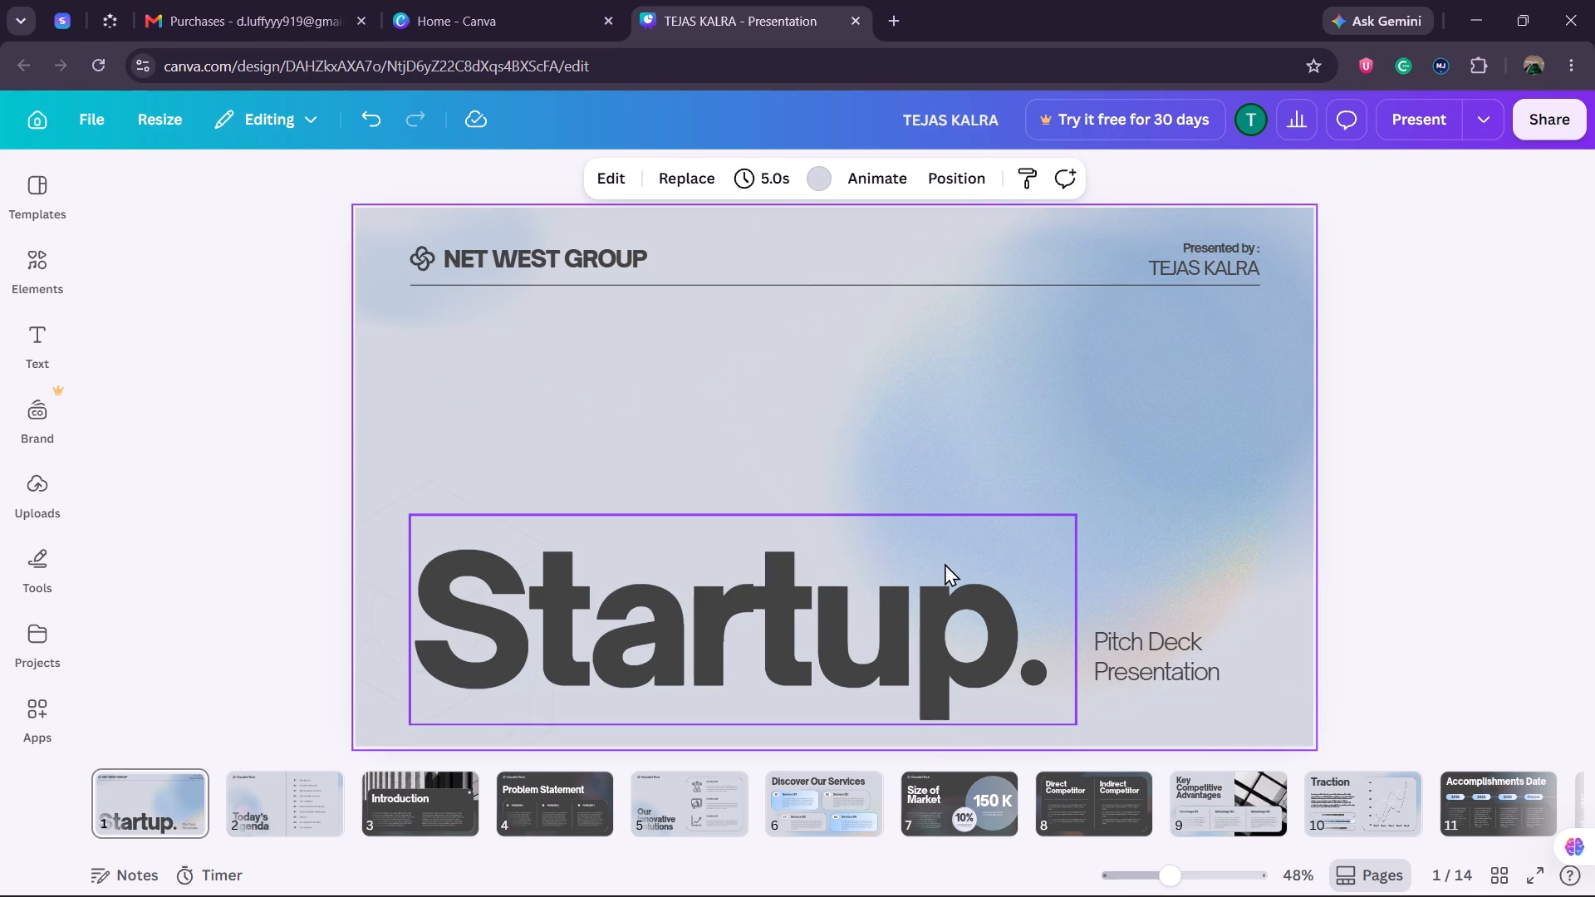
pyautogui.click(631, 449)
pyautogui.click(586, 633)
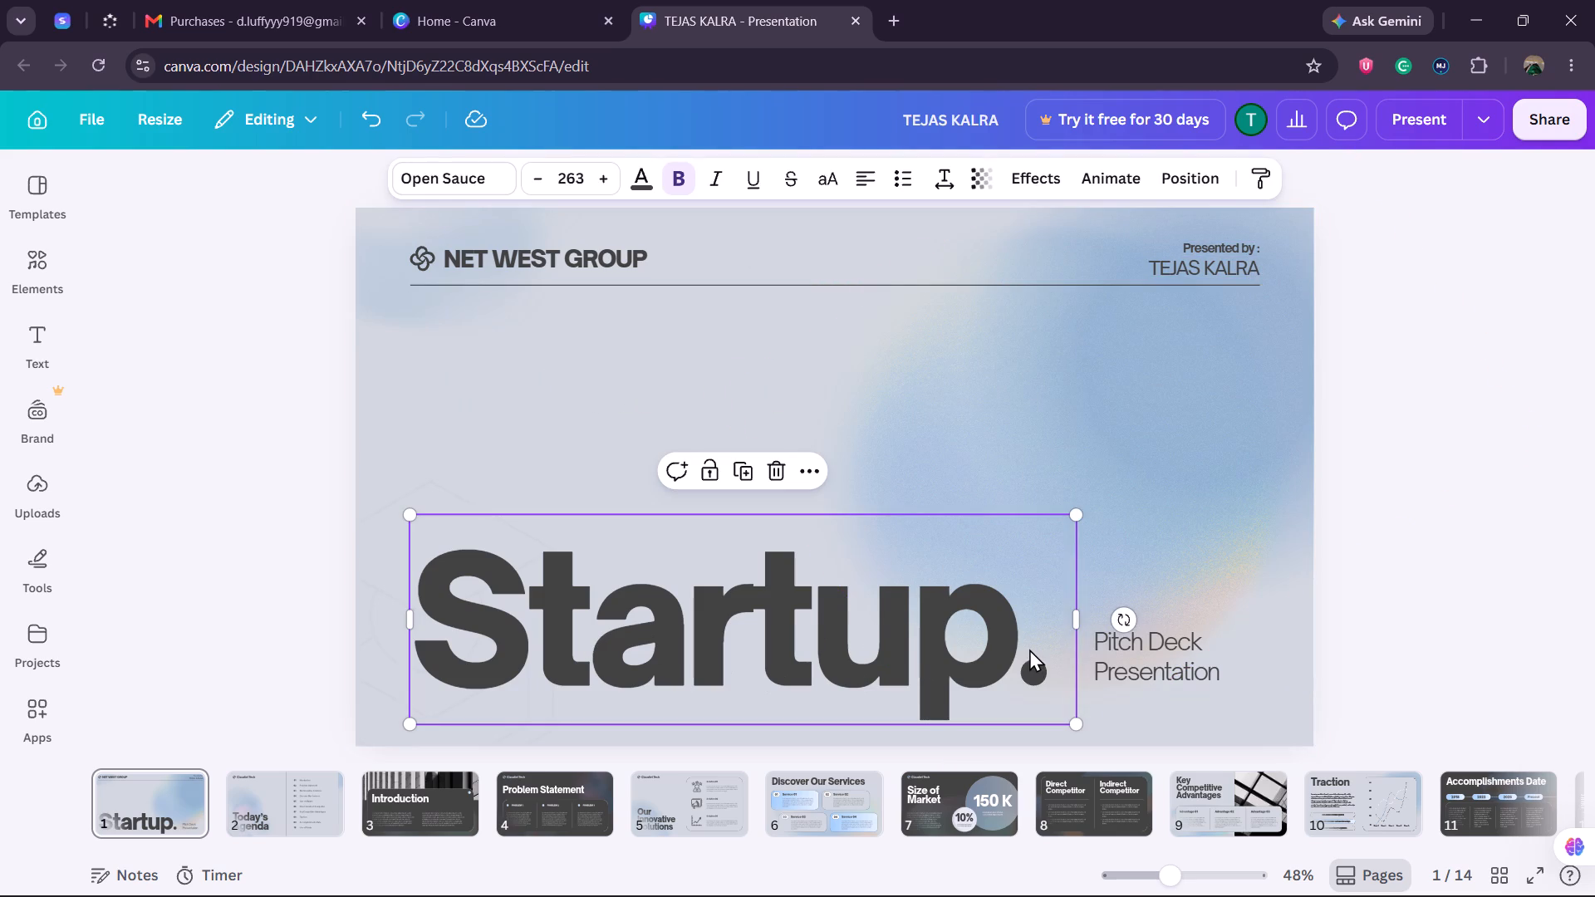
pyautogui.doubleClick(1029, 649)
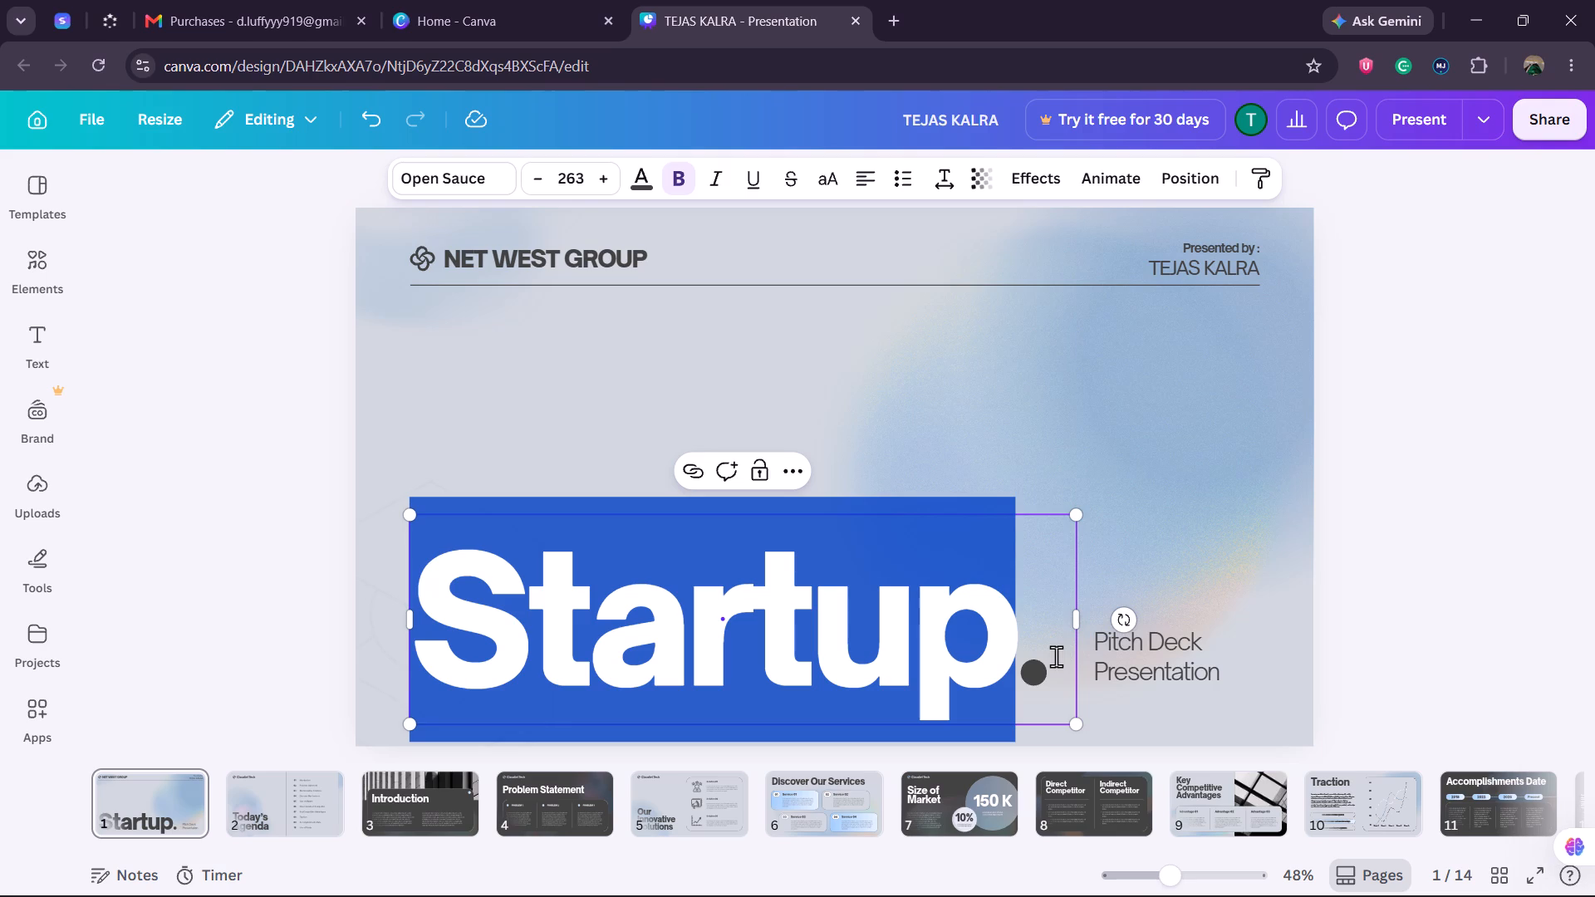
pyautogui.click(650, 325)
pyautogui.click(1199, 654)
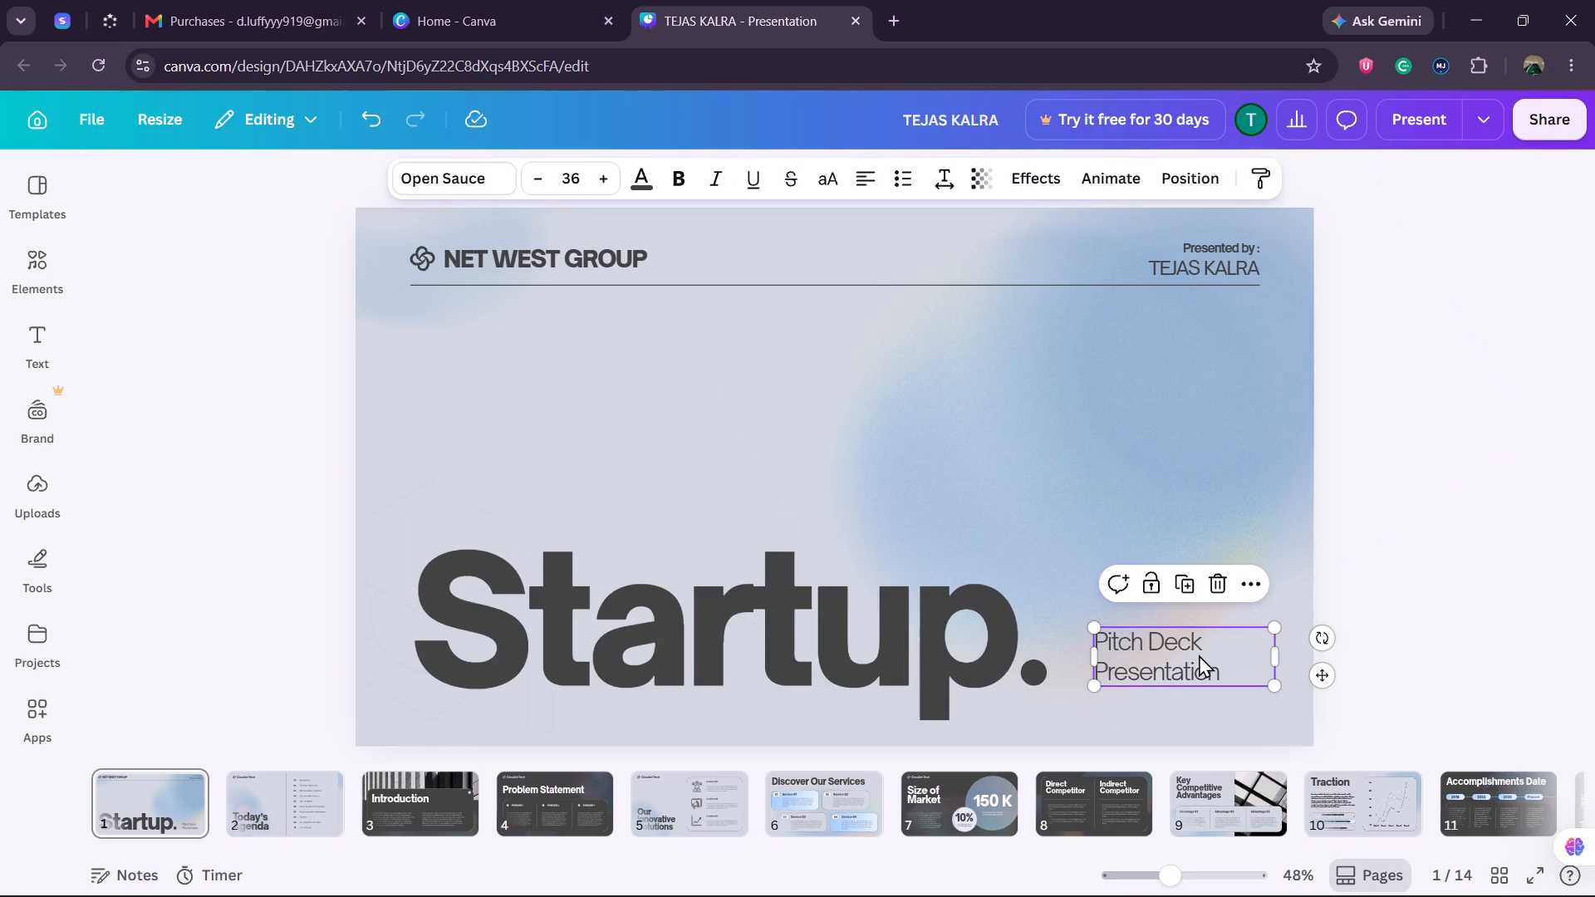
# Replace the "Cloudlet Tech" company name on the "Today's Agenda" slide with "NET WEST GROUP".
pyautogui.click(266, 804)
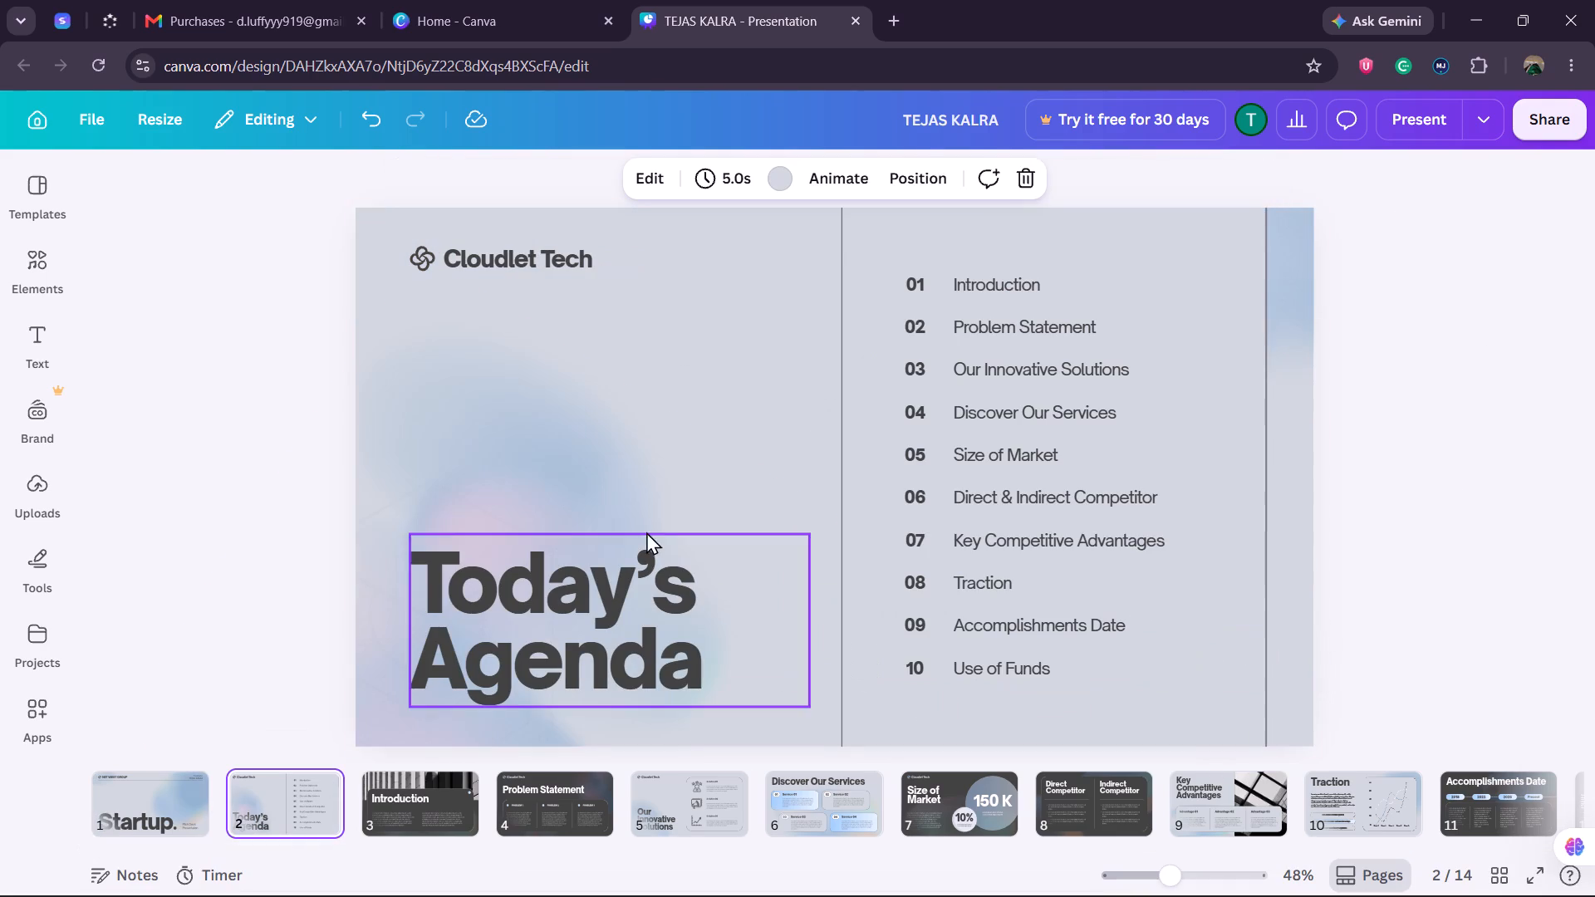
pyautogui.click(769, 313)
pyautogui.click(540, 267)
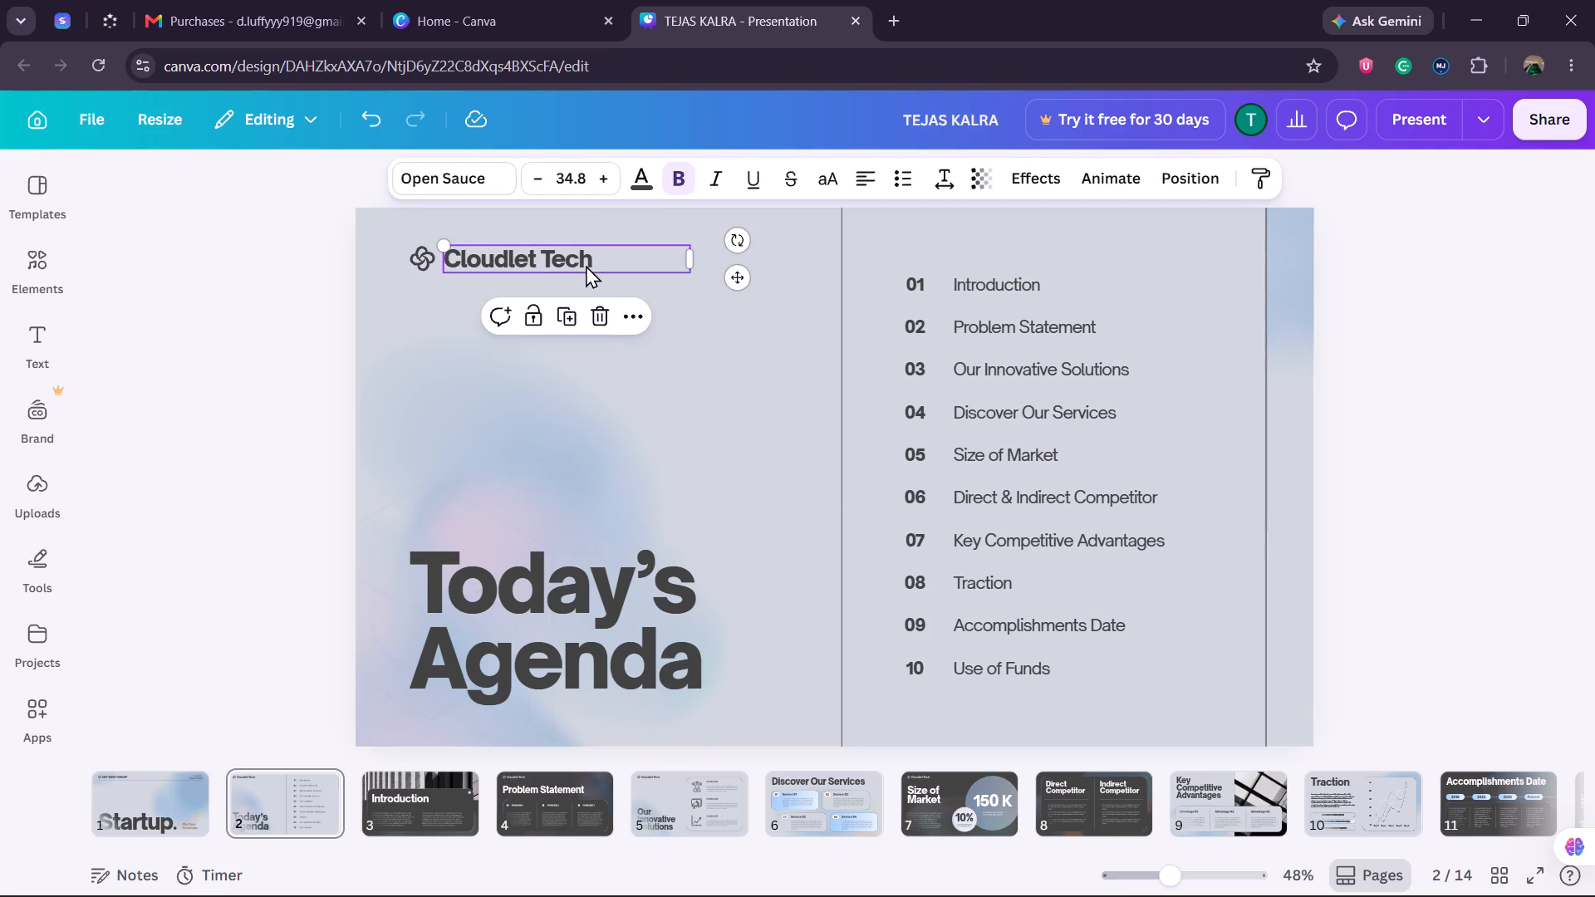
pyautogui.doubleClick(586, 265)
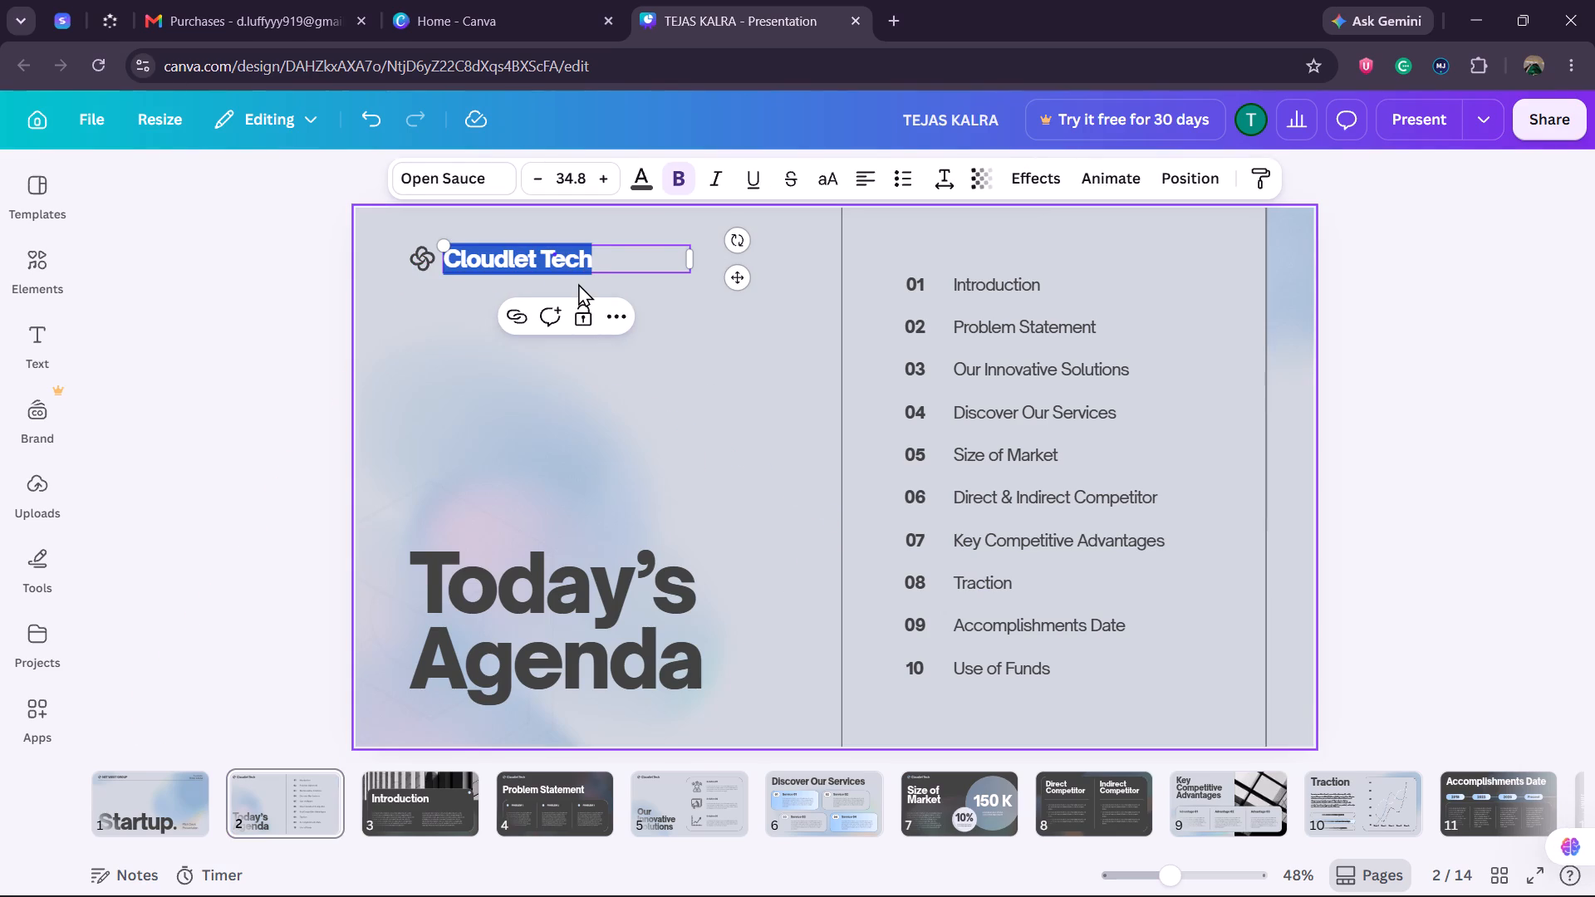
pyautogui.write('NET WEST GROP')
pyautogui.hotkey('shift', 'BackSpace')
pyautogui.hotkey('shift', 'BackSpace')
pyautogui.hotkey('shift', 'u')
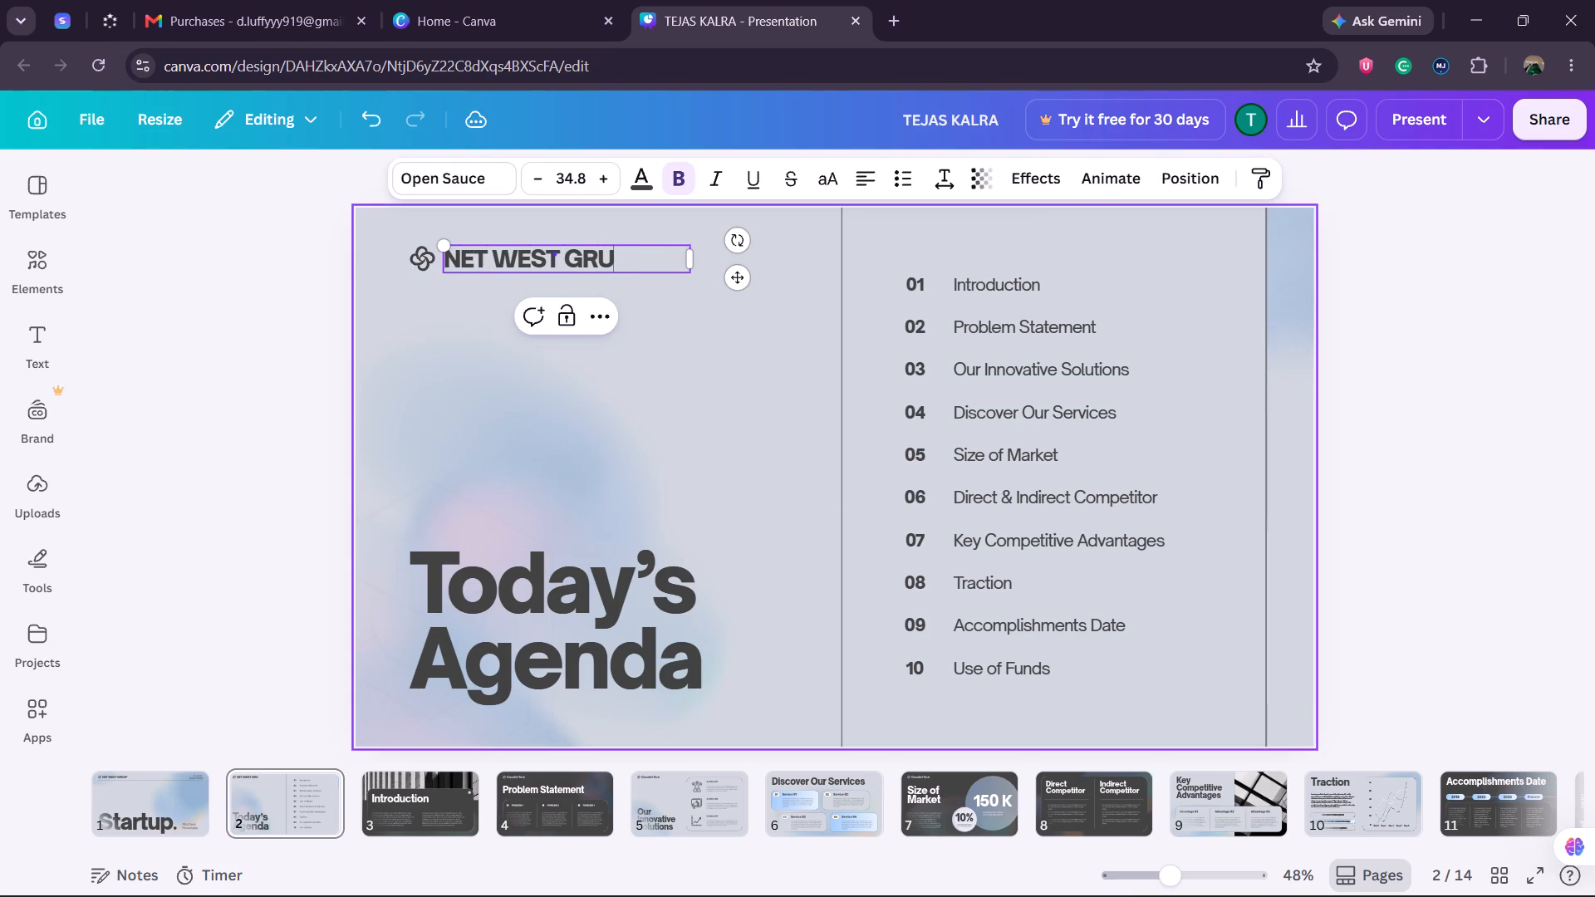
pyautogui.hotkey('shift', 'p')
pyautogui.hotkey('shift', 'BackSpace')
pyautogui.hotkey('shift', 'BackSpace')
pyautogui.write('OUP')
pyautogui.click(710, 452)
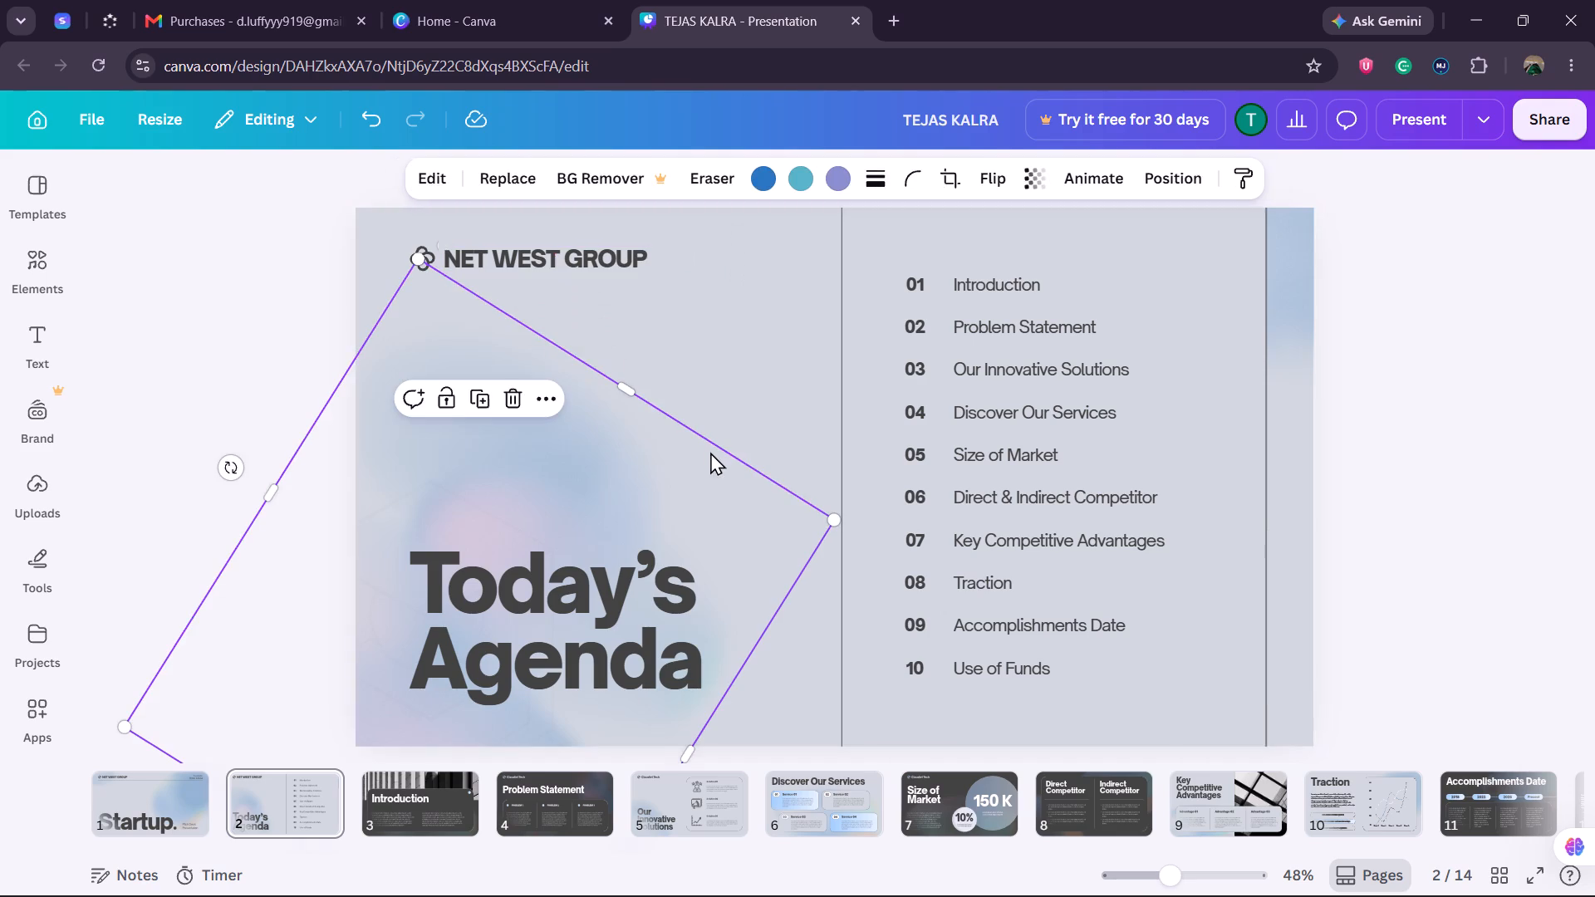
pyautogui.click(763, 332)
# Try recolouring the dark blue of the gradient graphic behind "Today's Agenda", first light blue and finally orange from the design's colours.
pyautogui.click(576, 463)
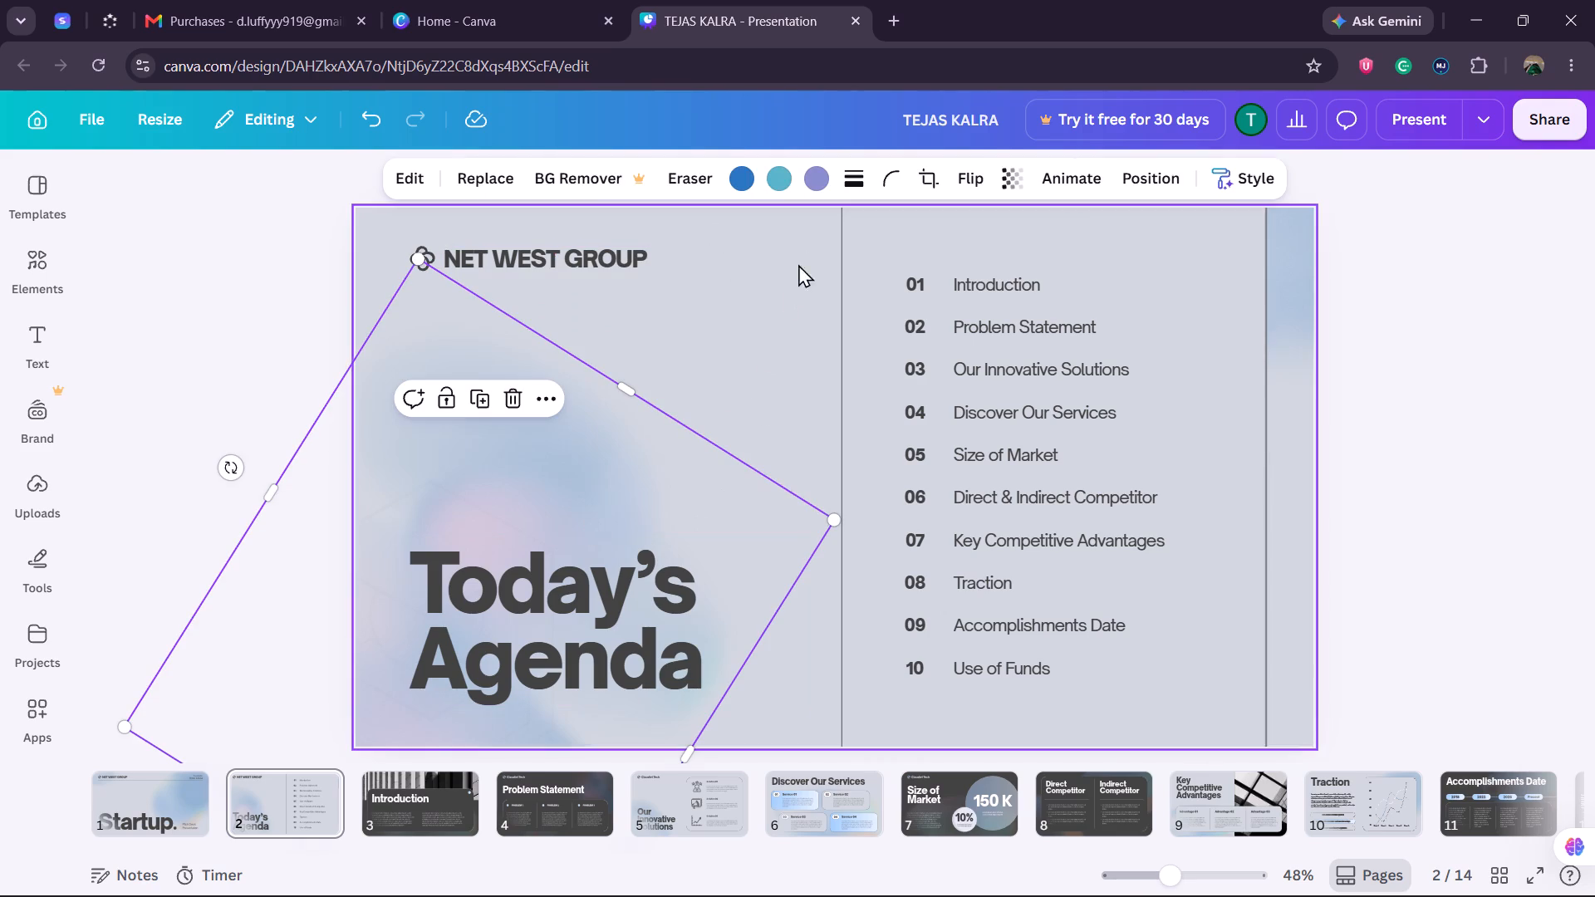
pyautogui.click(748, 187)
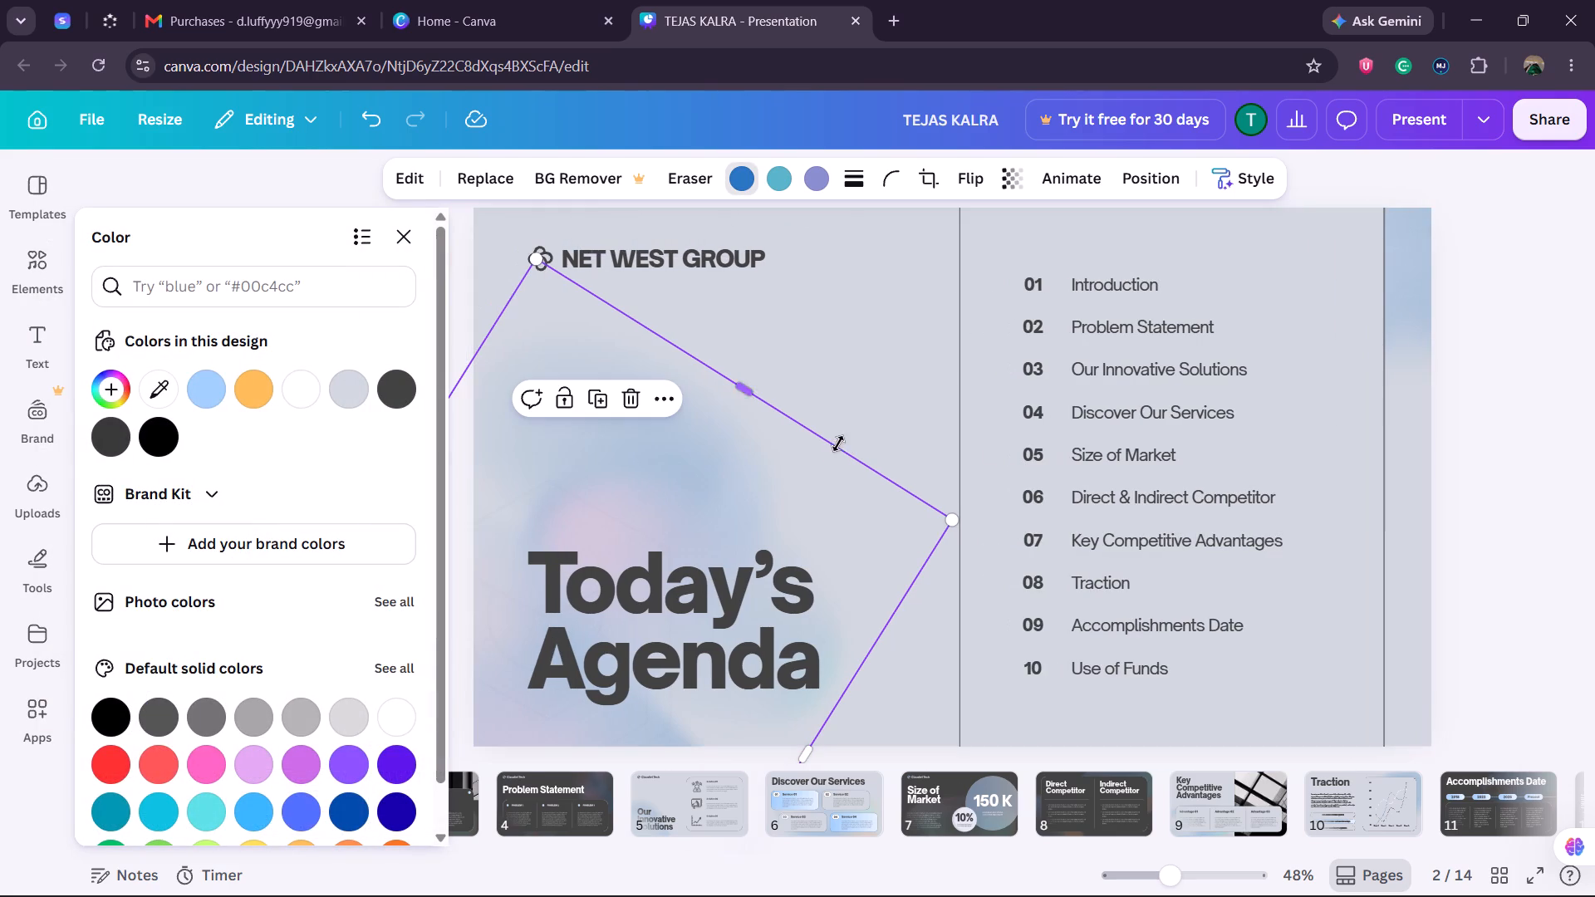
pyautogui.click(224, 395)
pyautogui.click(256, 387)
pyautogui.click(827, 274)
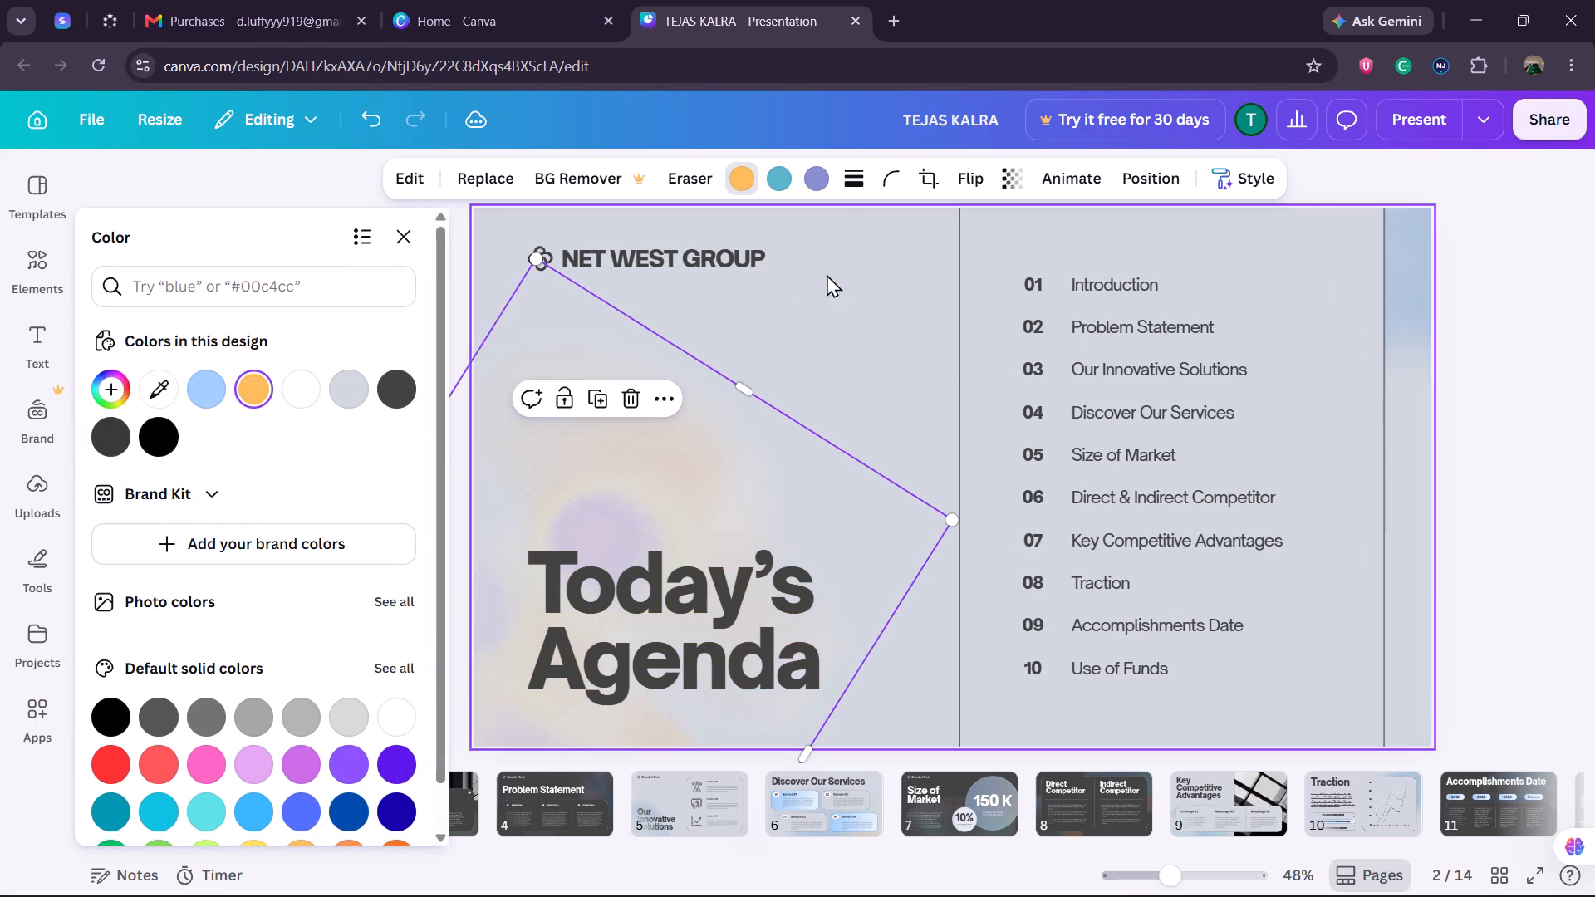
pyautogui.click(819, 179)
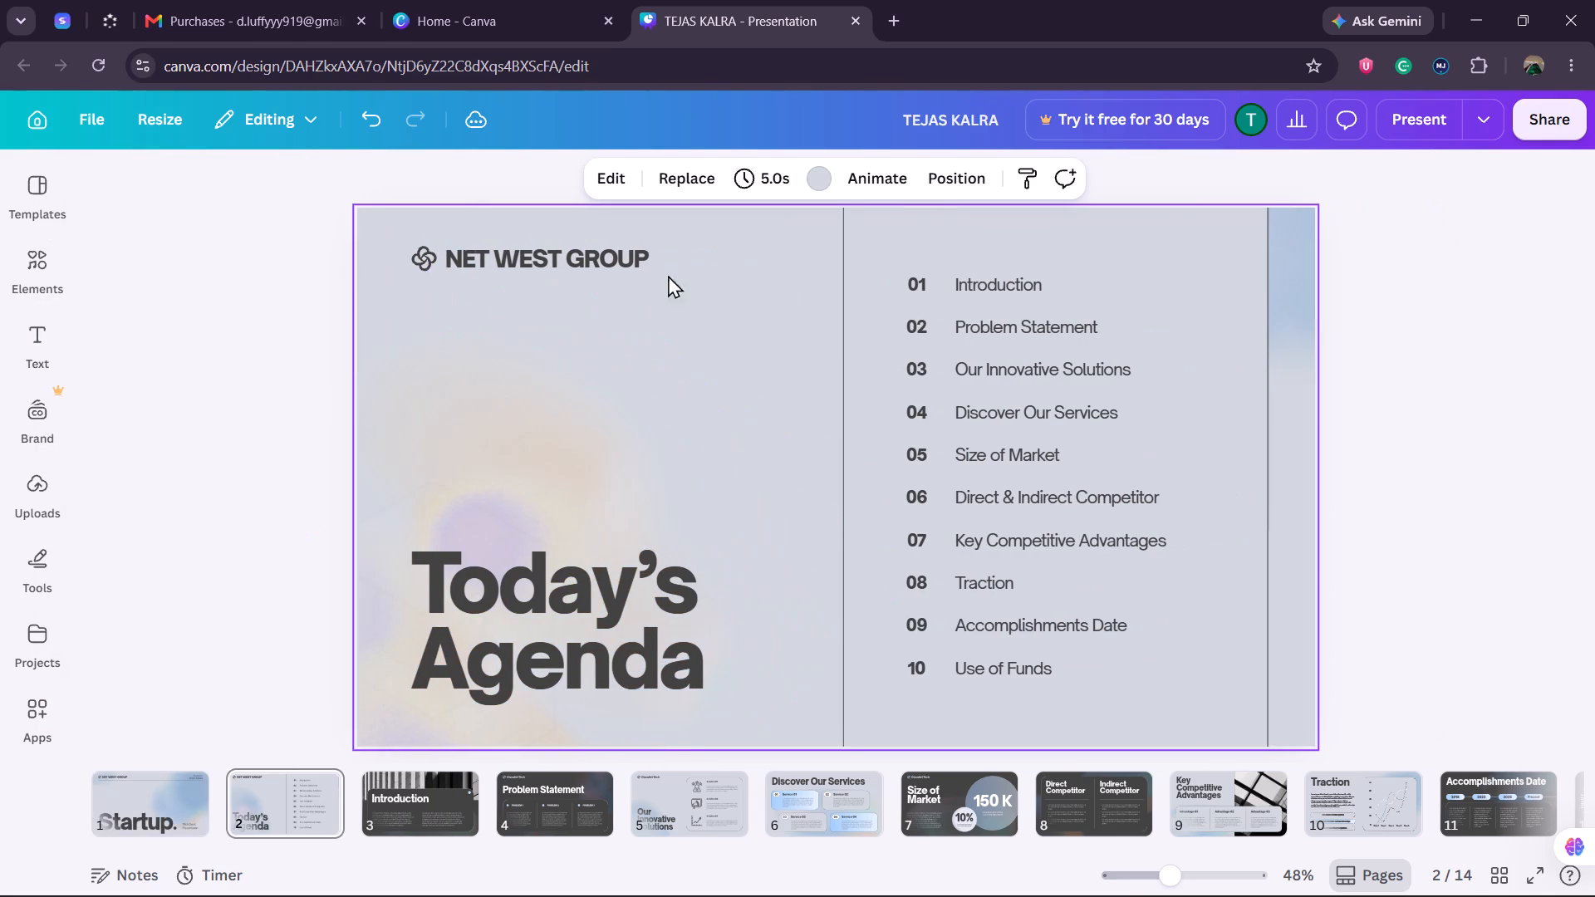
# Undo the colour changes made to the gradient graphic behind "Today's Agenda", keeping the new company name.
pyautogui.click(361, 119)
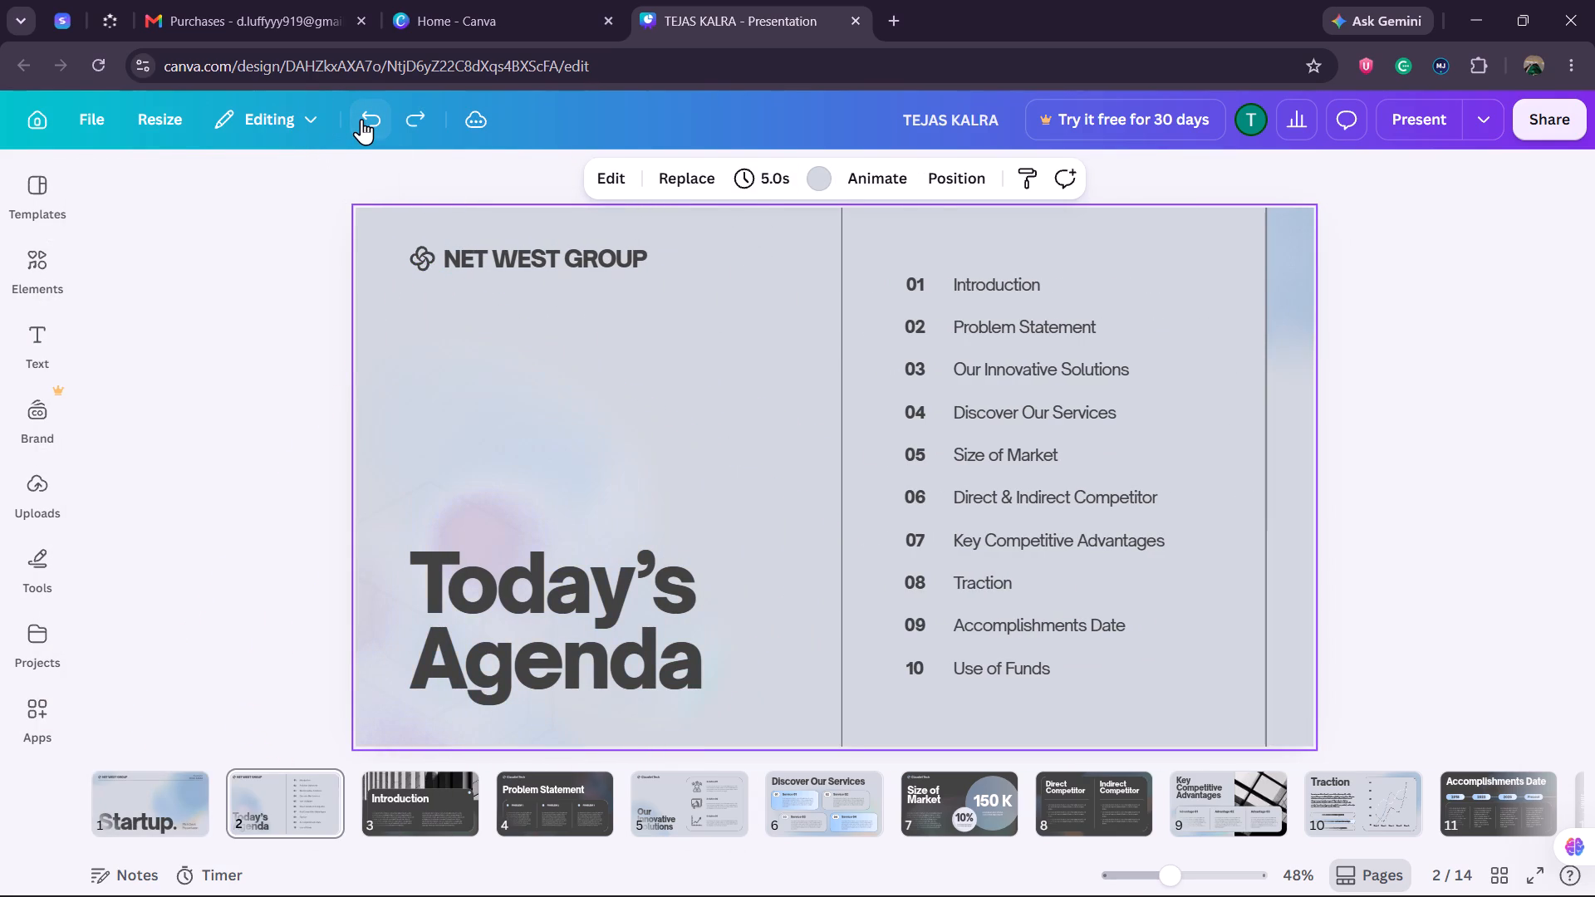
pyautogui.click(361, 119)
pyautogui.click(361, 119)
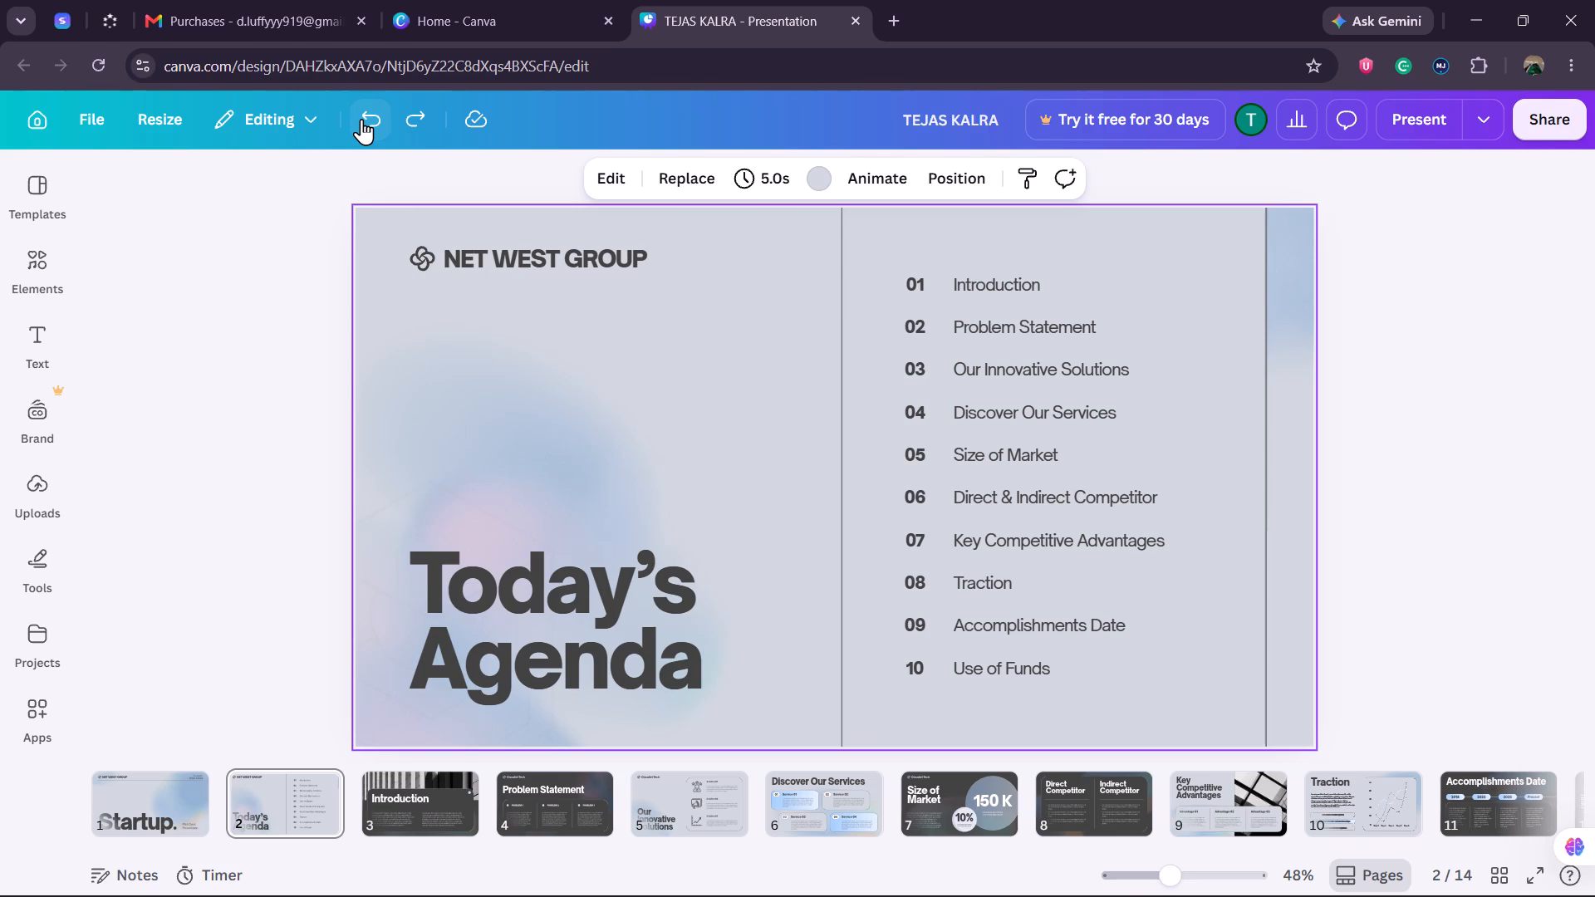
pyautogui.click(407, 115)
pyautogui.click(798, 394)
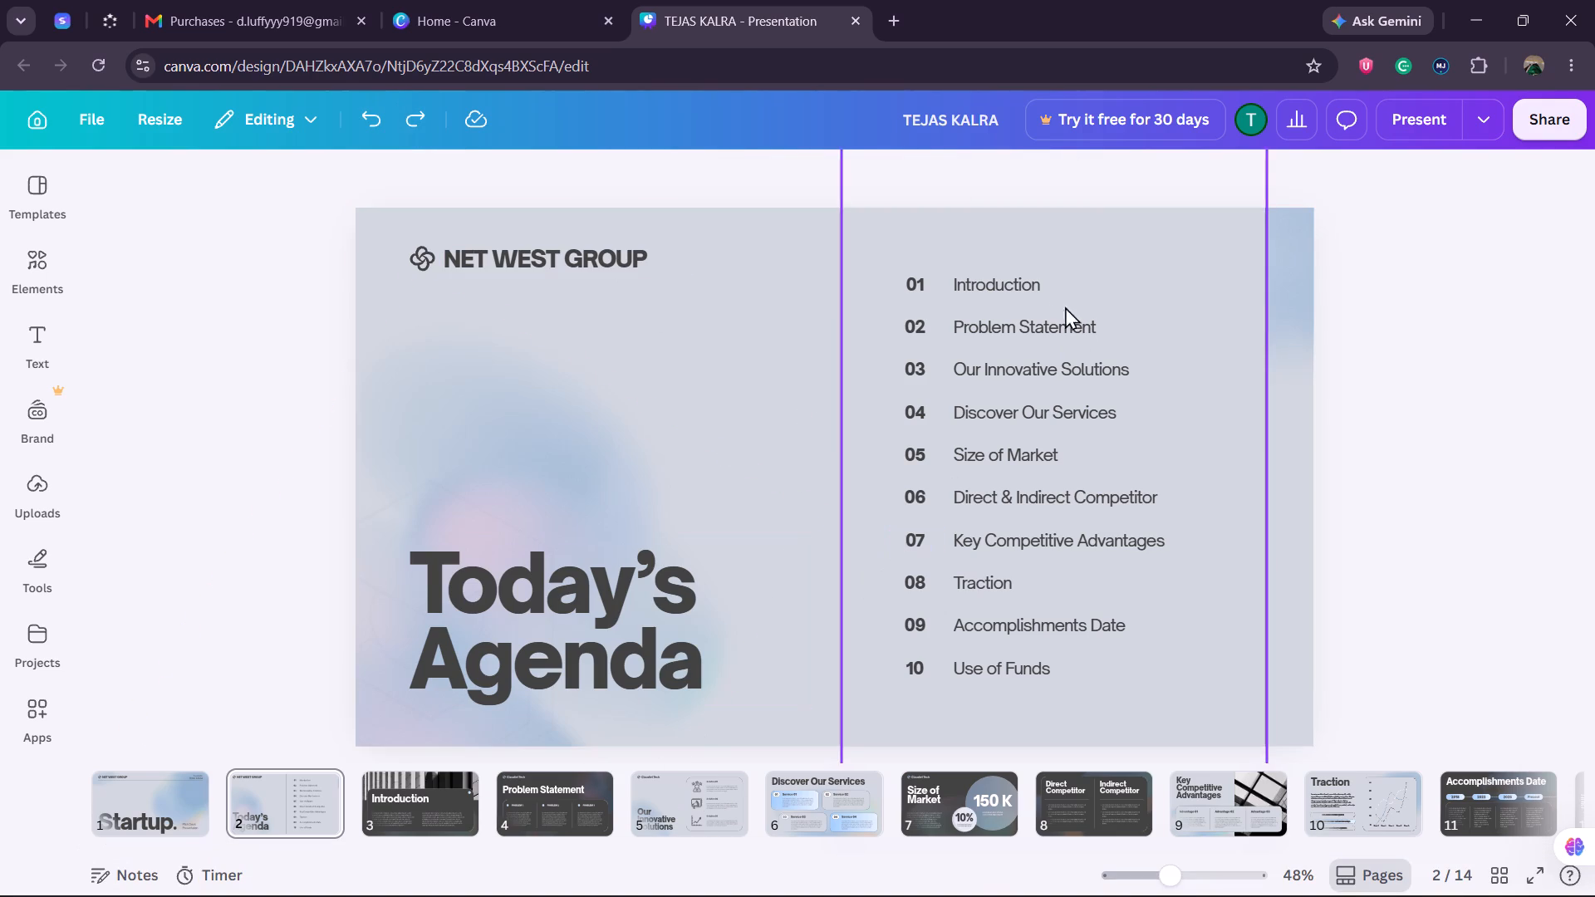
# Add a period after the number of the "Introduction" agenda item so it reads "01.".
pyautogui.click(1039, 292)
pyautogui.click(928, 286)
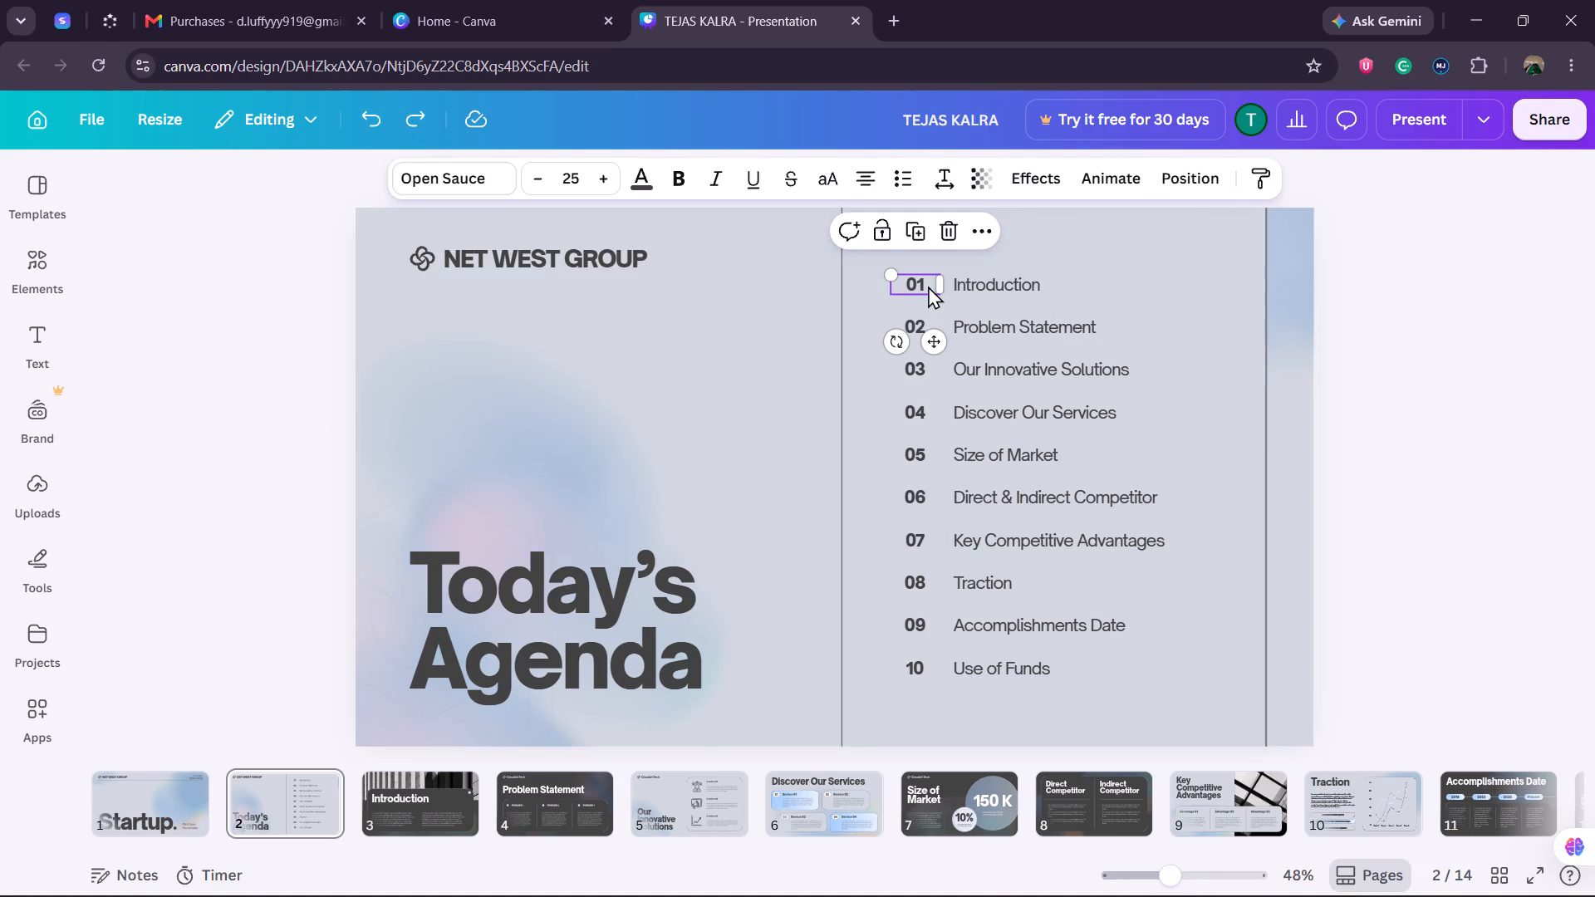
pyautogui.click(930, 287)
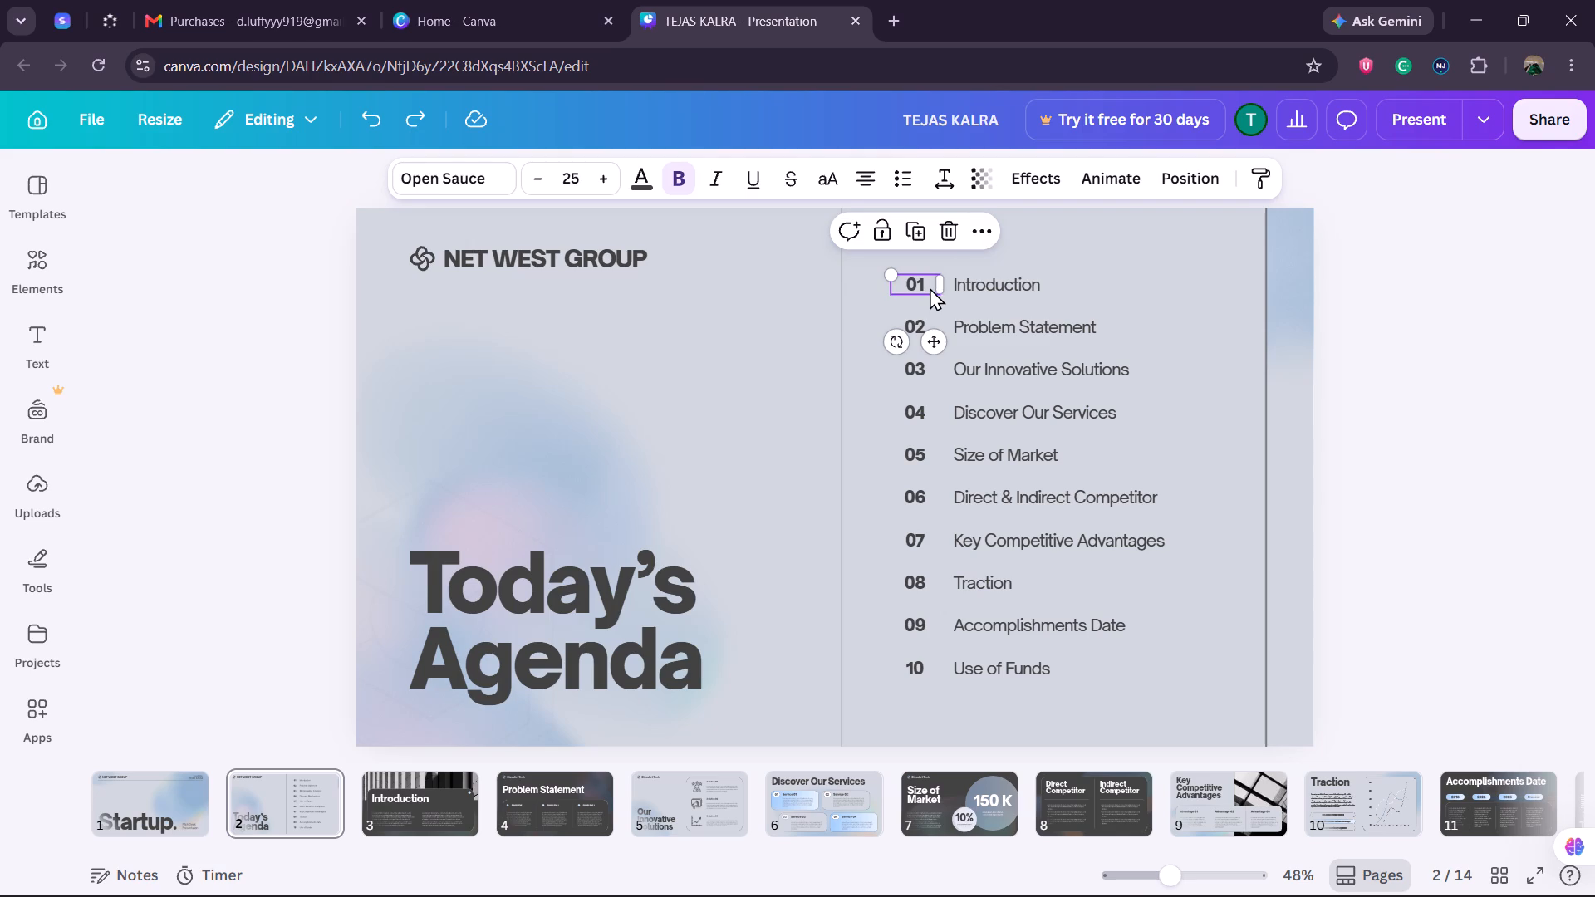
pyautogui.click(914, 287)
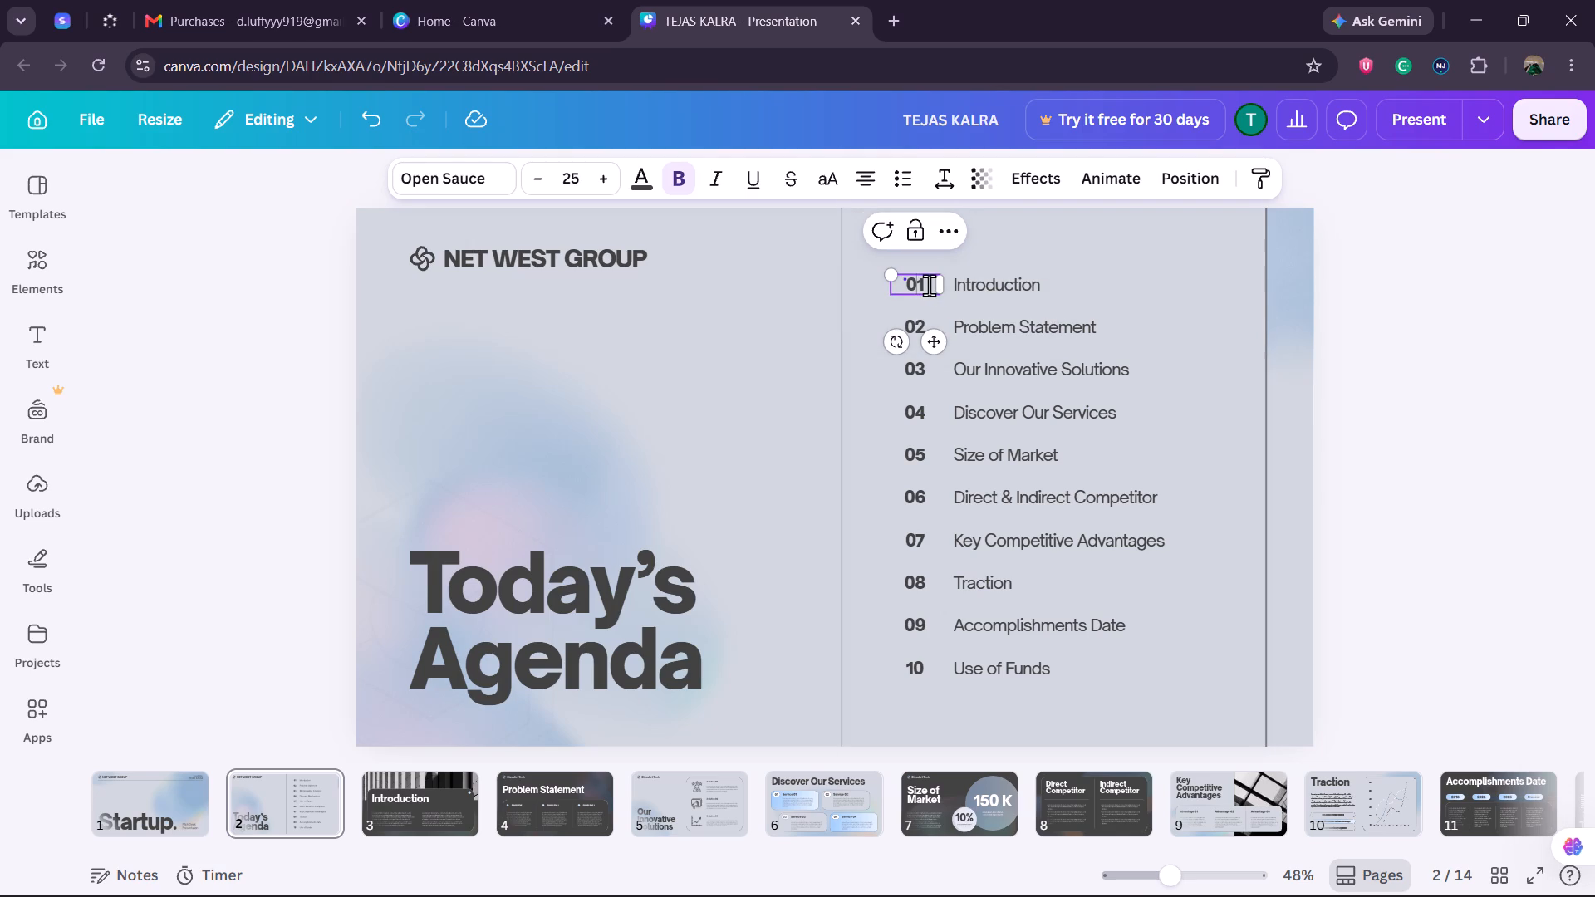
pyautogui.click(929, 285)
pyautogui.press('.')
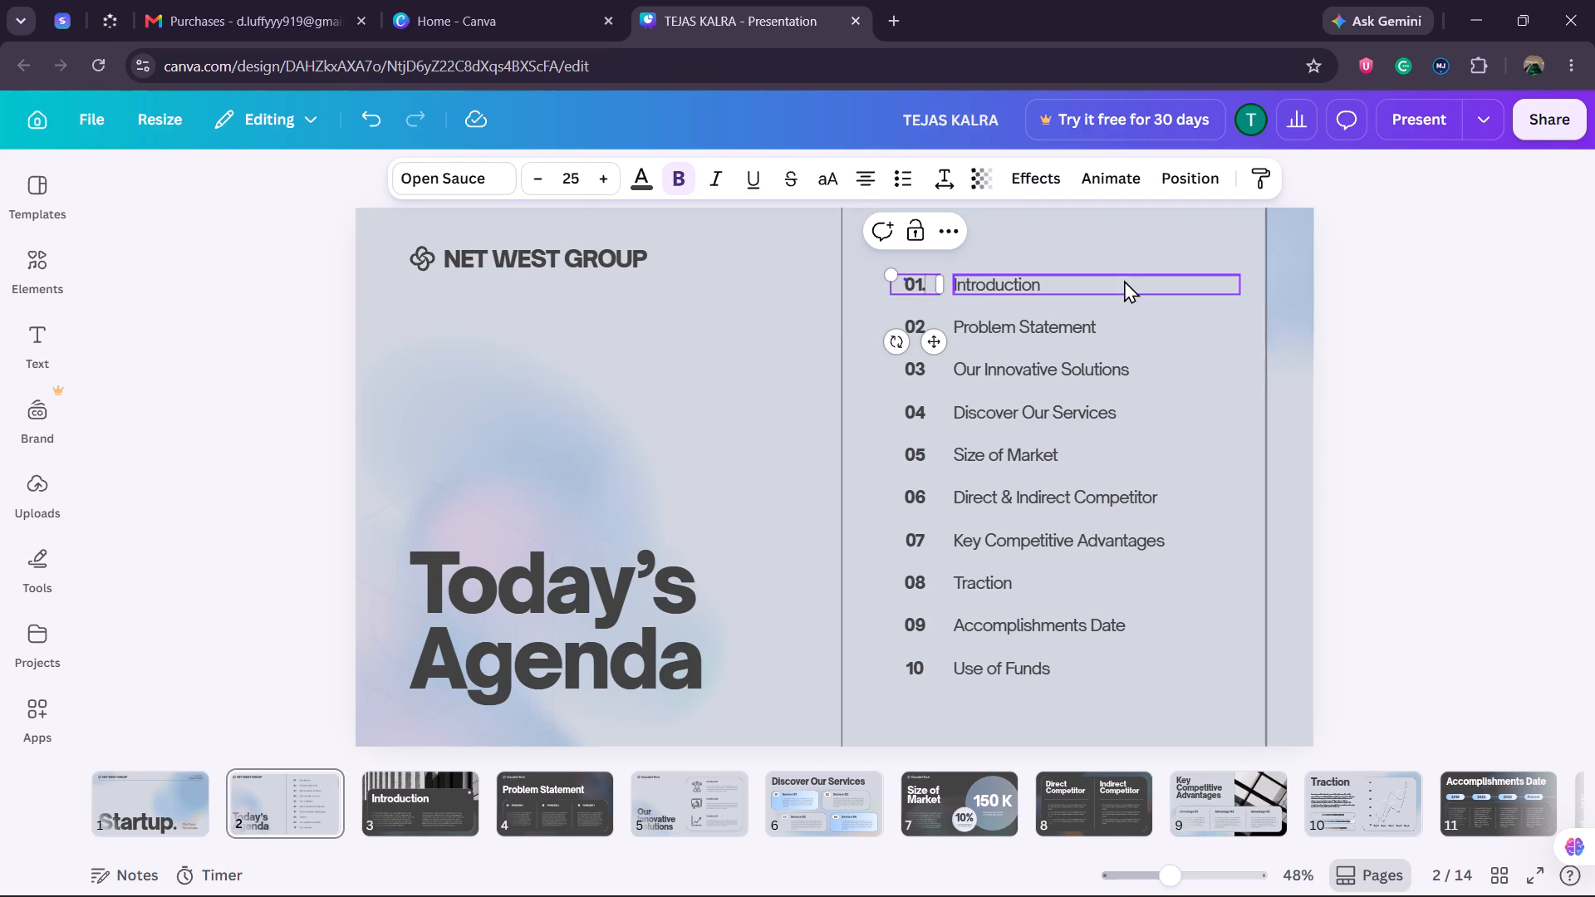
pyautogui.click(1128, 237)
# Add a period after the number of the "Problem Statement" agenda item so it reads "02.".
pyautogui.click(924, 328)
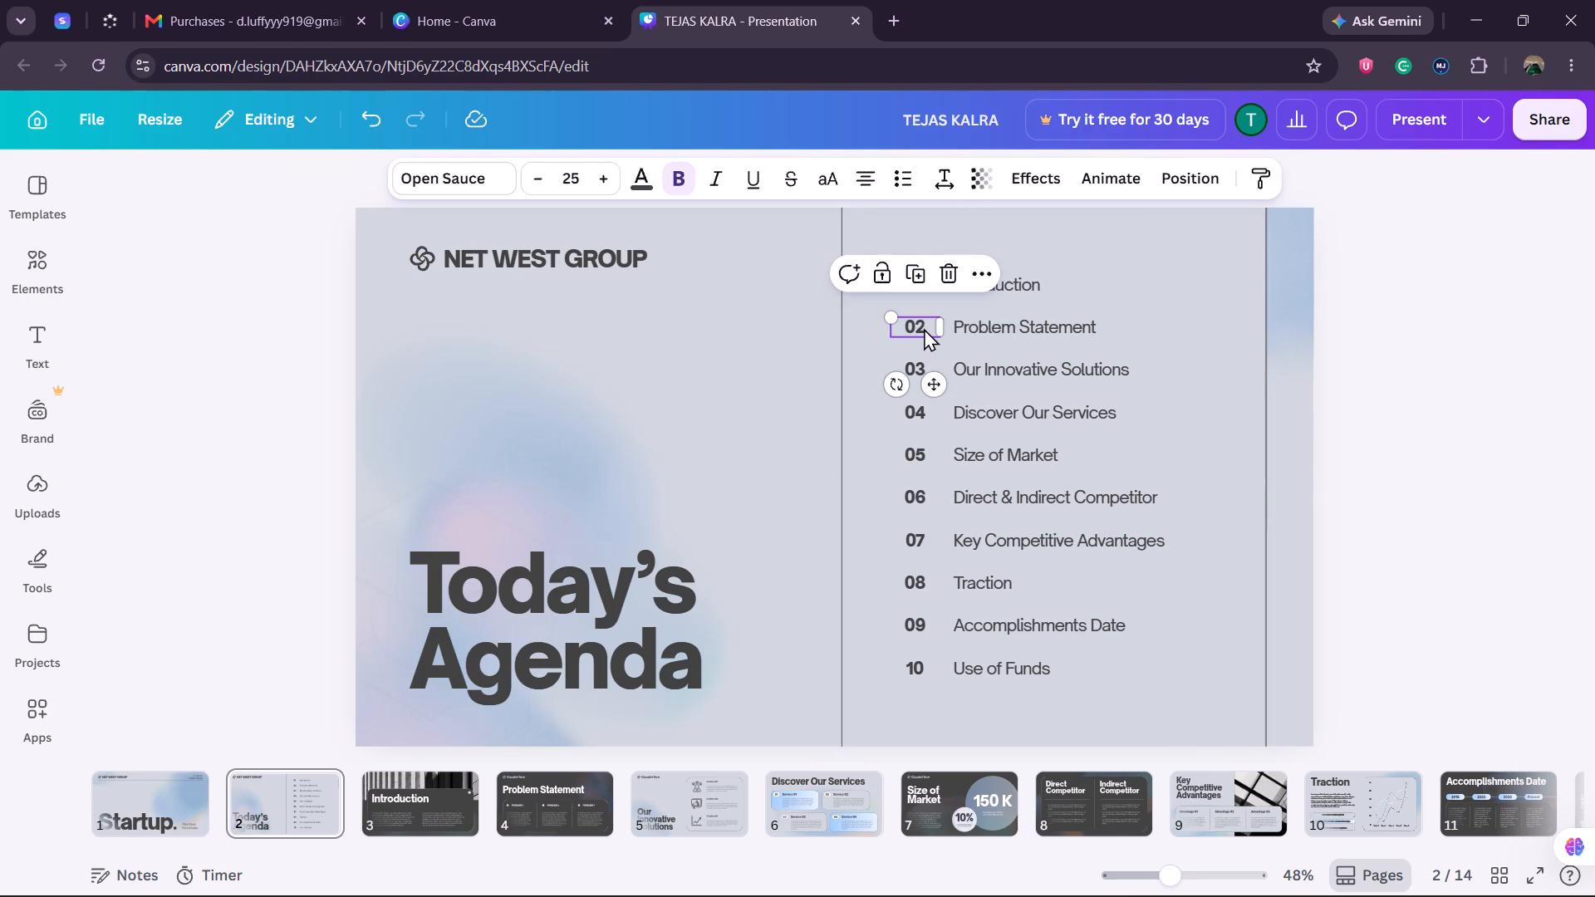
pyautogui.click(932, 328)
pyautogui.press('.')
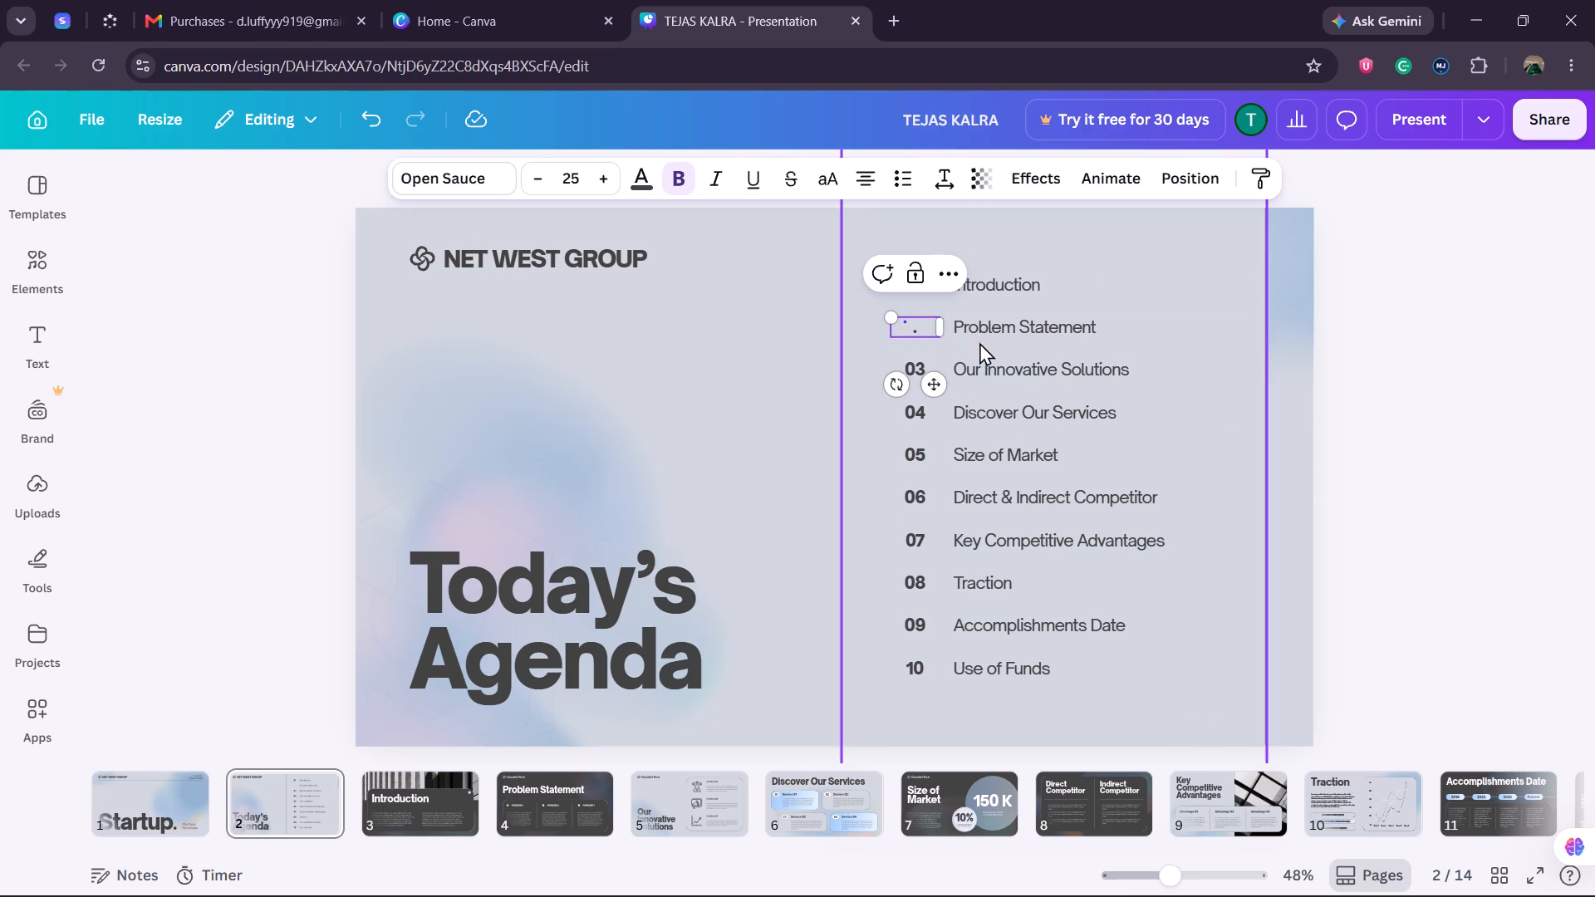
pyautogui.press('BackSpace')
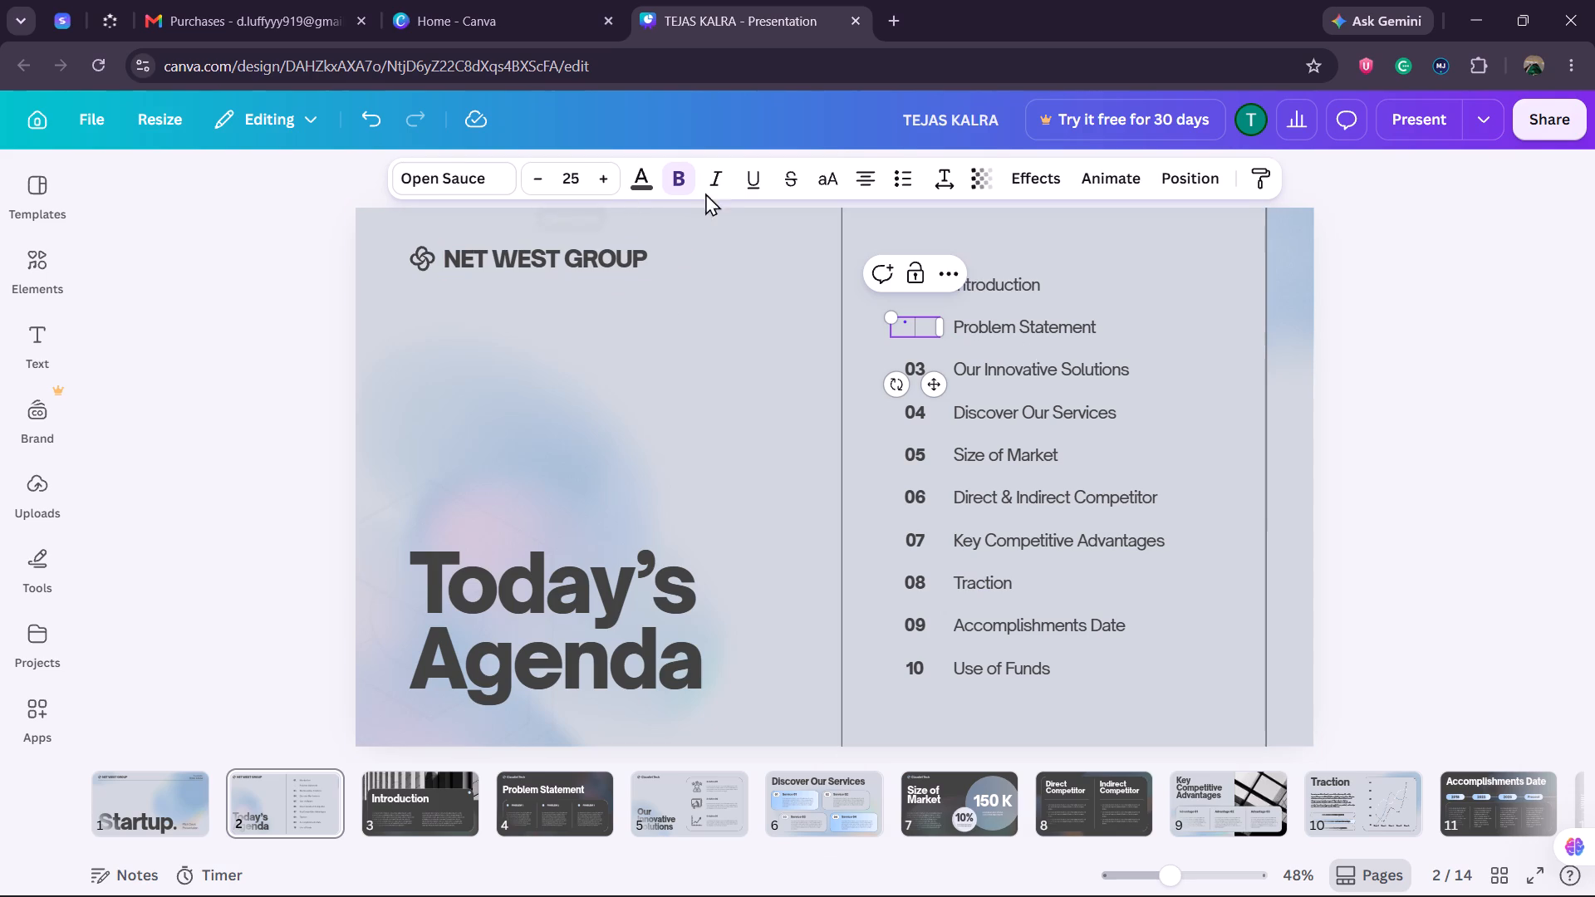
pyautogui.click(373, 133)
pyautogui.click(373, 133)
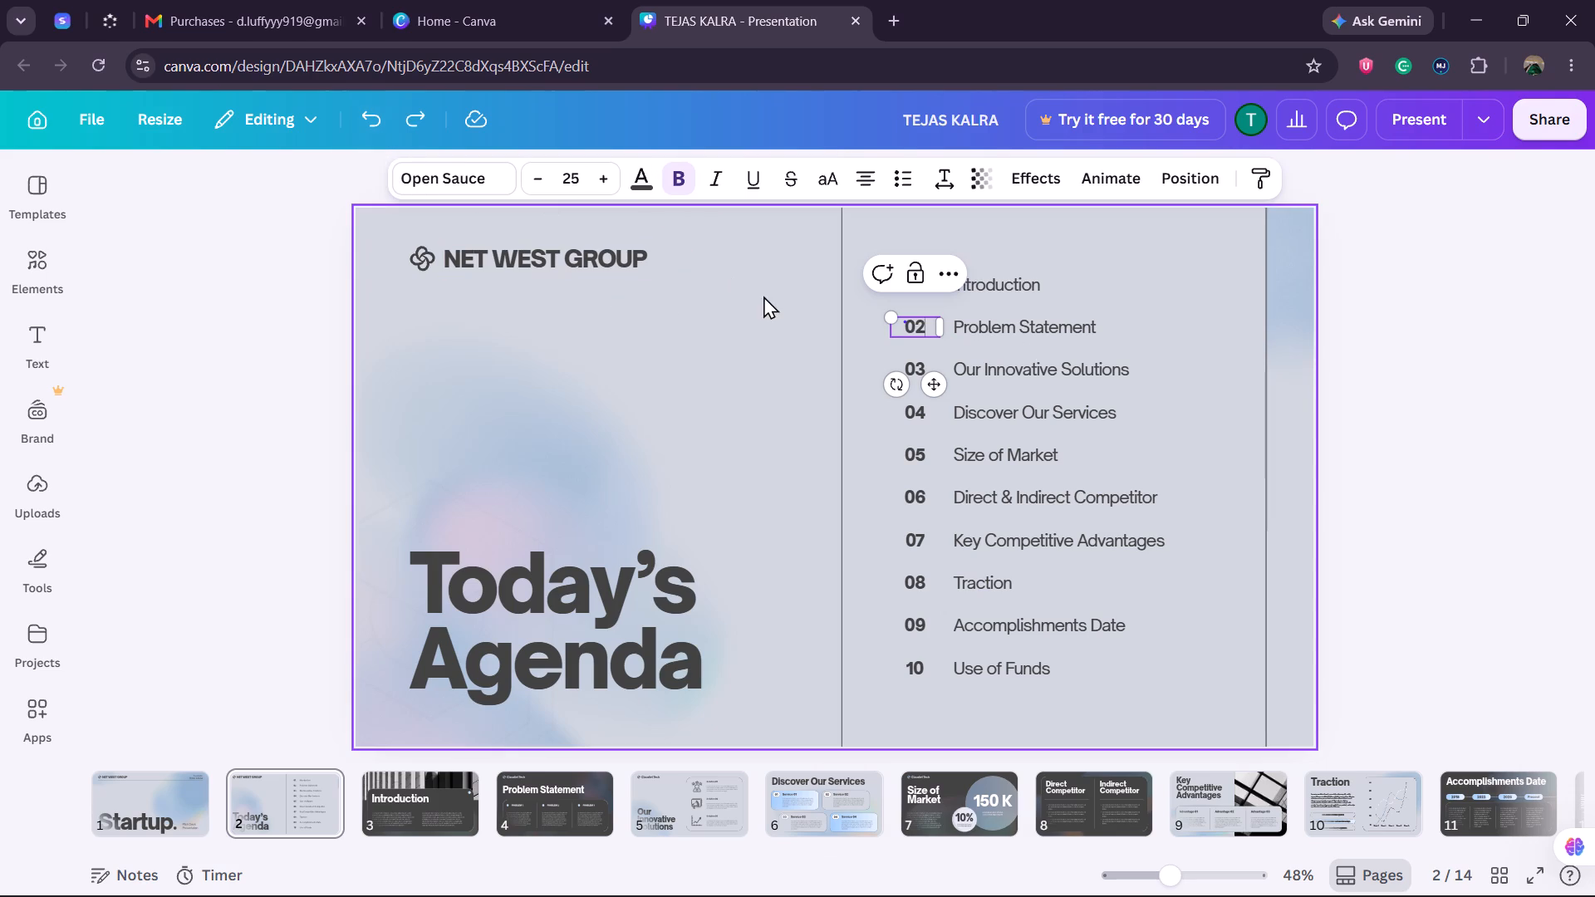
pyautogui.press('/')
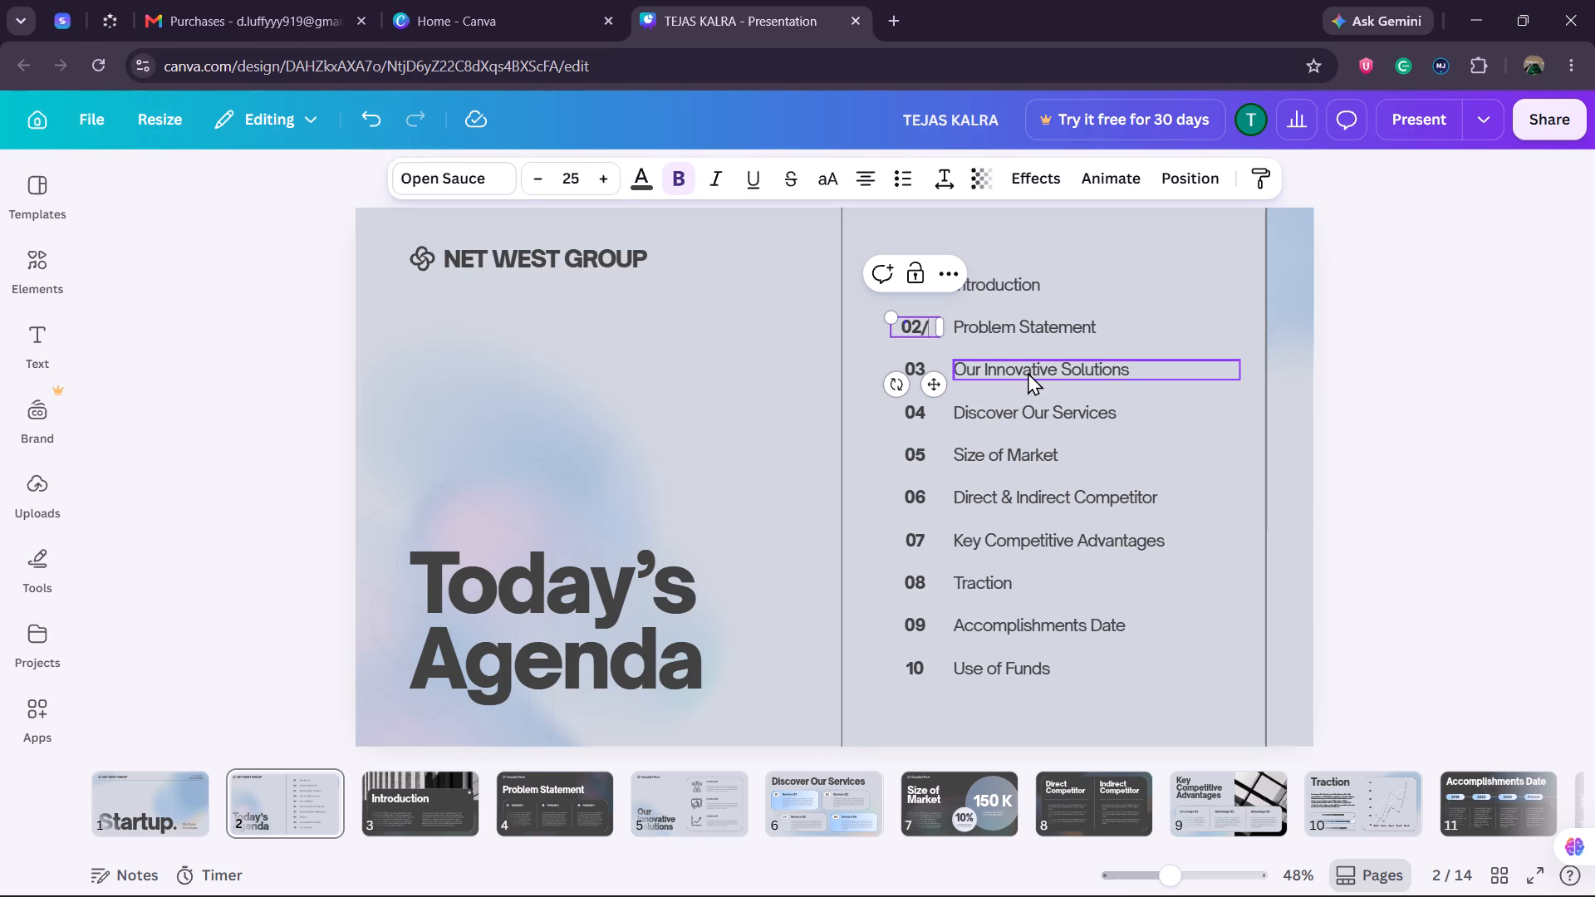
pyautogui.press('BackSpace')
pyautogui.press('.')
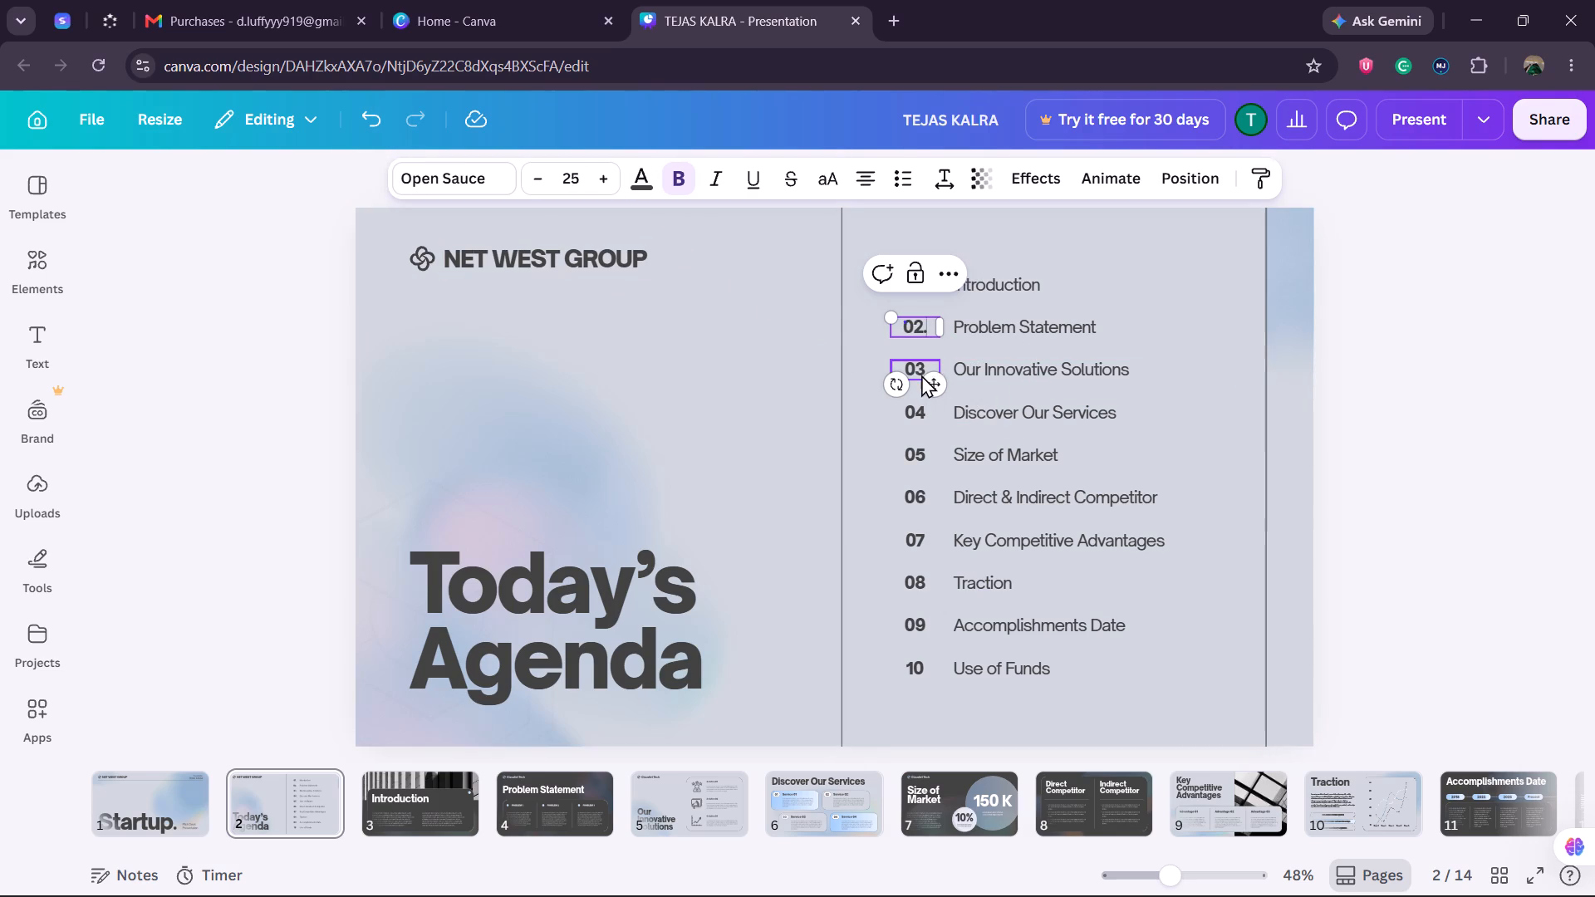
# Add a period after the numbers of "Our Innovative Solutions" and "Discover Our Services", making them "03." and "04.".
pyautogui.click(921, 375)
pyautogui.click(921, 364)
pyautogui.click(930, 363)
pyautogui.press('.')
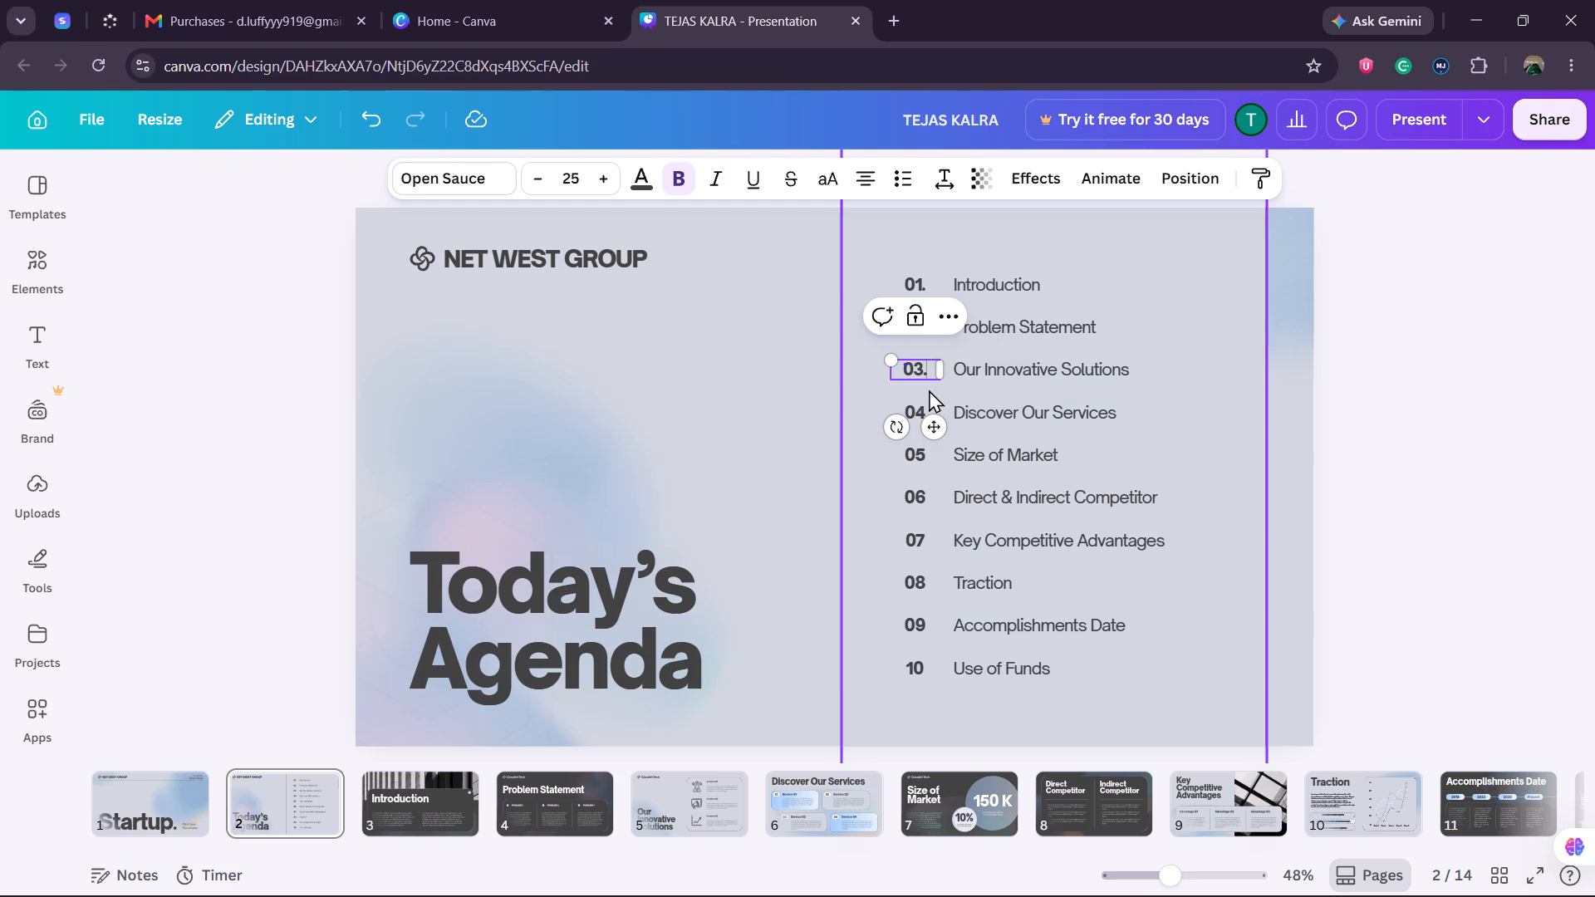
pyautogui.click(917, 402)
pyautogui.click(923, 404)
pyautogui.click(934, 414)
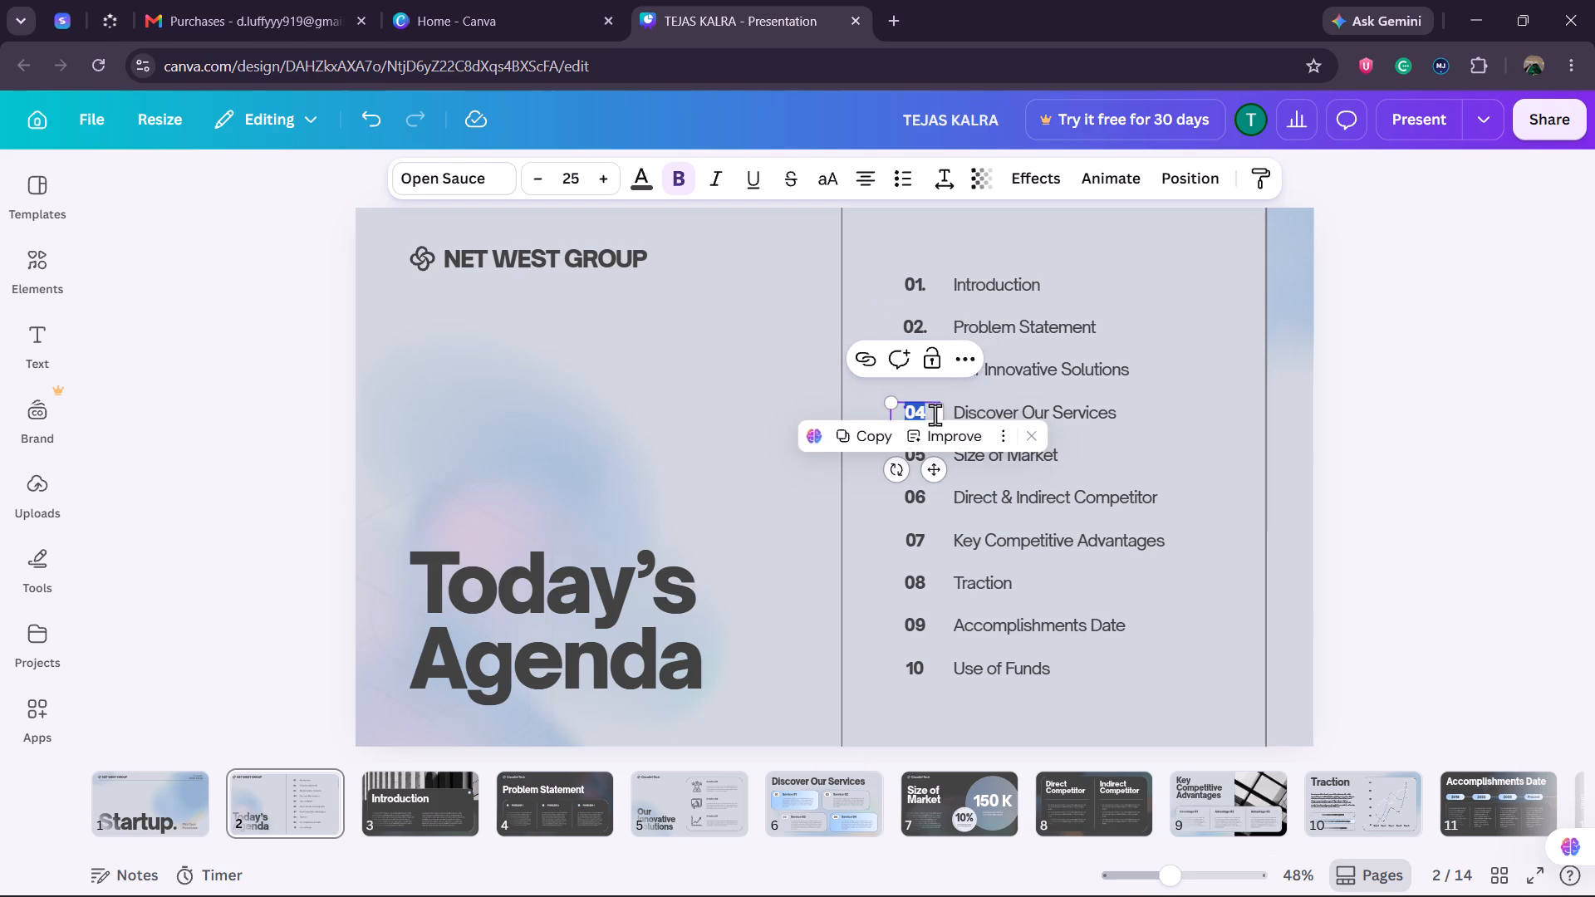
pyautogui.click(928, 405)
pyautogui.press('.')
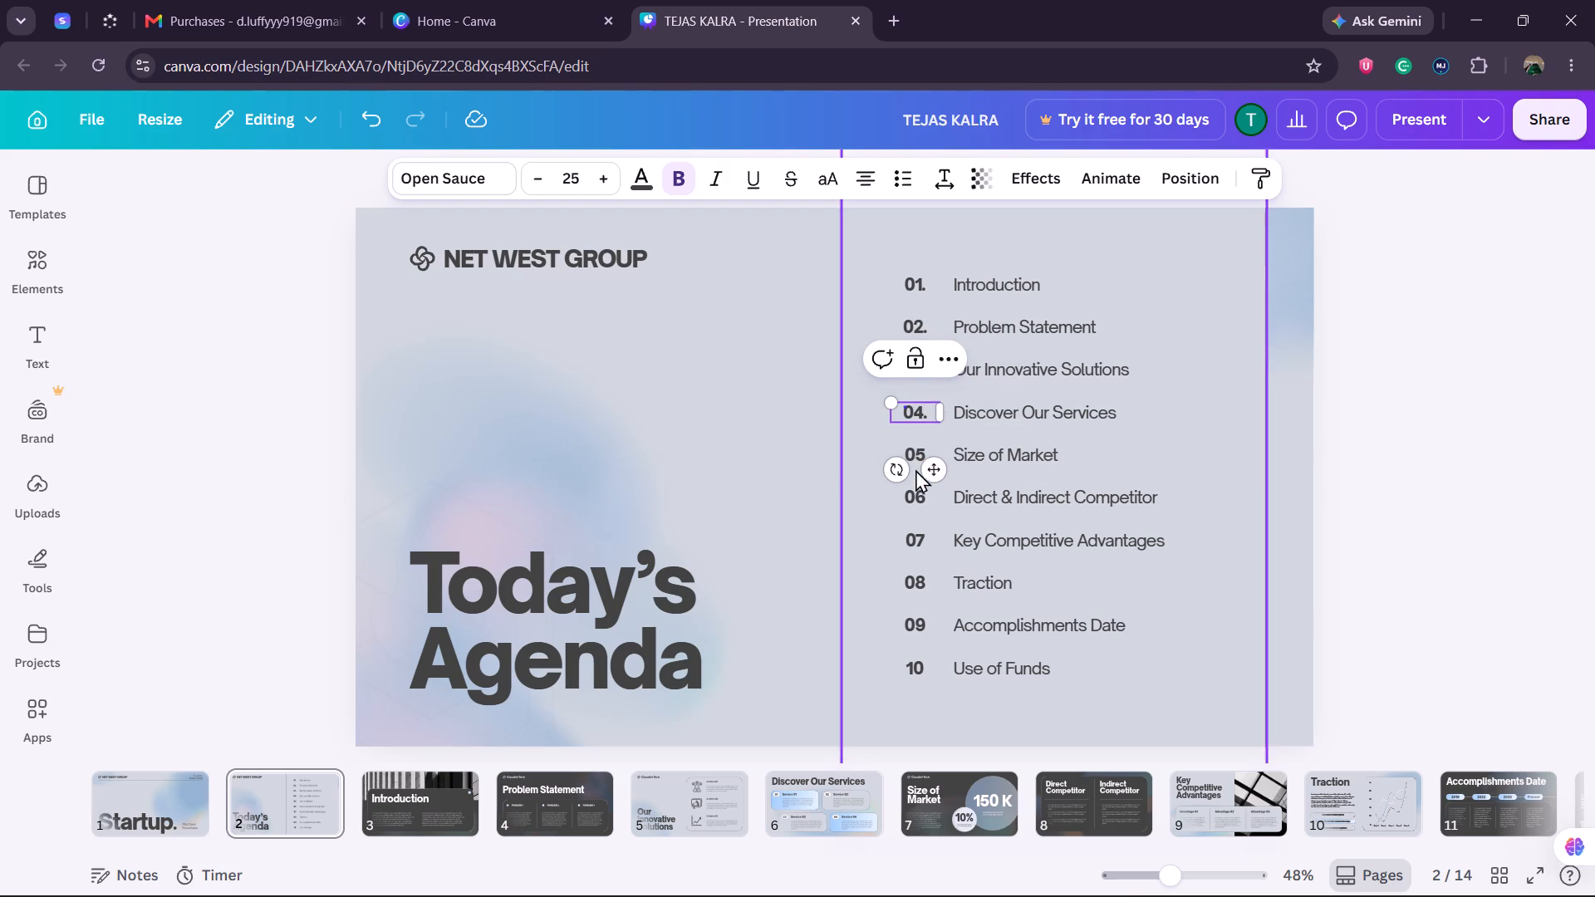
# Add a period after the numbers of "Size of Market" and "Direct & Indirect Competitor", making them "05." and "06.".
pyautogui.click(908, 444)
pyautogui.click(933, 450)
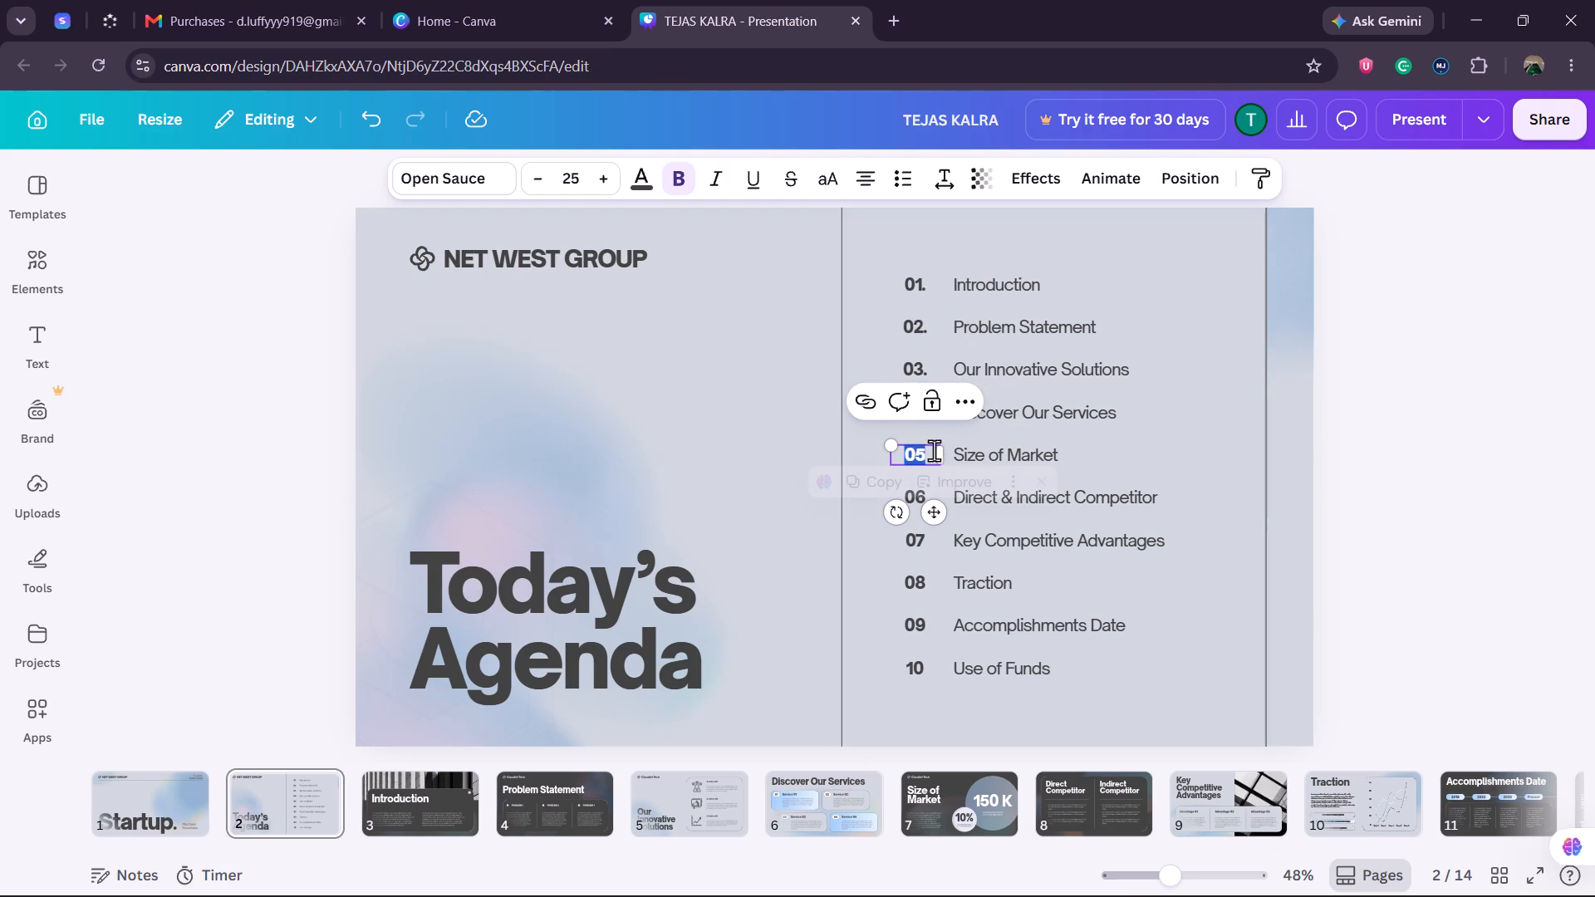
pyautogui.click(931, 451)
pyautogui.press('.')
pyautogui.click(926, 498)
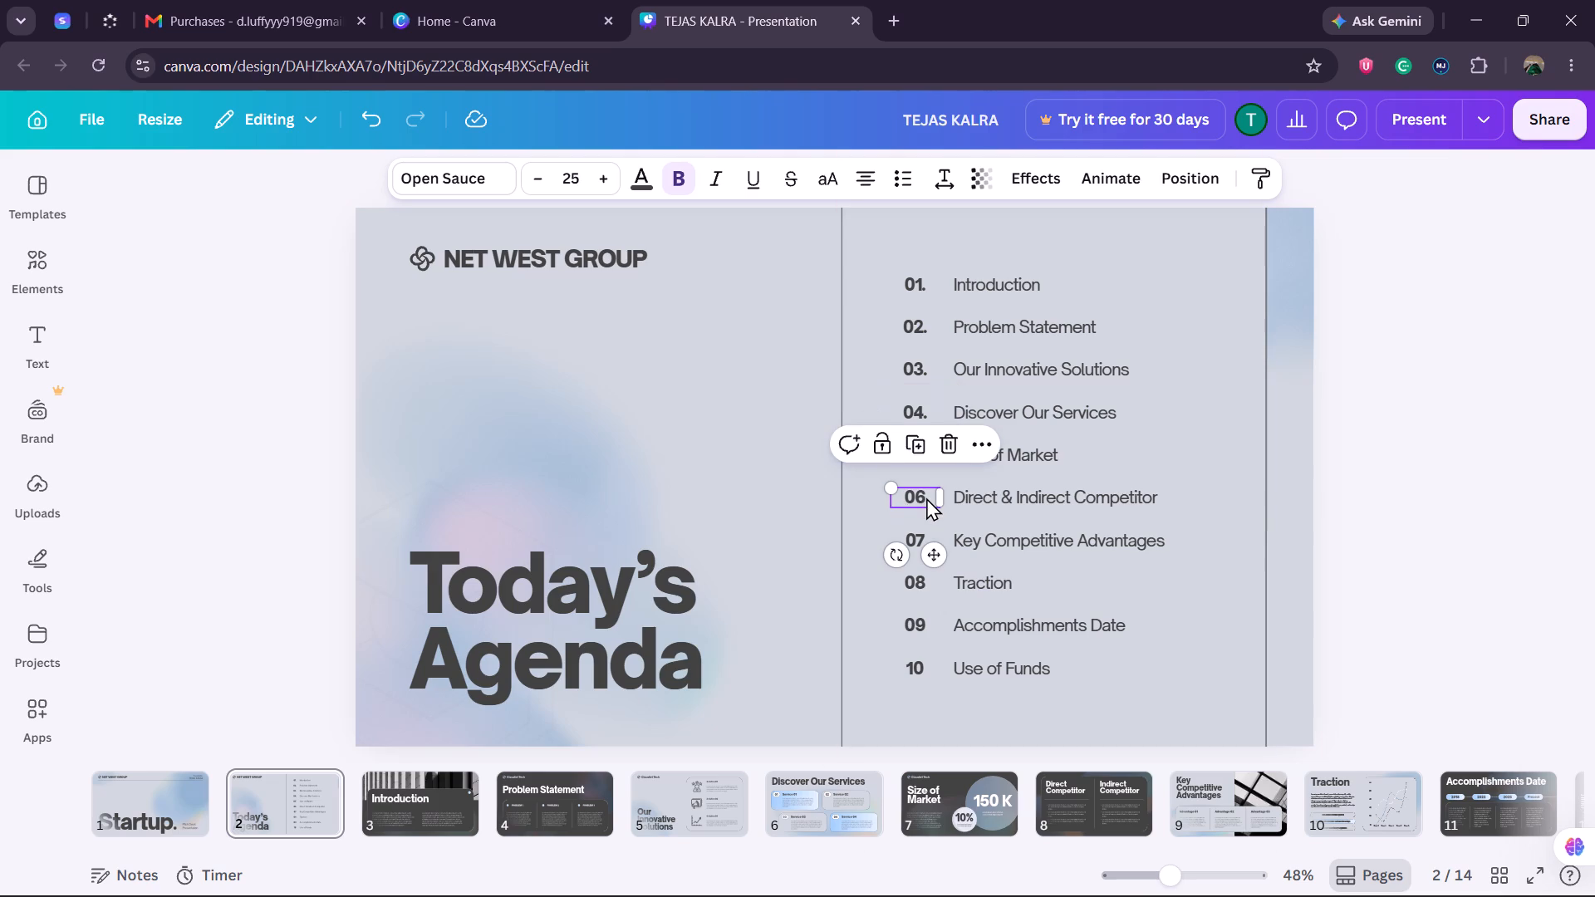
pyautogui.click(926, 498)
pyautogui.click(926, 498)
pyautogui.click(938, 498)
pyautogui.press('.')
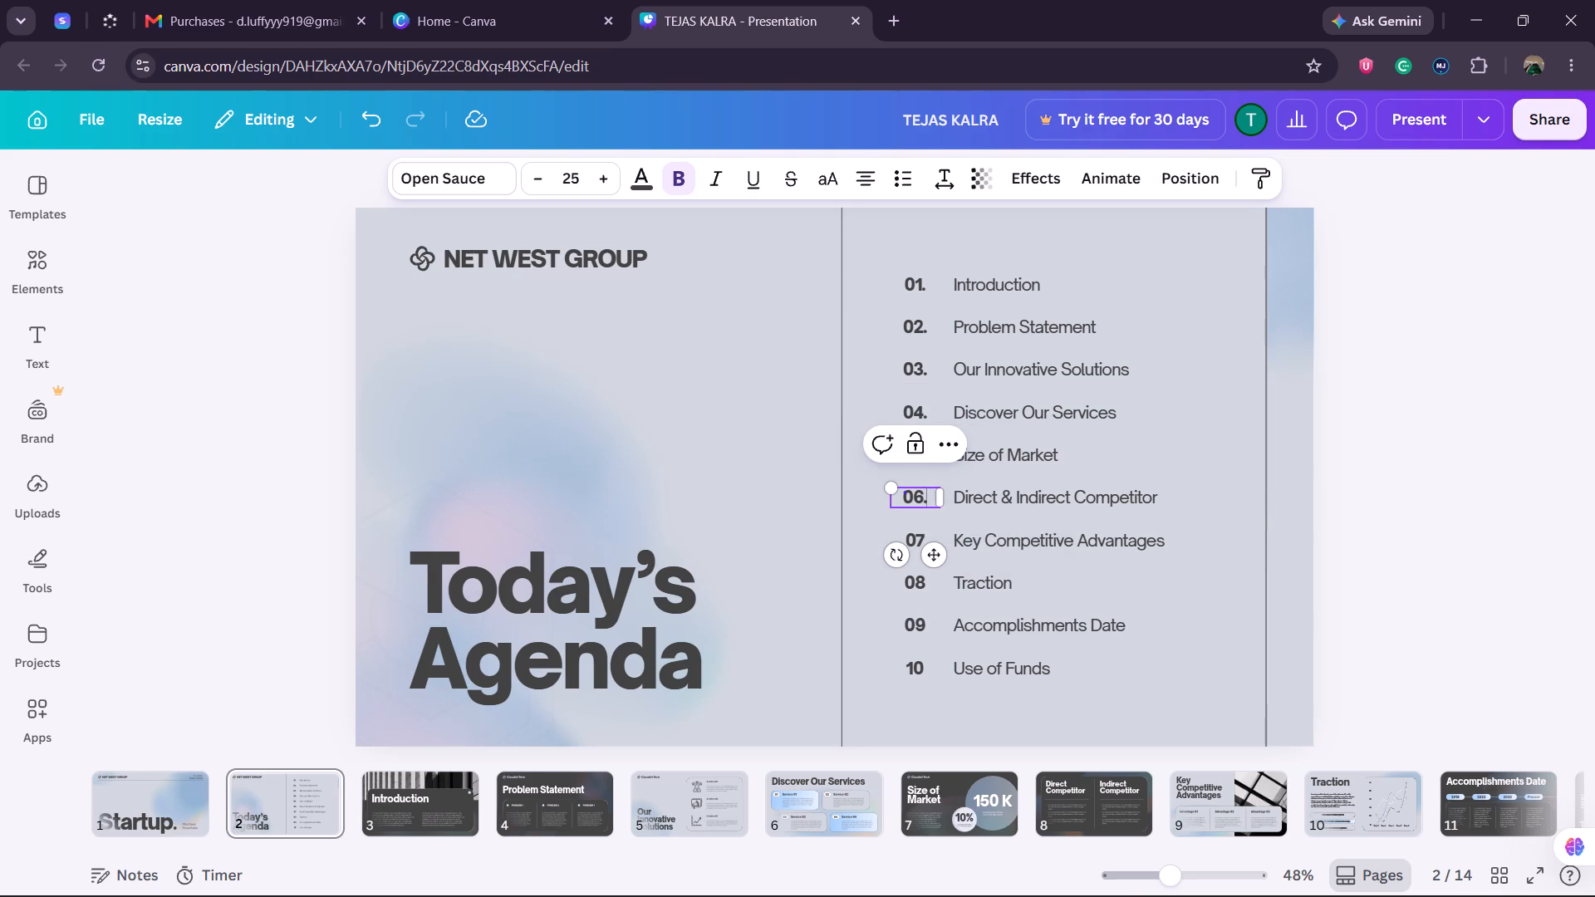
# Add a period after the numbers of "Key Competitive Advantages" and "Traction", making them "07." and "08.".
pyautogui.click(919, 542)
pyautogui.click(923, 542)
pyautogui.click(939, 529)
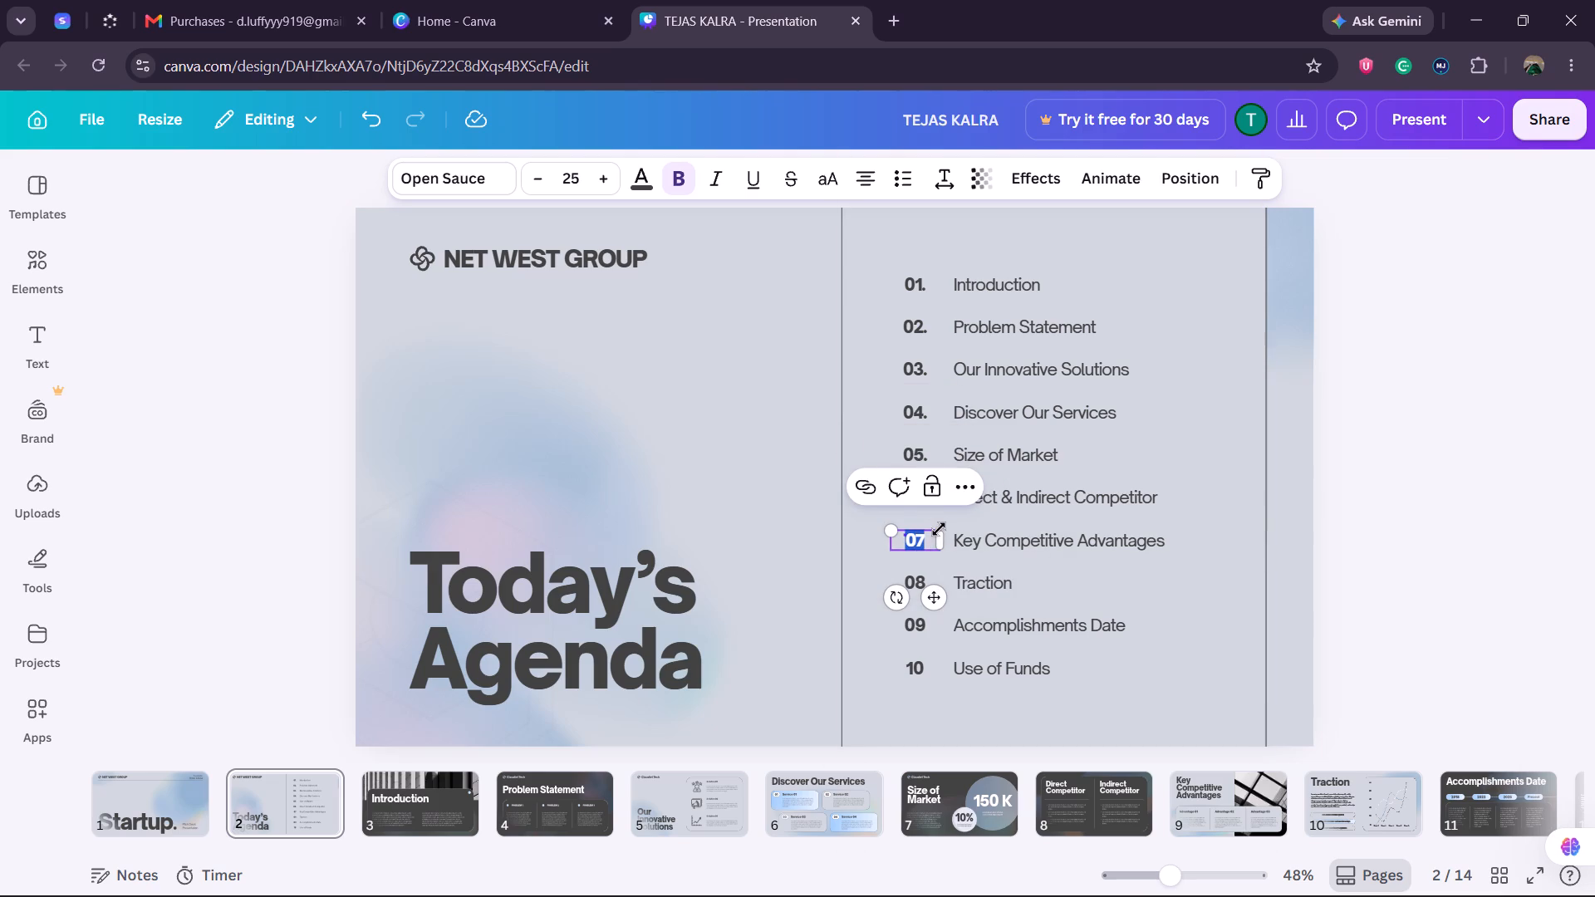
pyautogui.click(930, 531)
pyautogui.click(928, 537)
pyautogui.press('.')
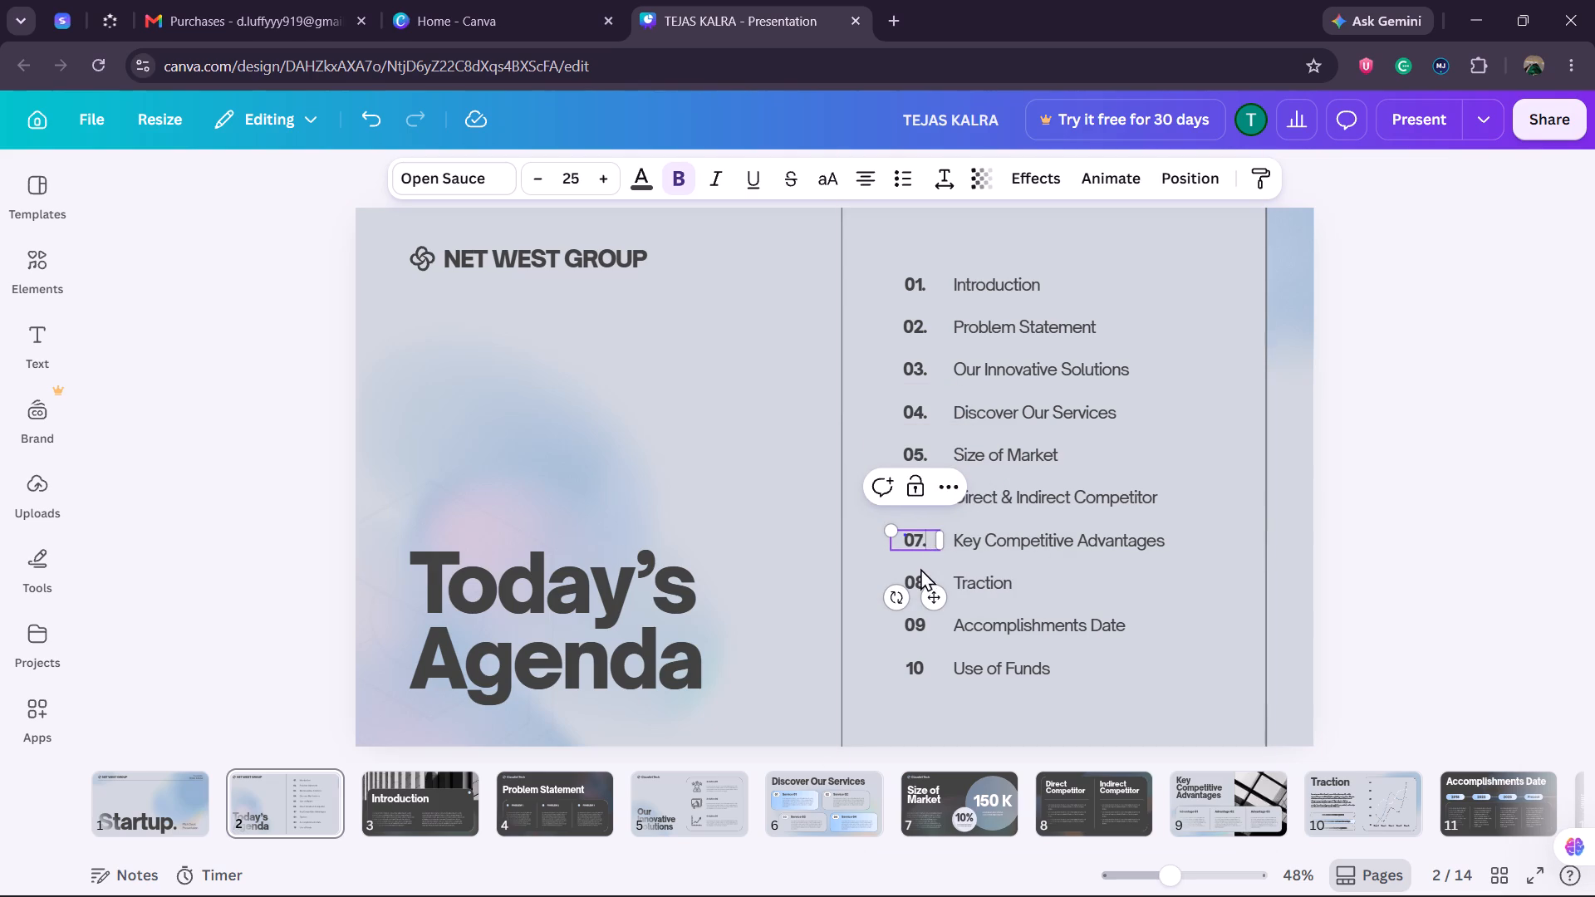
pyautogui.click(917, 576)
pyautogui.click(925, 576)
pyautogui.click(928, 576)
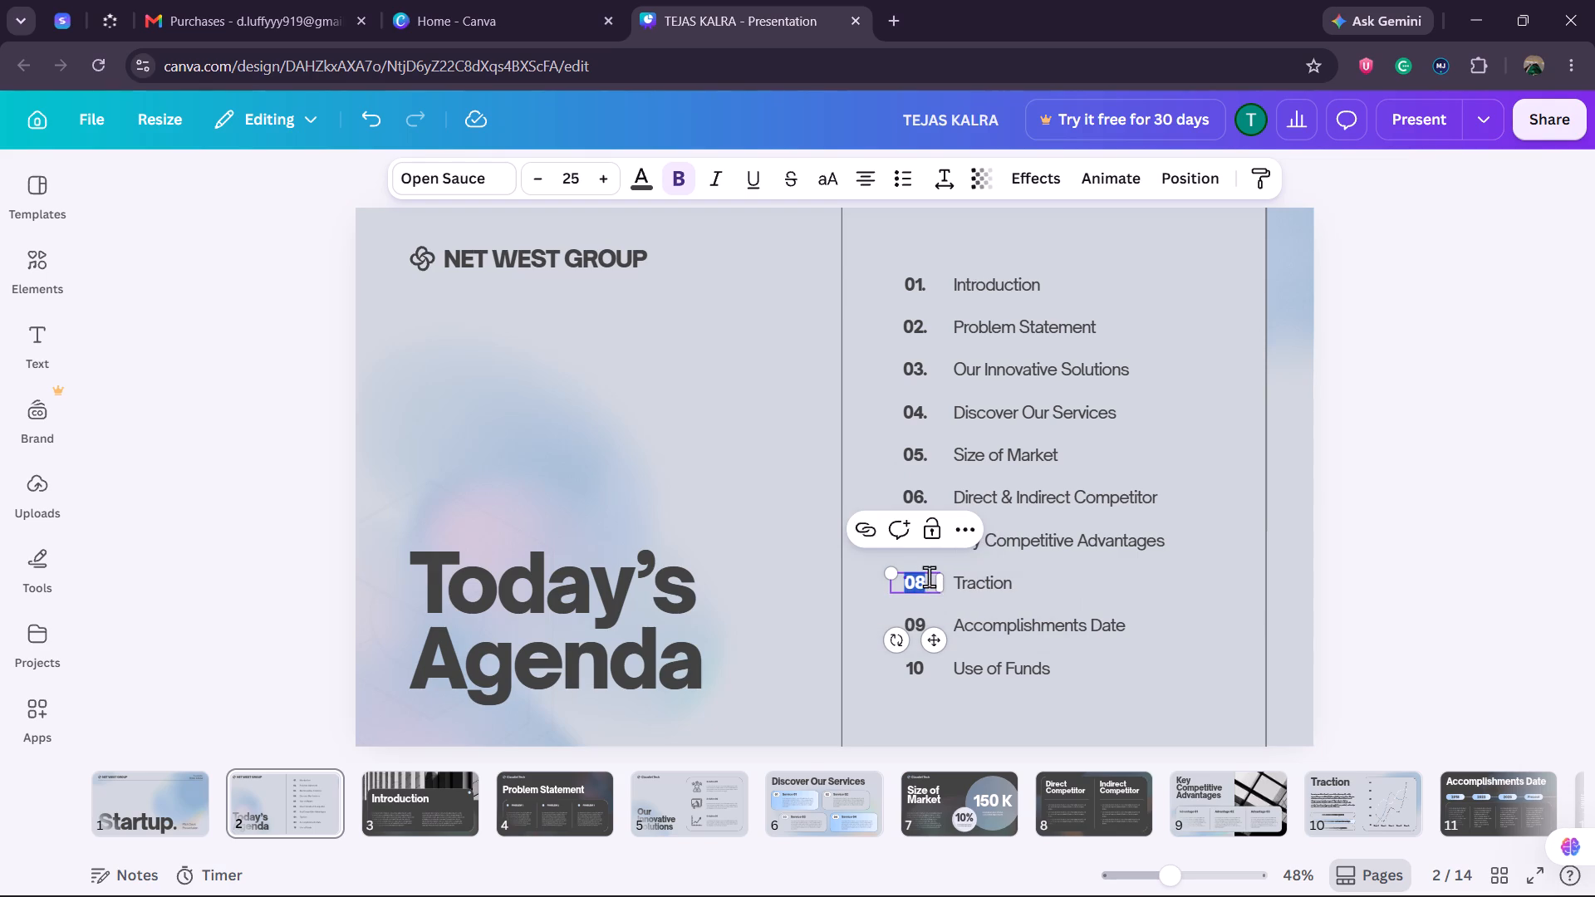
pyautogui.click(929, 576)
pyautogui.press('.')
# Add a period after the numbers of "Accomplishments Date" and "Use of Funds", making them "09." and "10.".
pyautogui.click(931, 620)
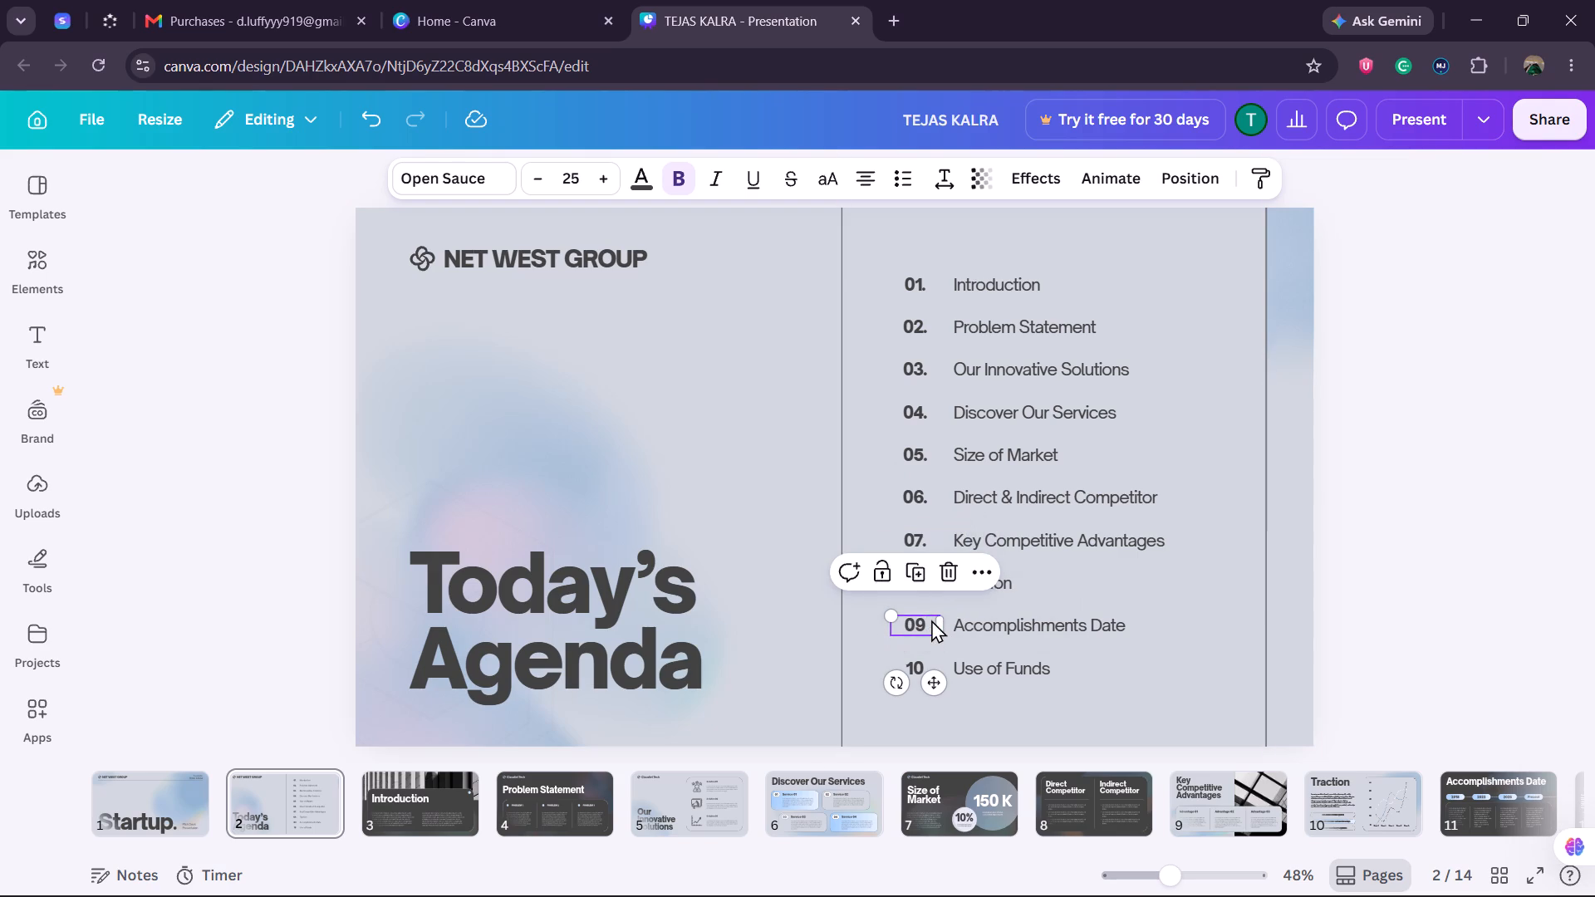
pyautogui.click(931, 620)
pyautogui.click(931, 620)
pyautogui.click(931, 620)
pyautogui.click(931, 620)
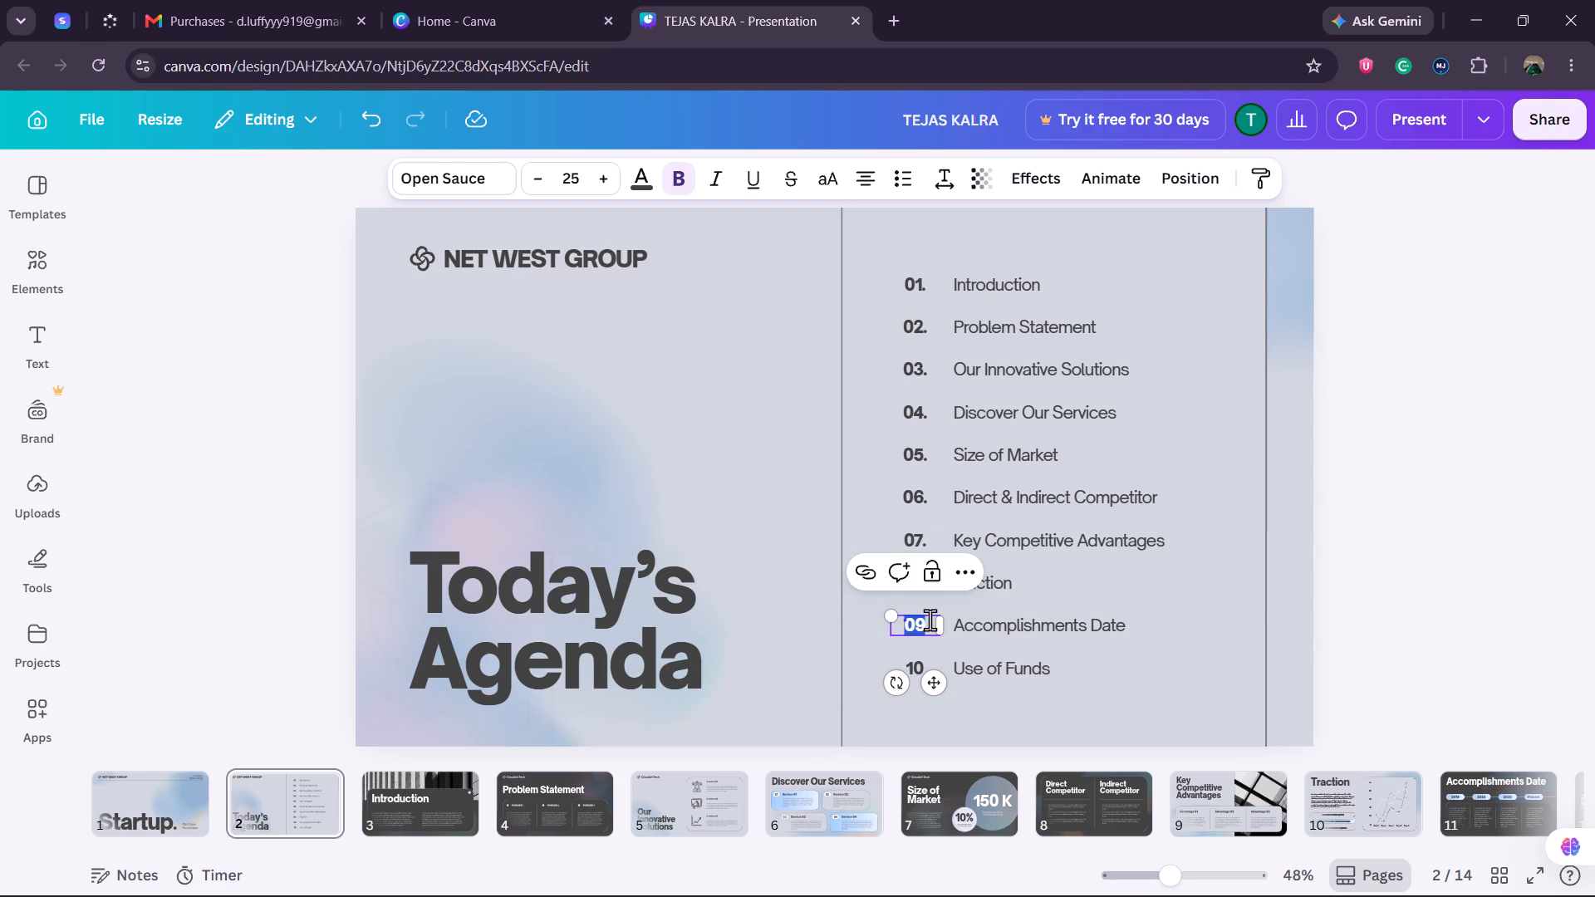
pyautogui.click(930, 620)
pyautogui.press('.')
pyautogui.click(916, 672)
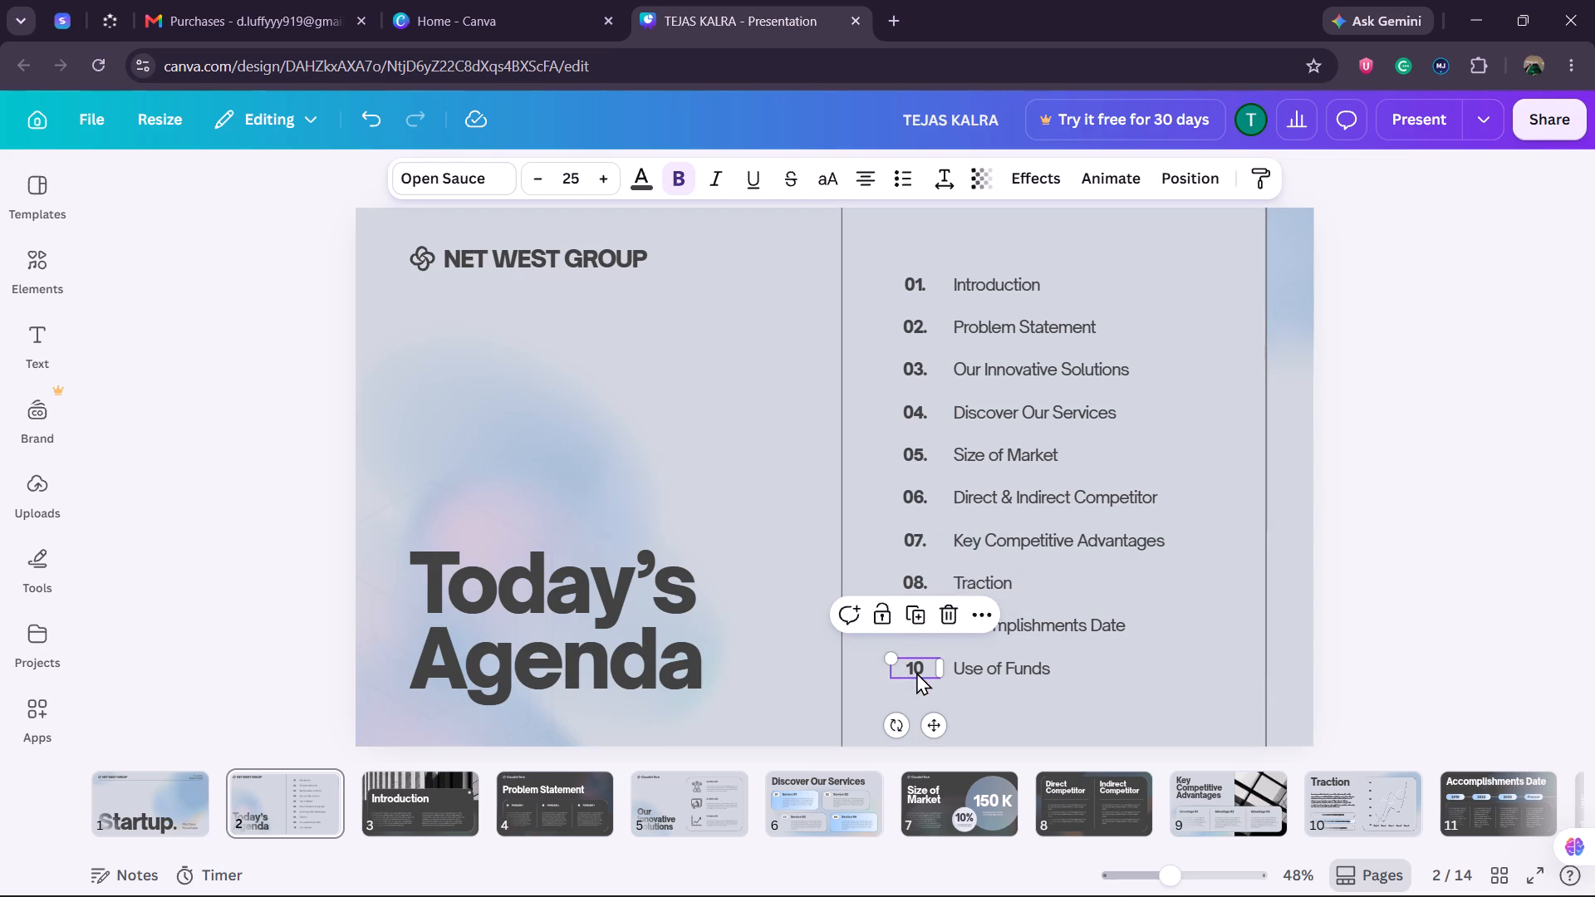
pyautogui.click(926, 664)
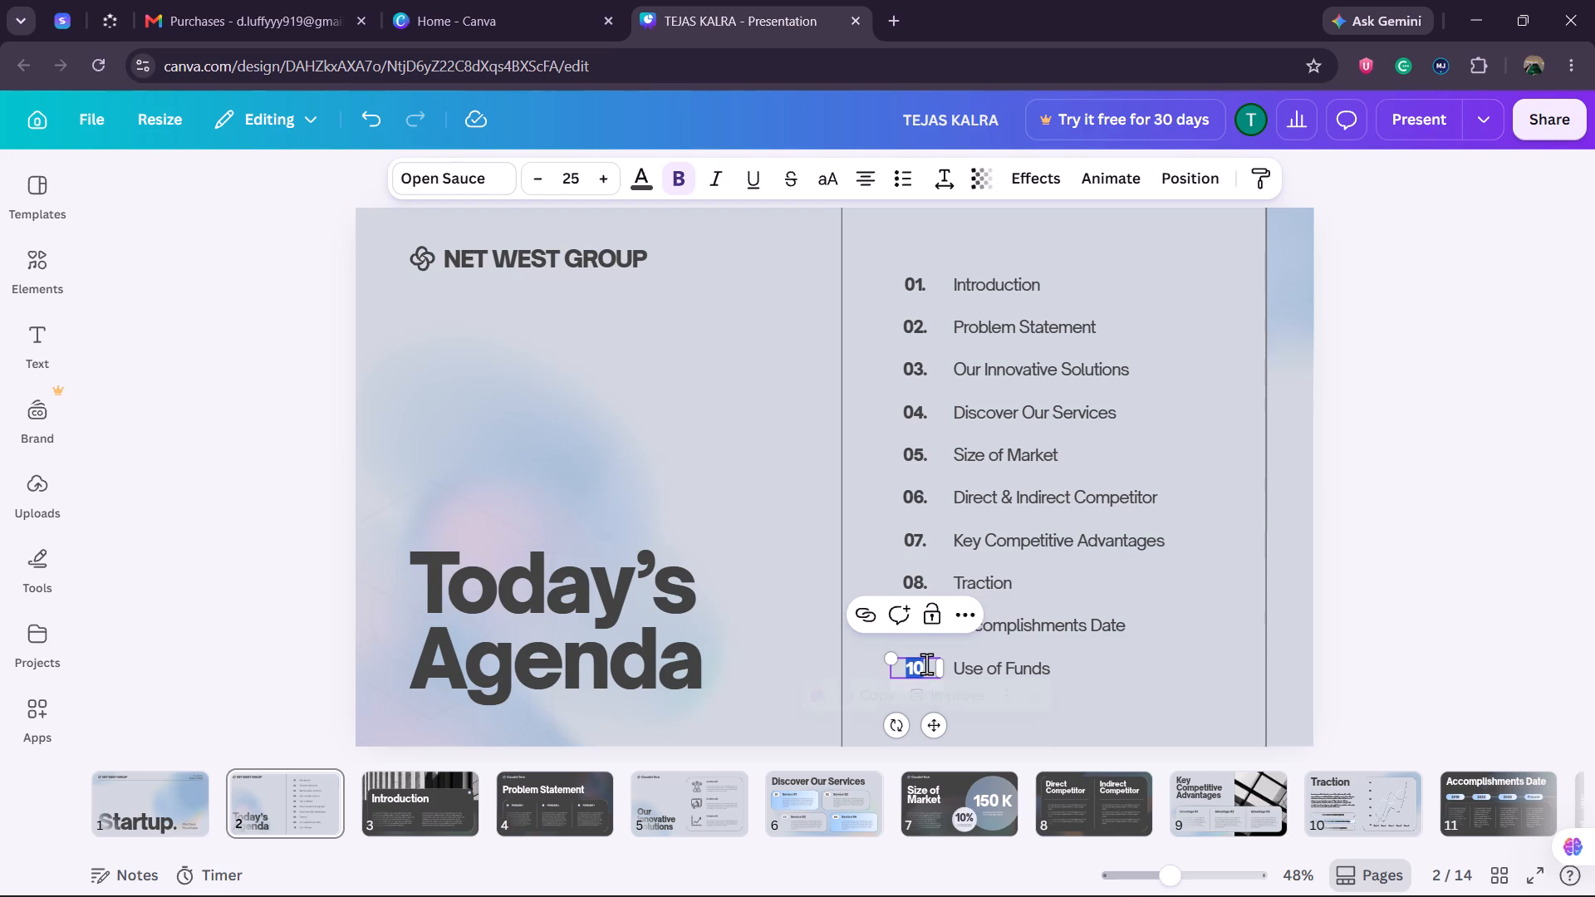
pyautogui.click(926, 662)
pyautogui.click(931, 666)
pyautogui.press('.')
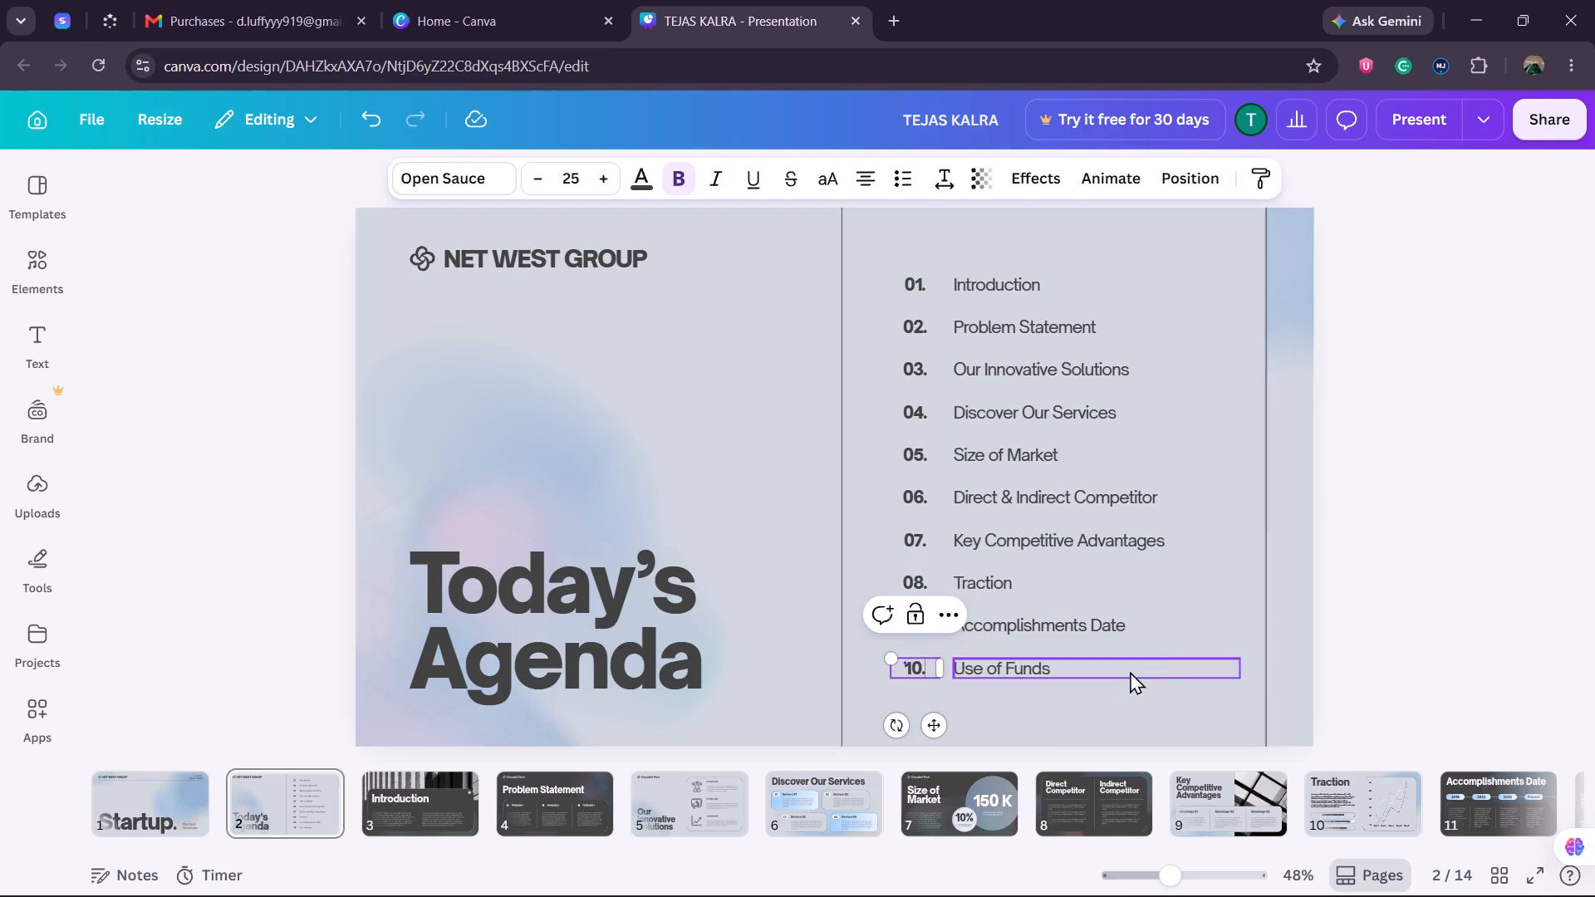
pyautogui.click(1209, 652)
pyautogui.click(1465, 493)
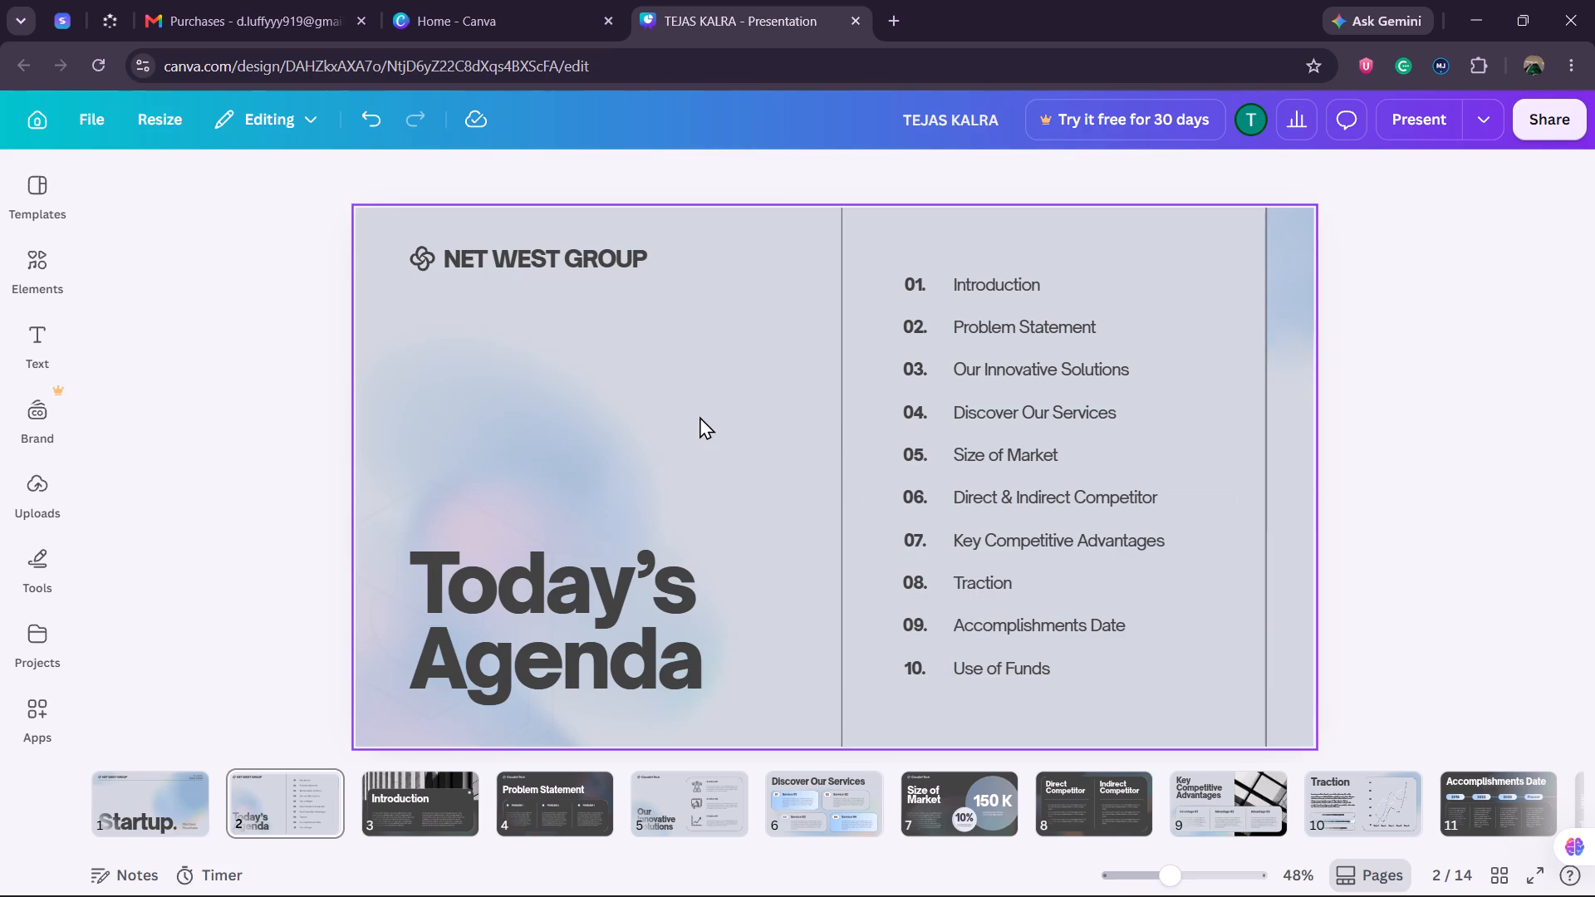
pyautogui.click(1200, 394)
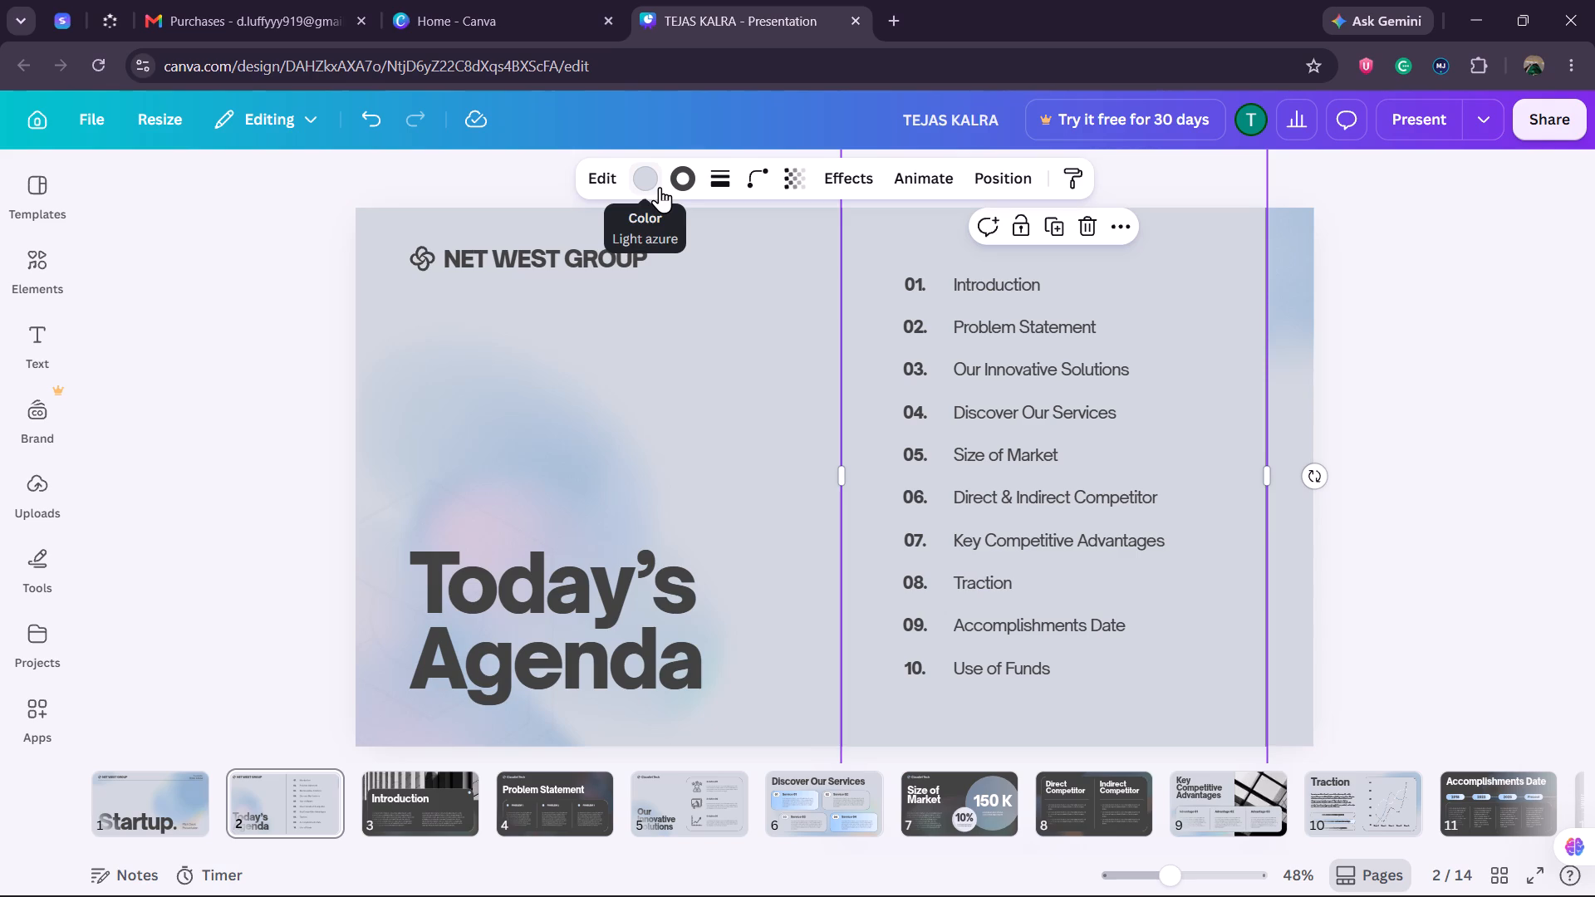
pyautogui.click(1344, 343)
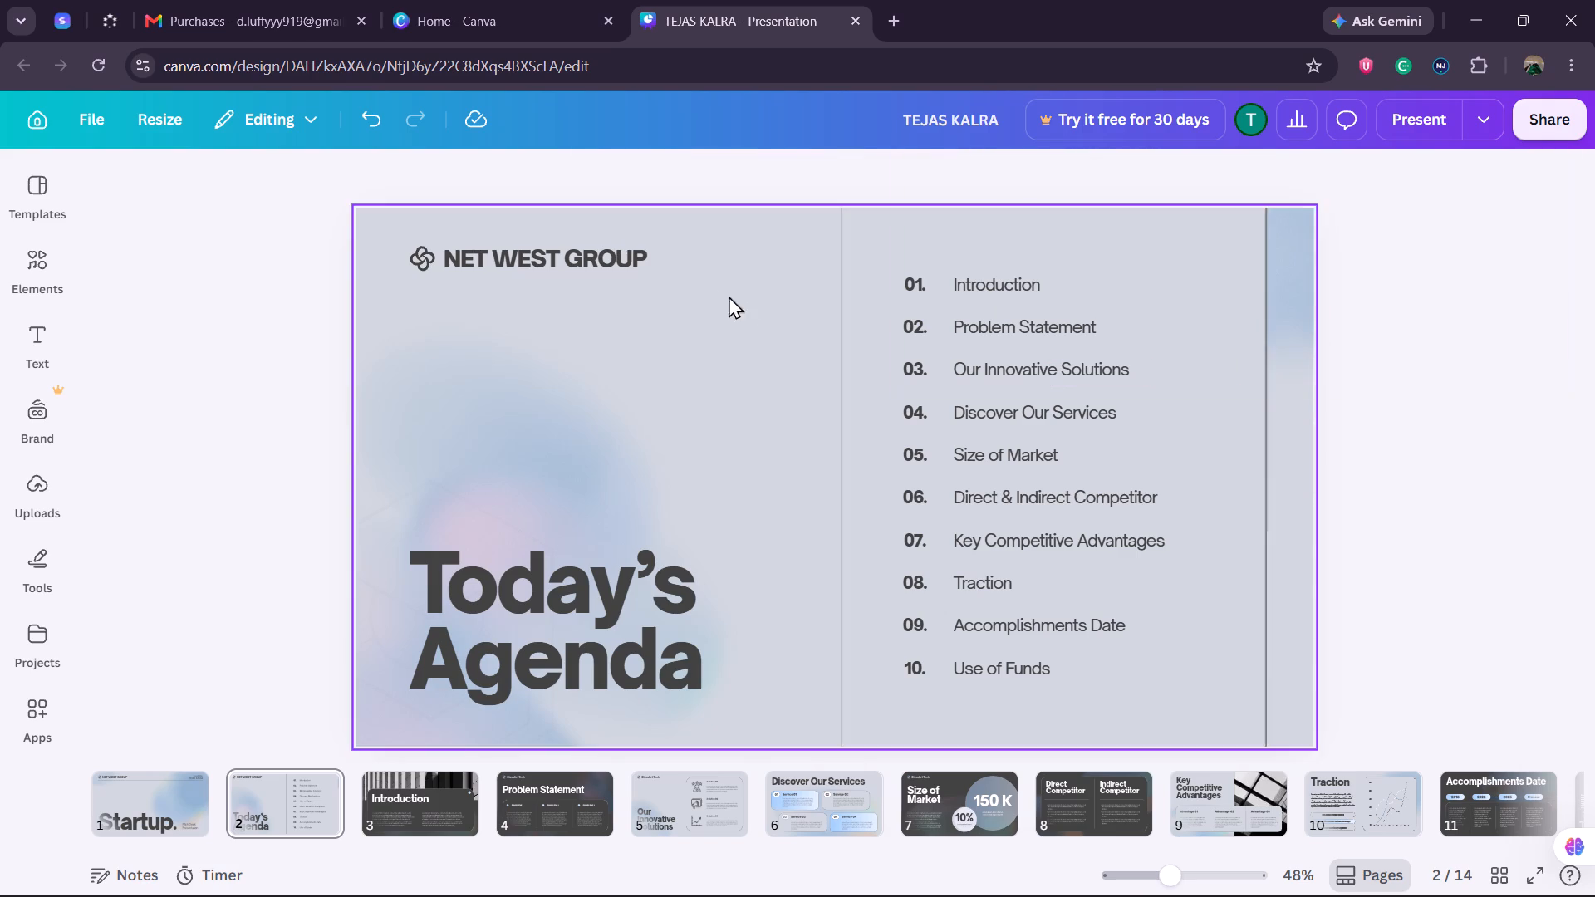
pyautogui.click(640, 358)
# Go to the "Introduction" slide, page 3.
pyautogui.click(379, 803)
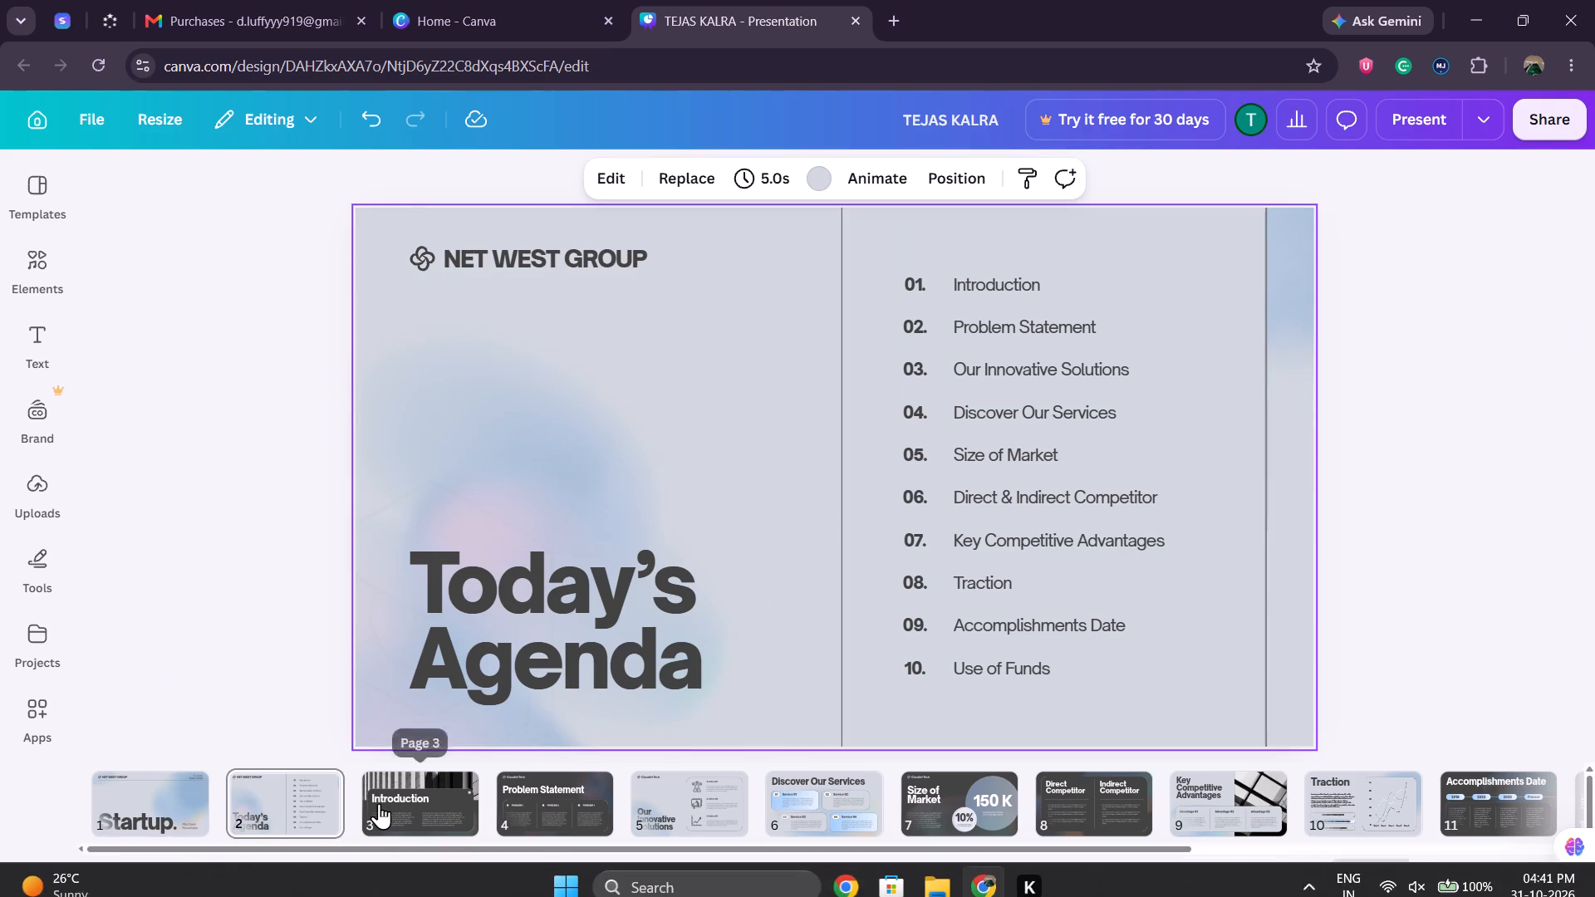
pyautogui.click(1421, 535)
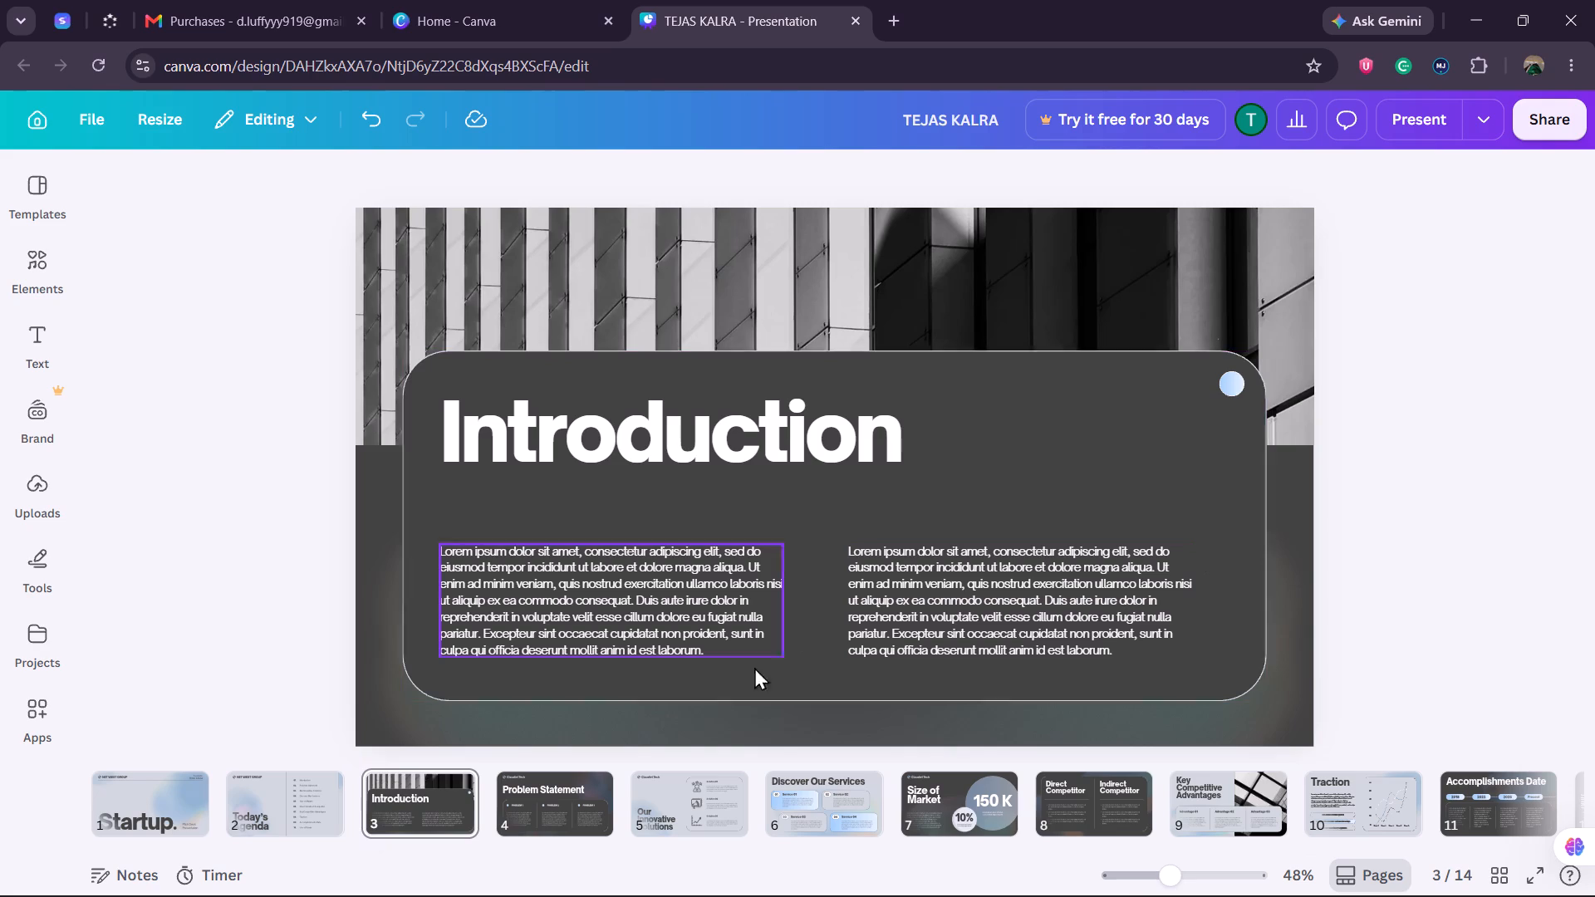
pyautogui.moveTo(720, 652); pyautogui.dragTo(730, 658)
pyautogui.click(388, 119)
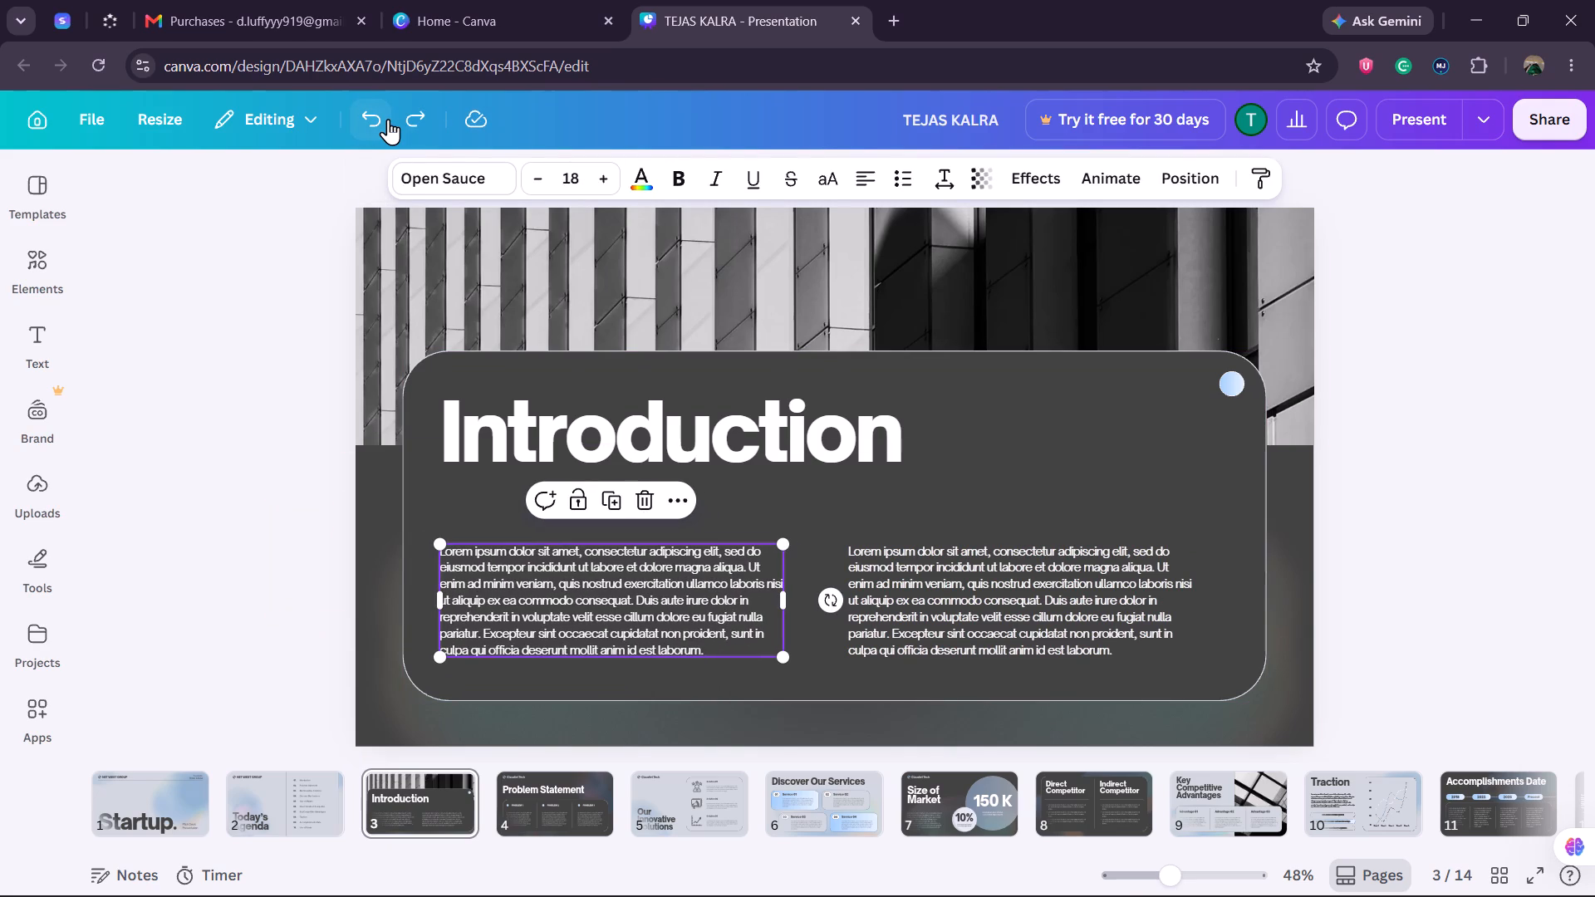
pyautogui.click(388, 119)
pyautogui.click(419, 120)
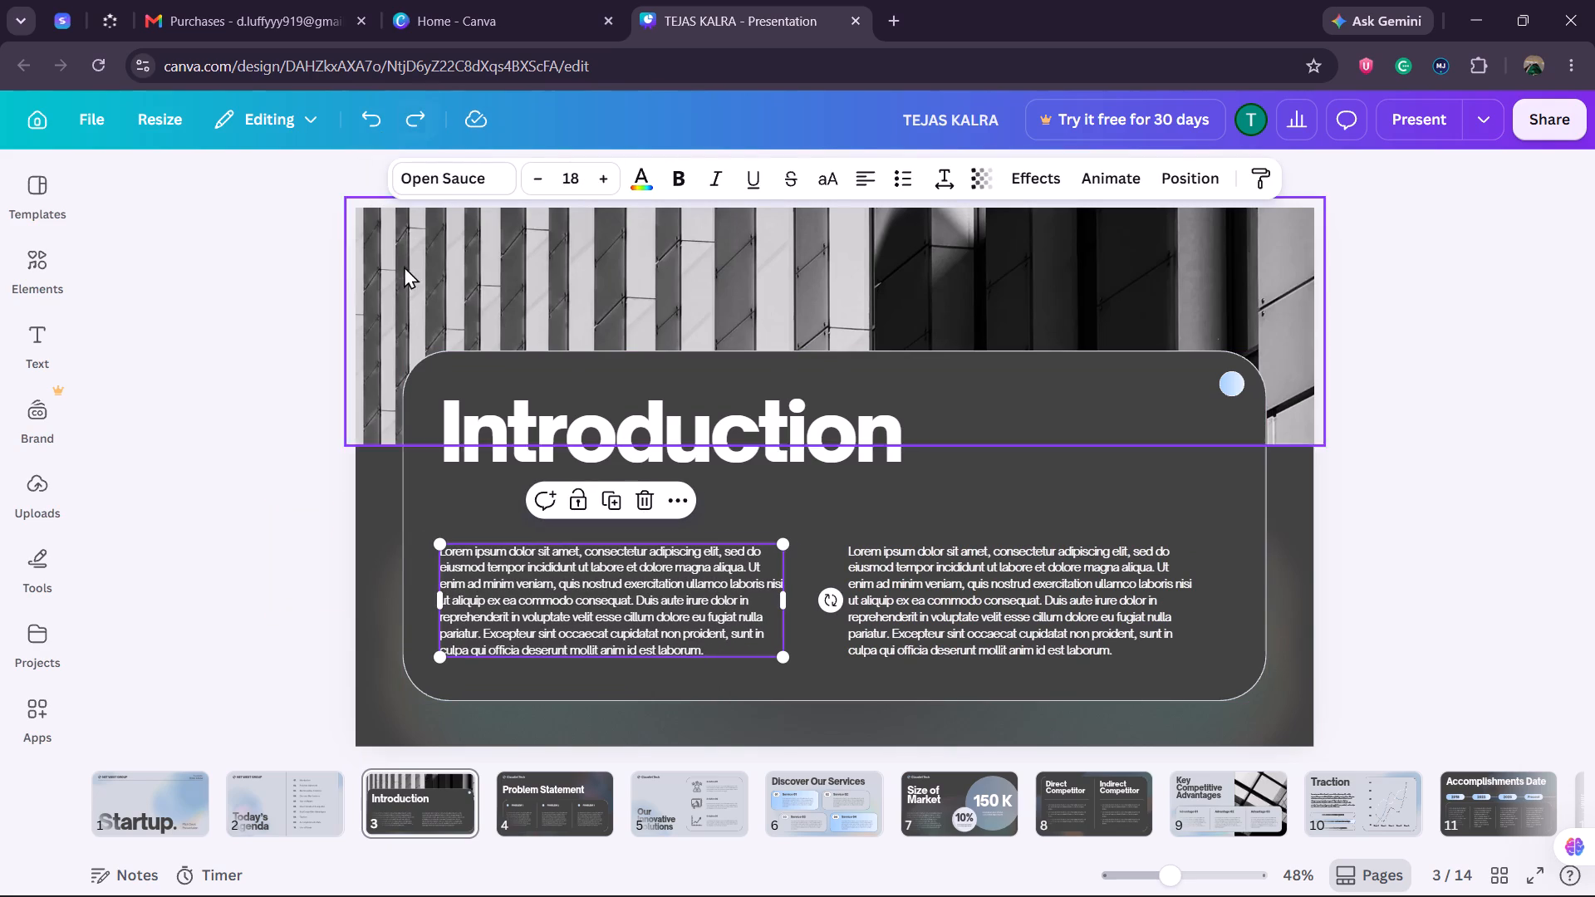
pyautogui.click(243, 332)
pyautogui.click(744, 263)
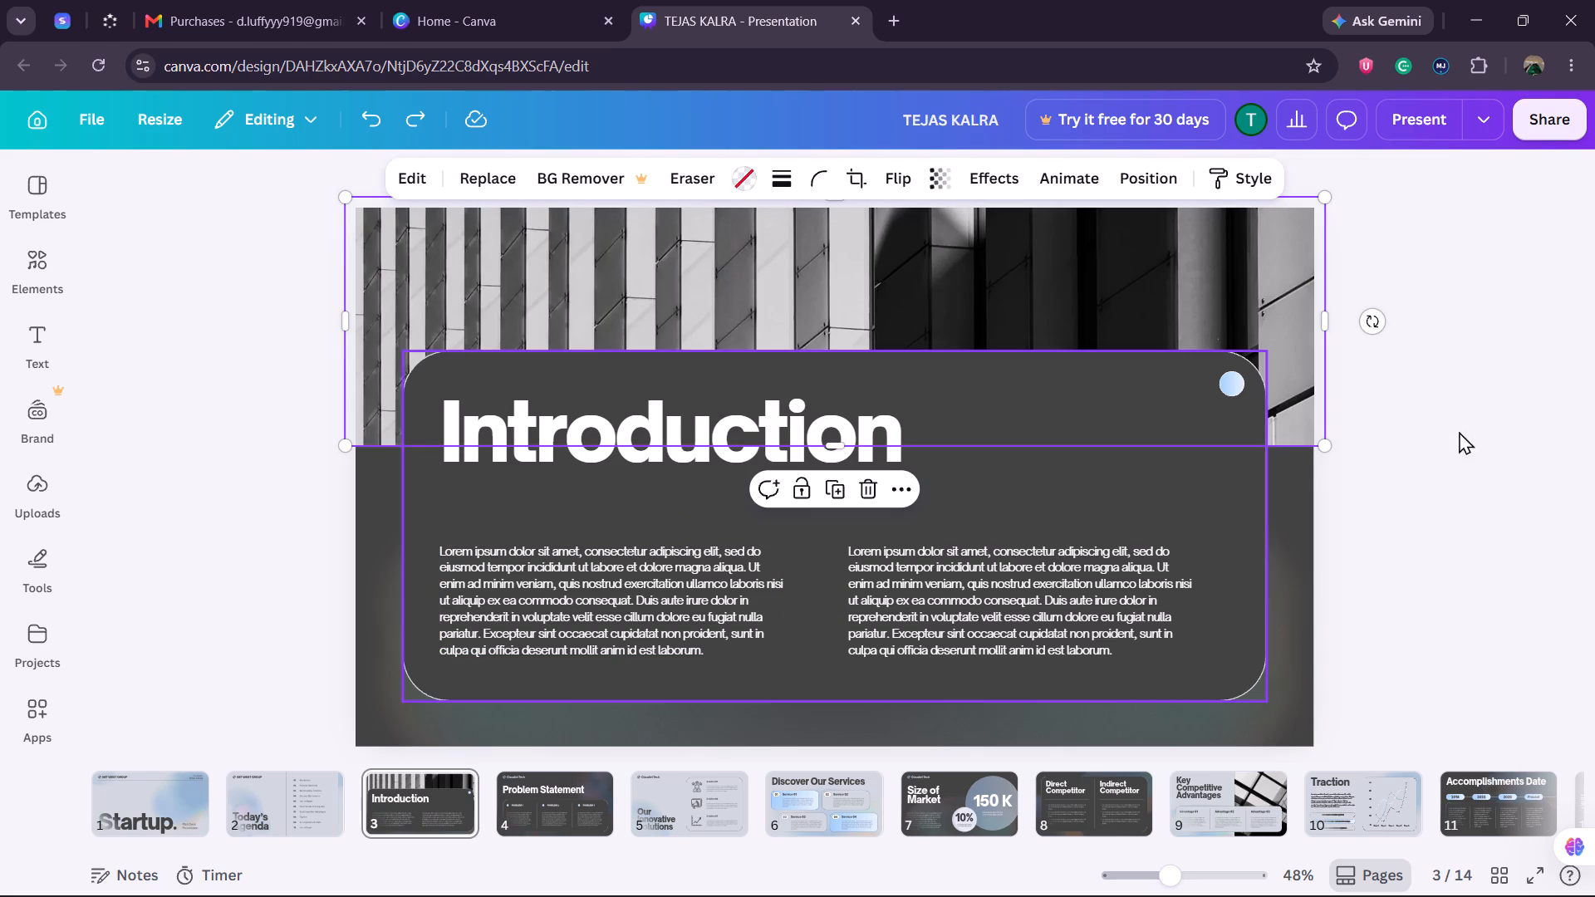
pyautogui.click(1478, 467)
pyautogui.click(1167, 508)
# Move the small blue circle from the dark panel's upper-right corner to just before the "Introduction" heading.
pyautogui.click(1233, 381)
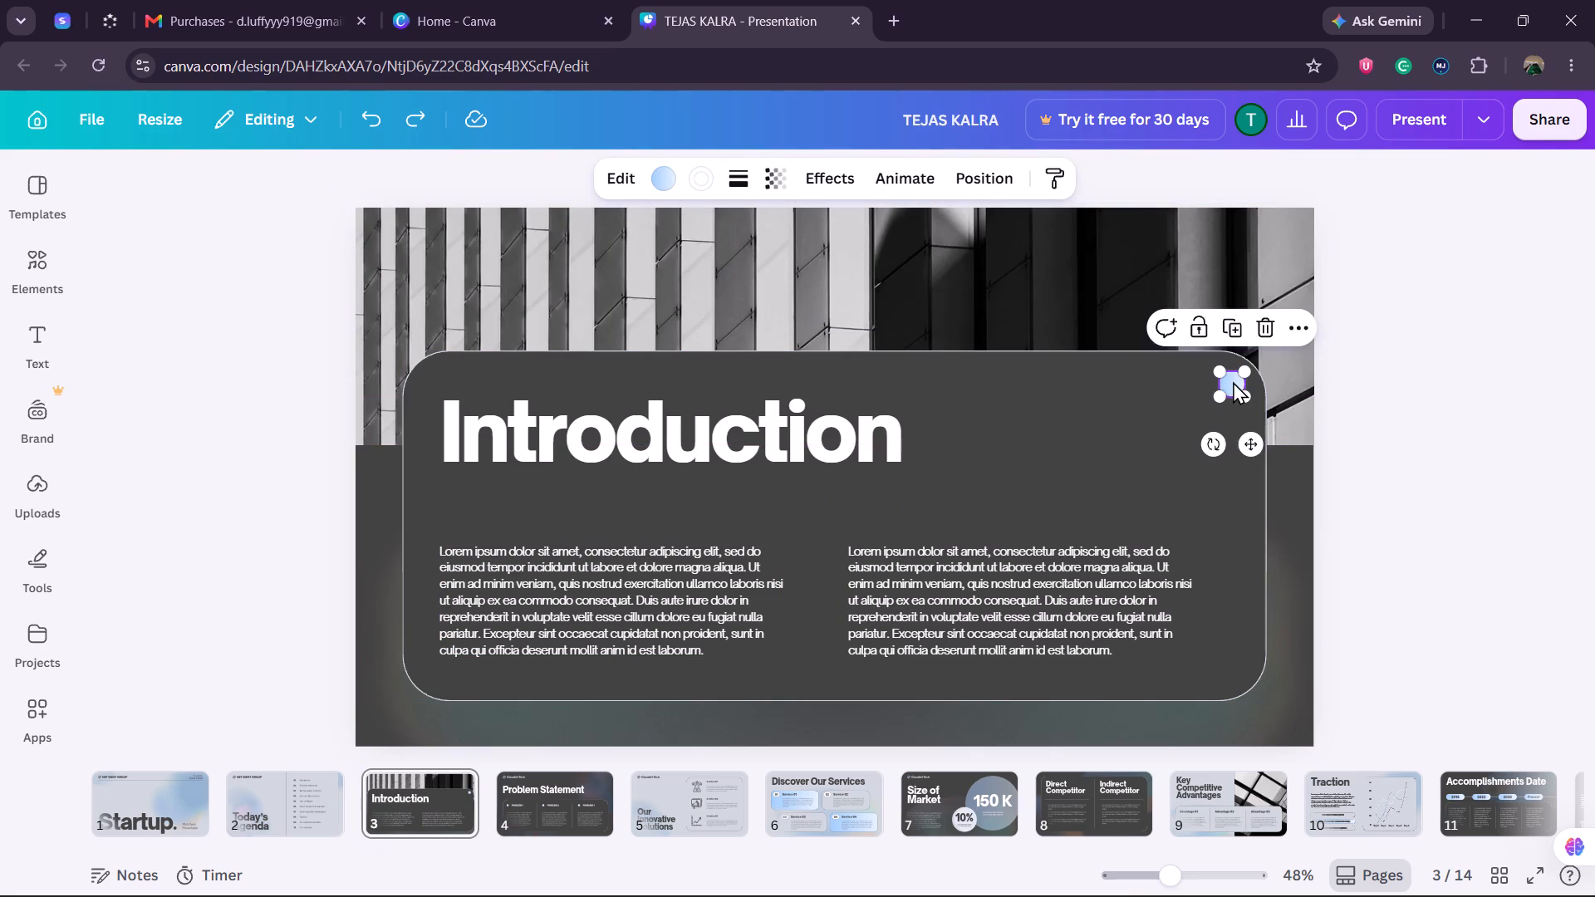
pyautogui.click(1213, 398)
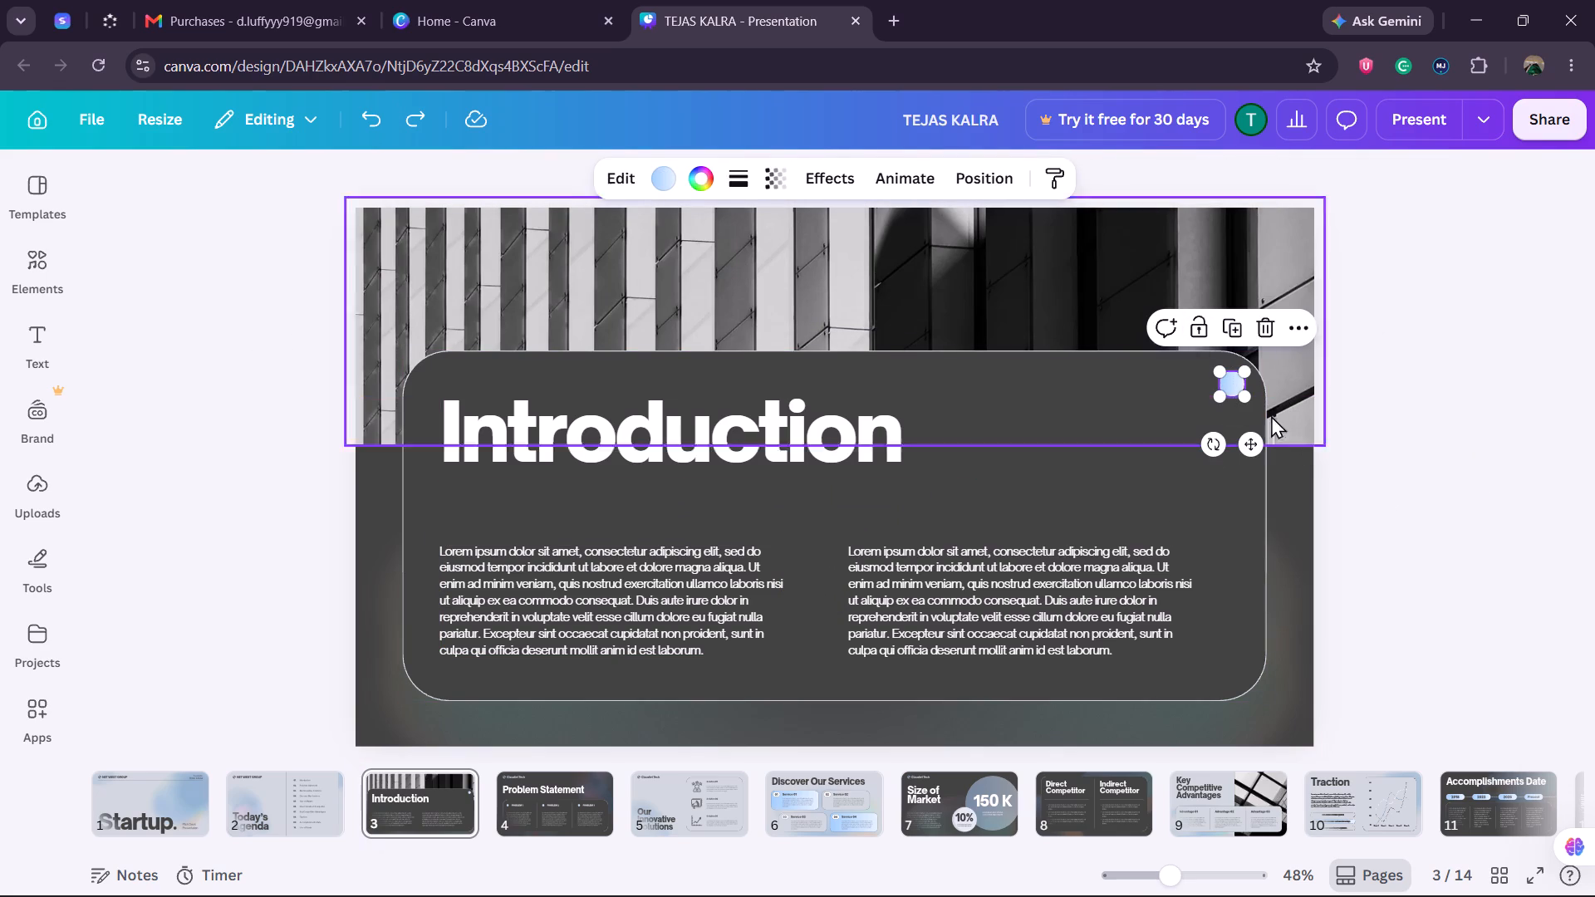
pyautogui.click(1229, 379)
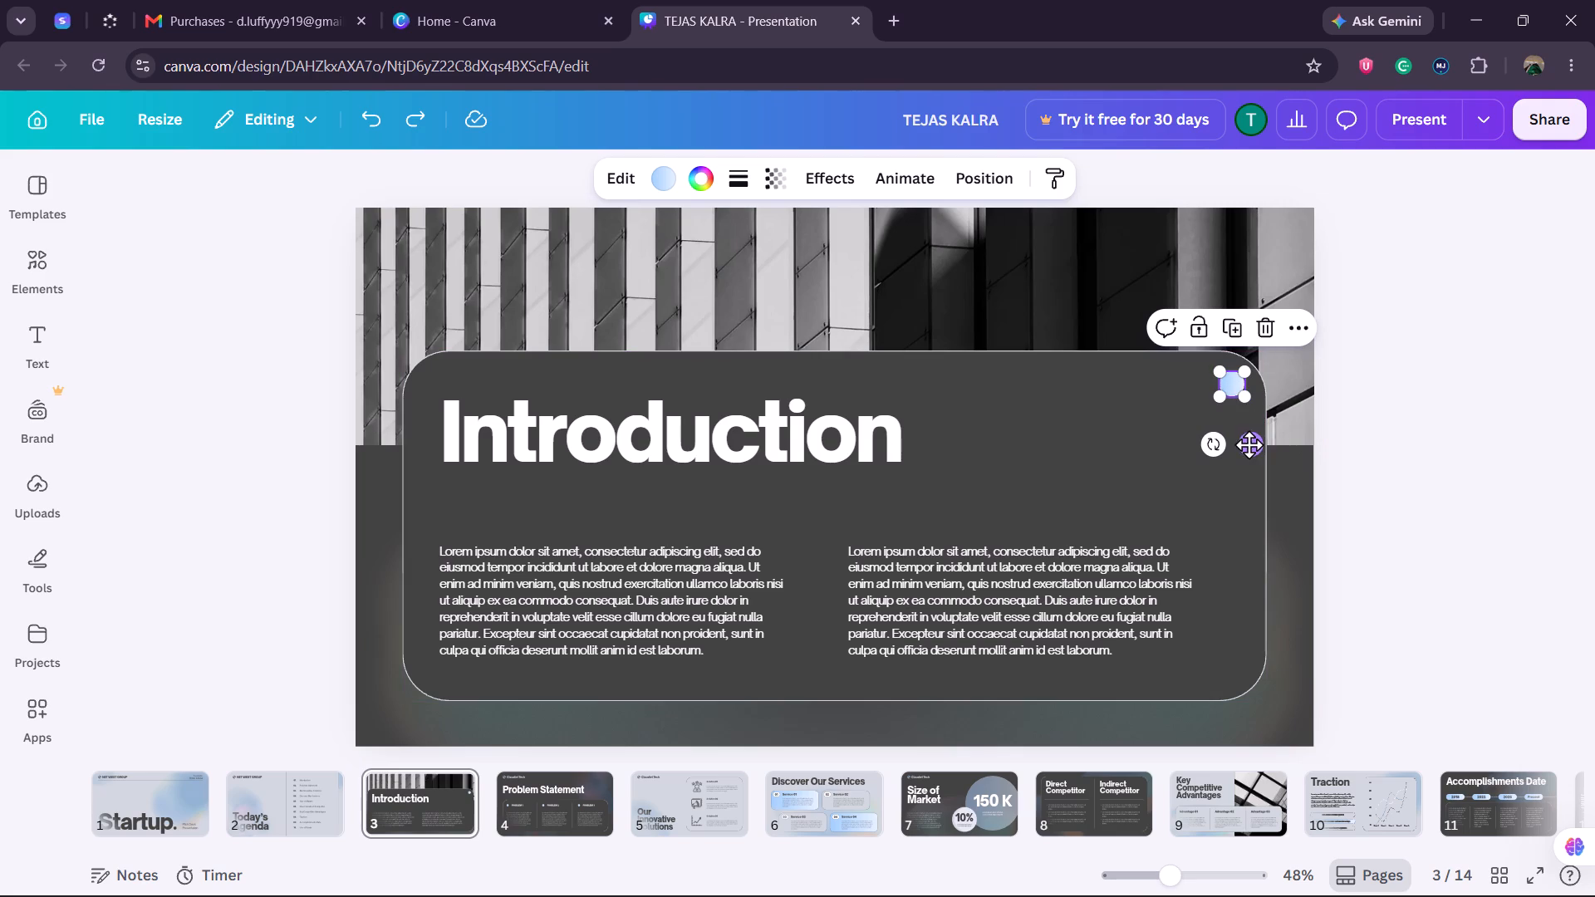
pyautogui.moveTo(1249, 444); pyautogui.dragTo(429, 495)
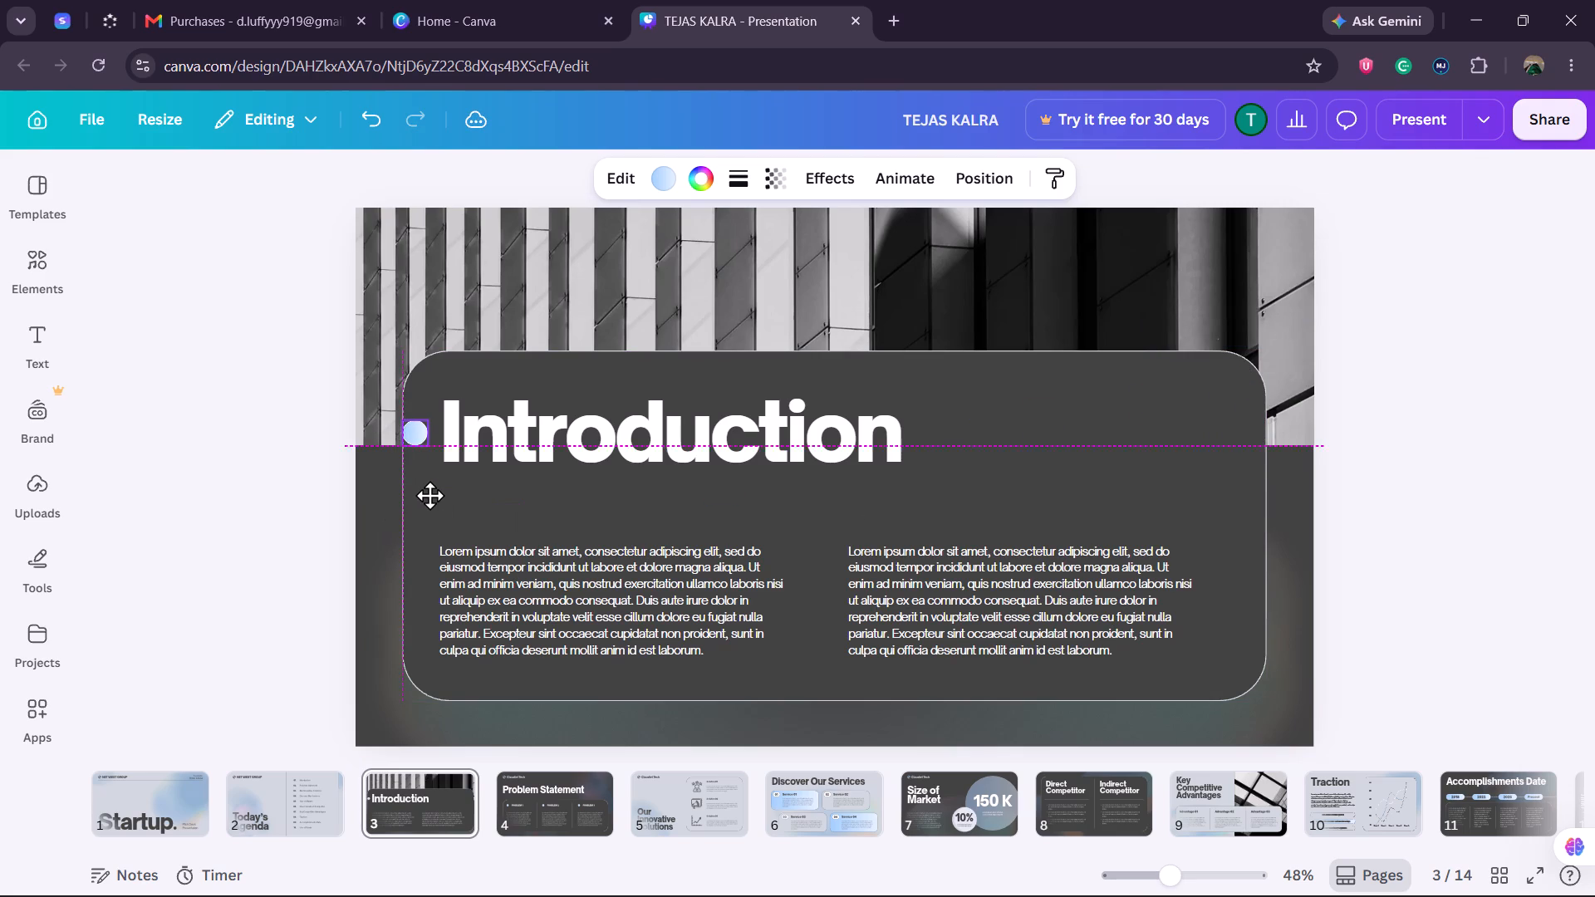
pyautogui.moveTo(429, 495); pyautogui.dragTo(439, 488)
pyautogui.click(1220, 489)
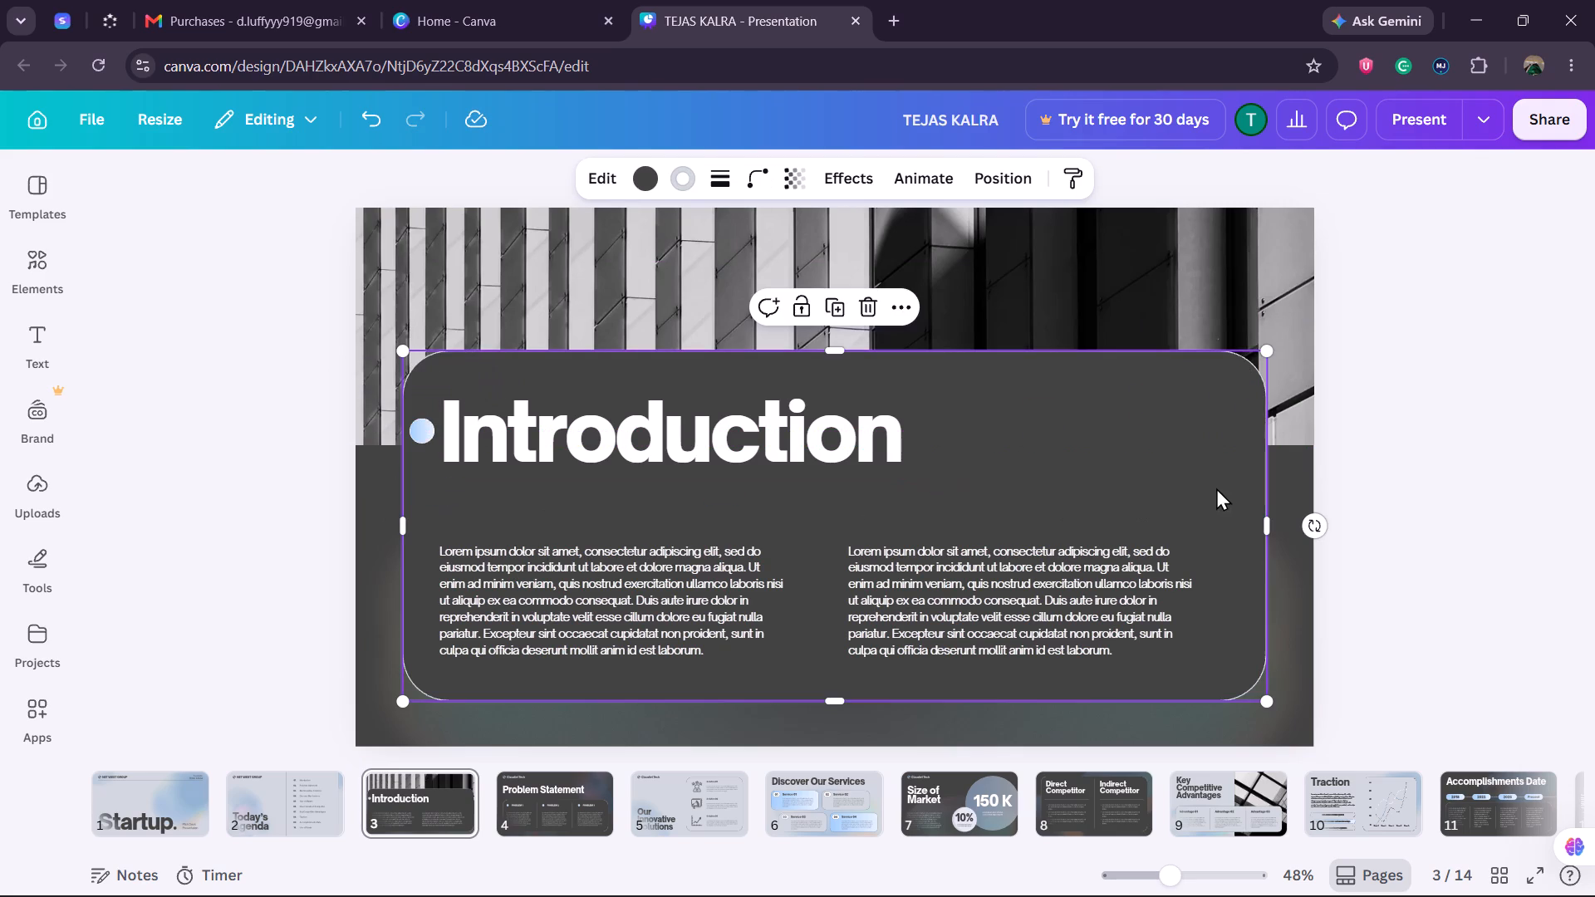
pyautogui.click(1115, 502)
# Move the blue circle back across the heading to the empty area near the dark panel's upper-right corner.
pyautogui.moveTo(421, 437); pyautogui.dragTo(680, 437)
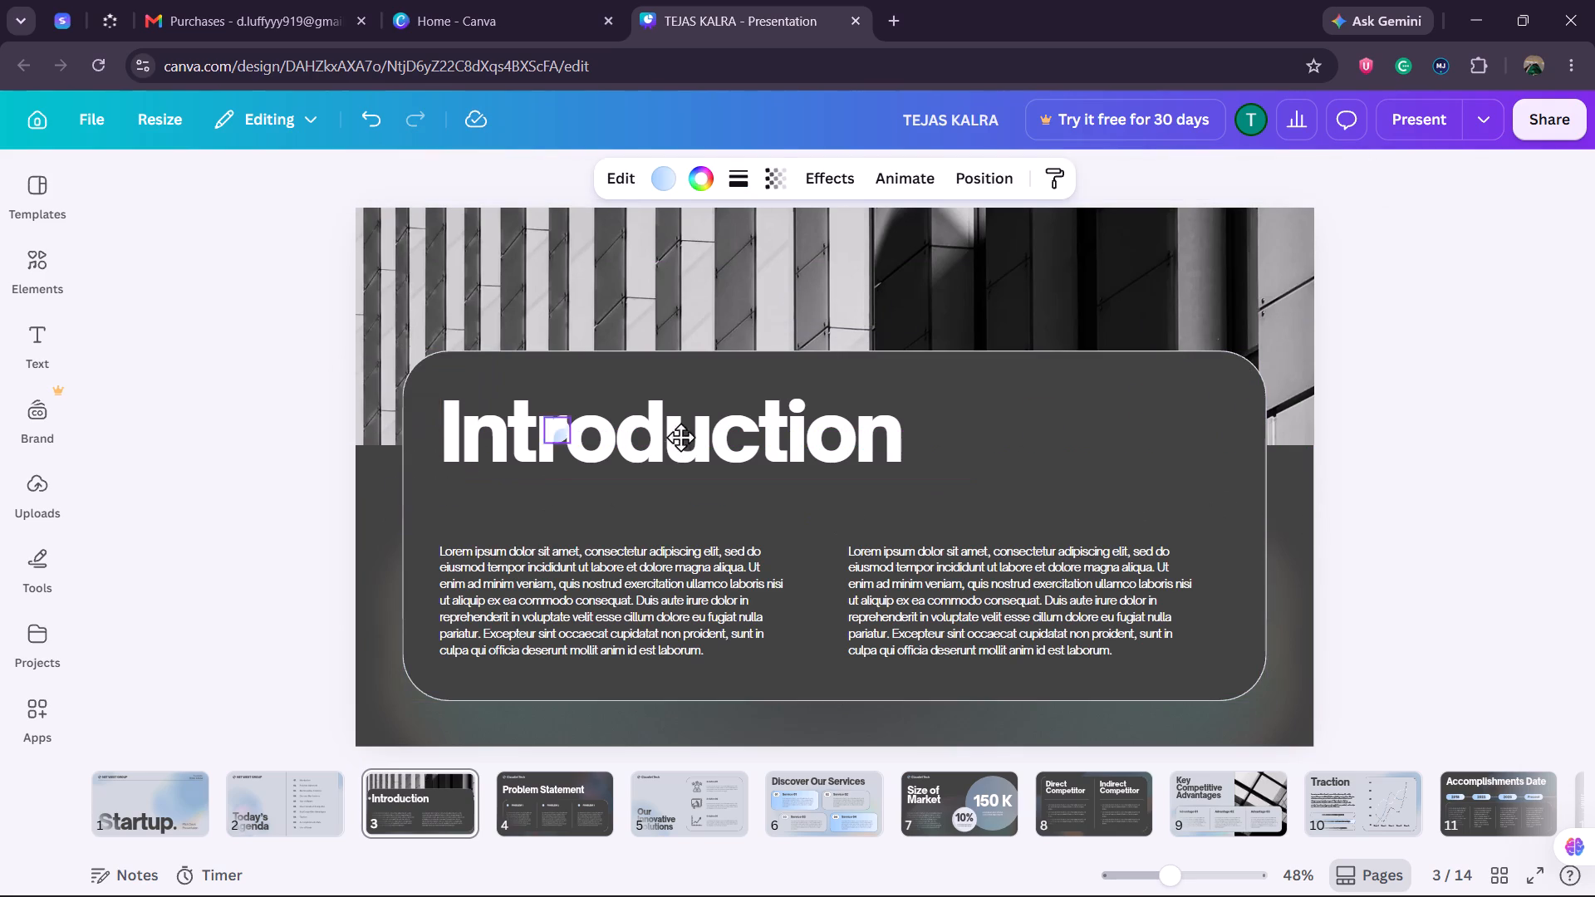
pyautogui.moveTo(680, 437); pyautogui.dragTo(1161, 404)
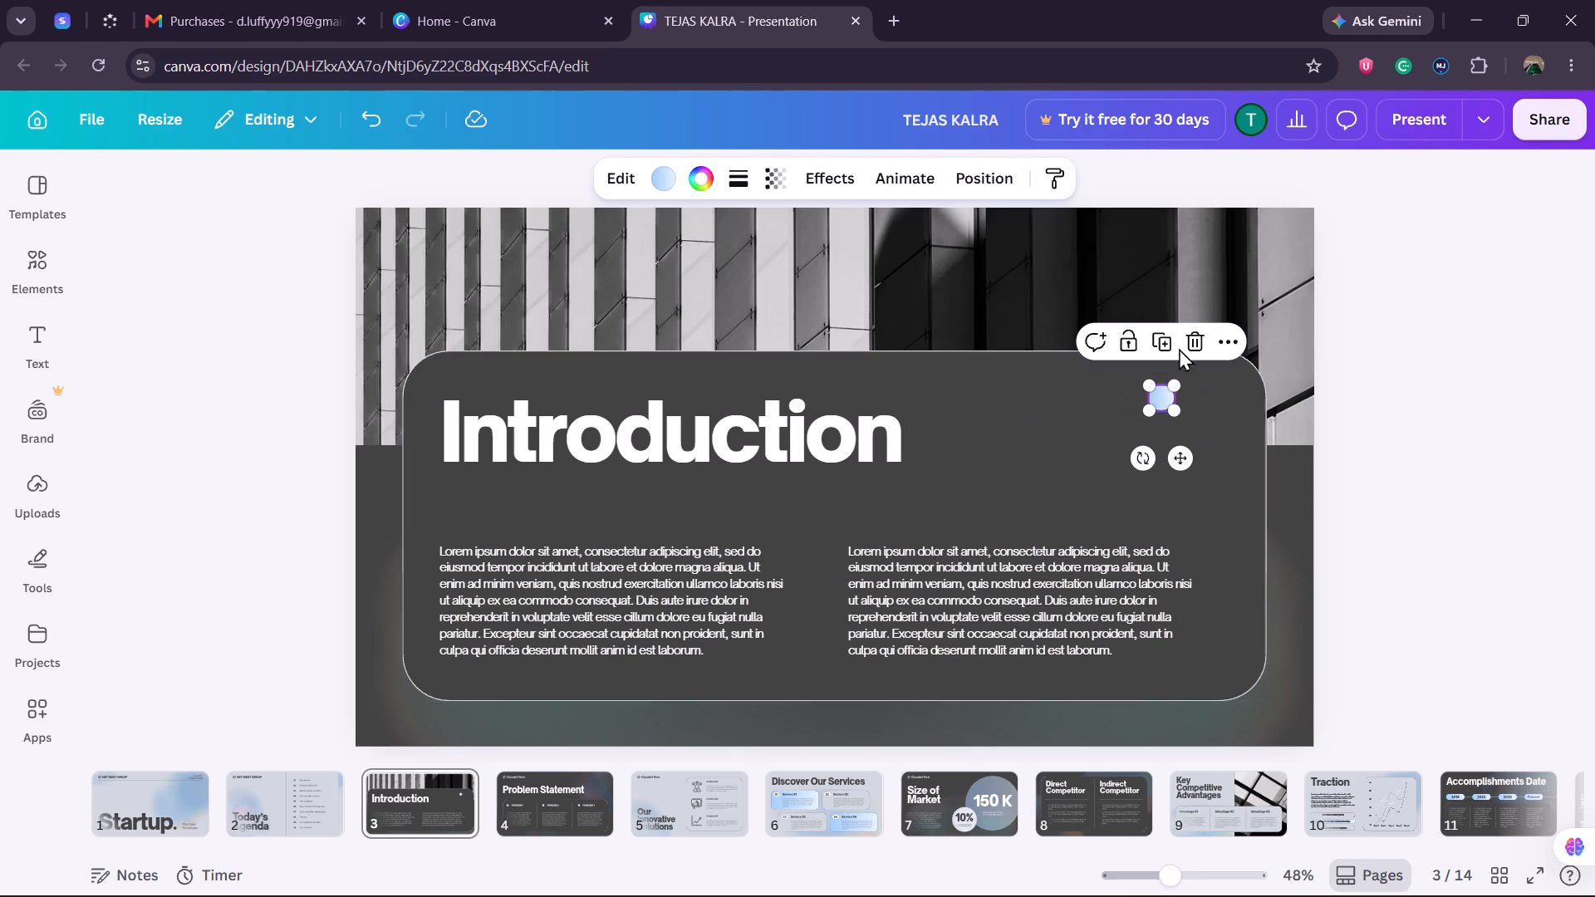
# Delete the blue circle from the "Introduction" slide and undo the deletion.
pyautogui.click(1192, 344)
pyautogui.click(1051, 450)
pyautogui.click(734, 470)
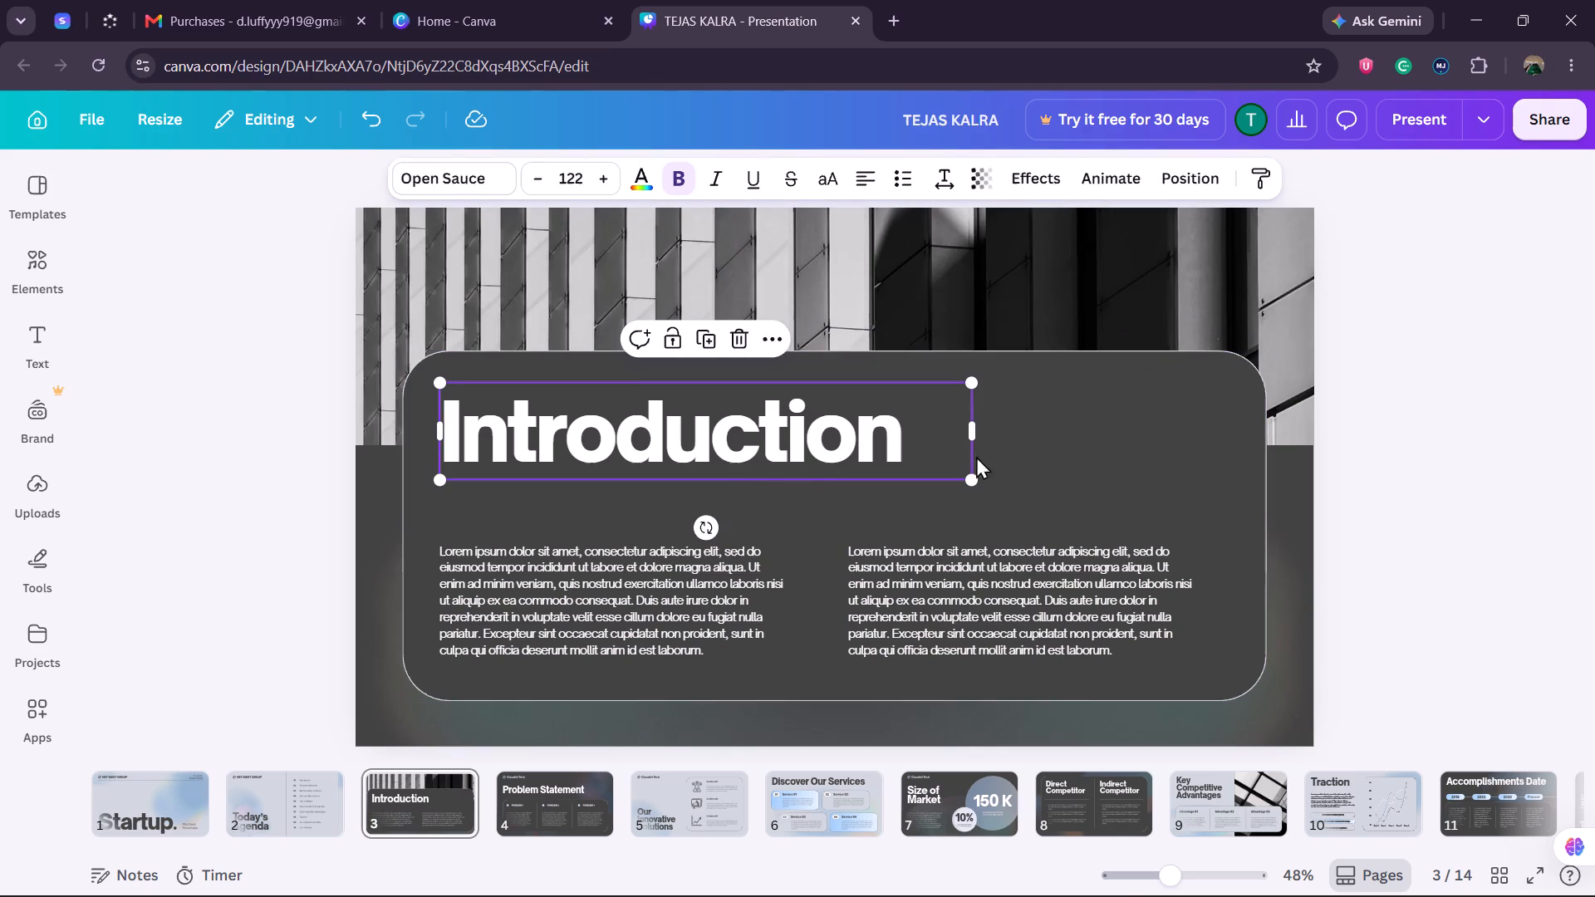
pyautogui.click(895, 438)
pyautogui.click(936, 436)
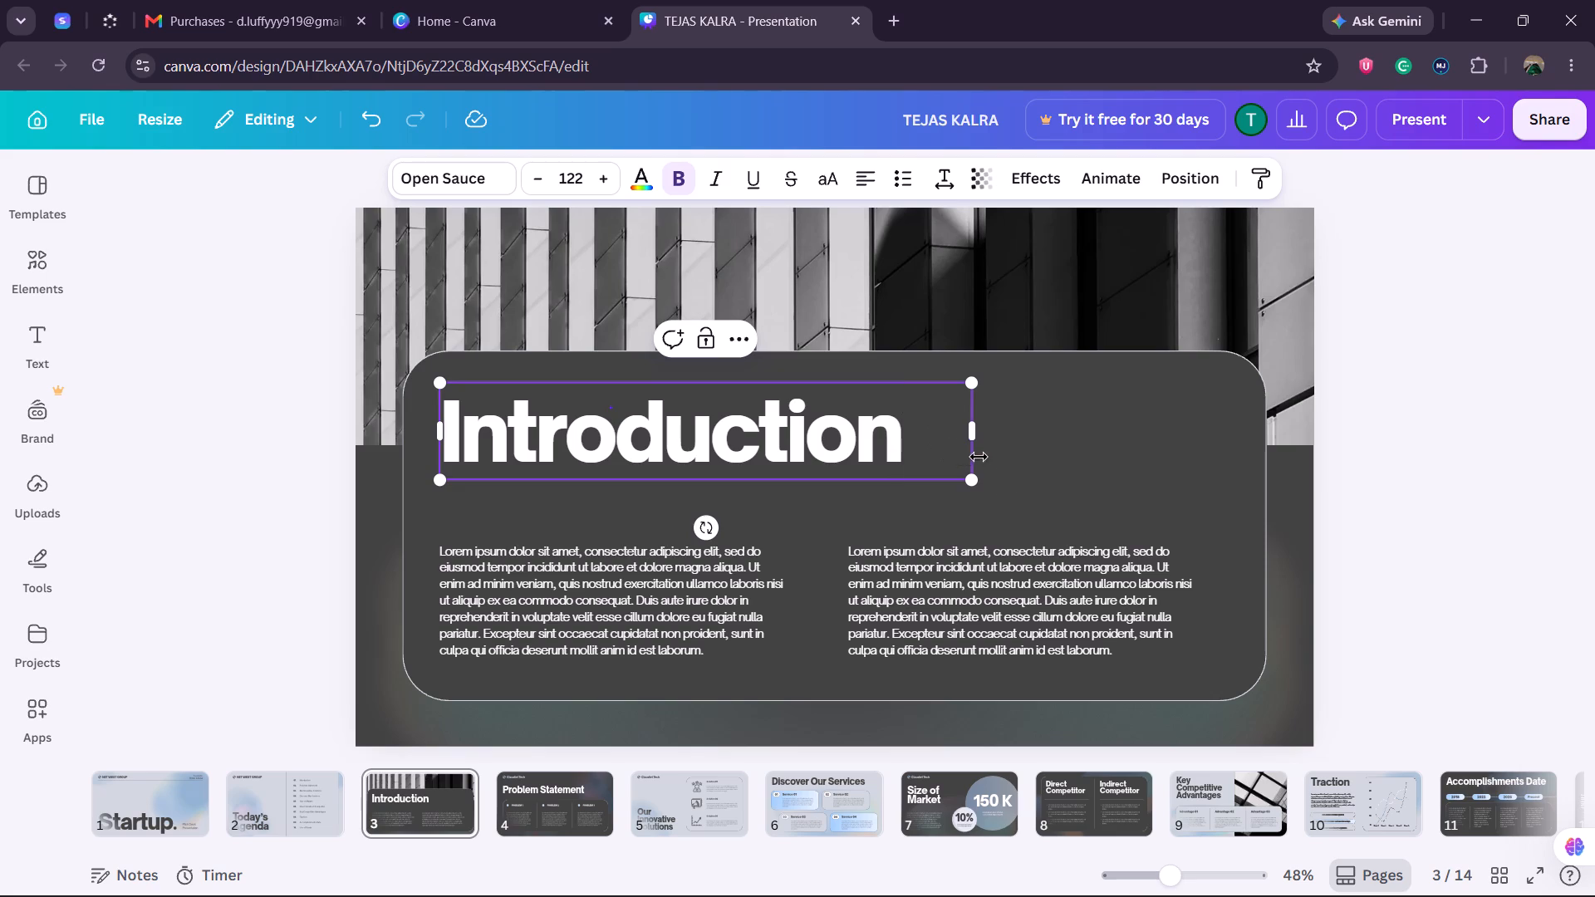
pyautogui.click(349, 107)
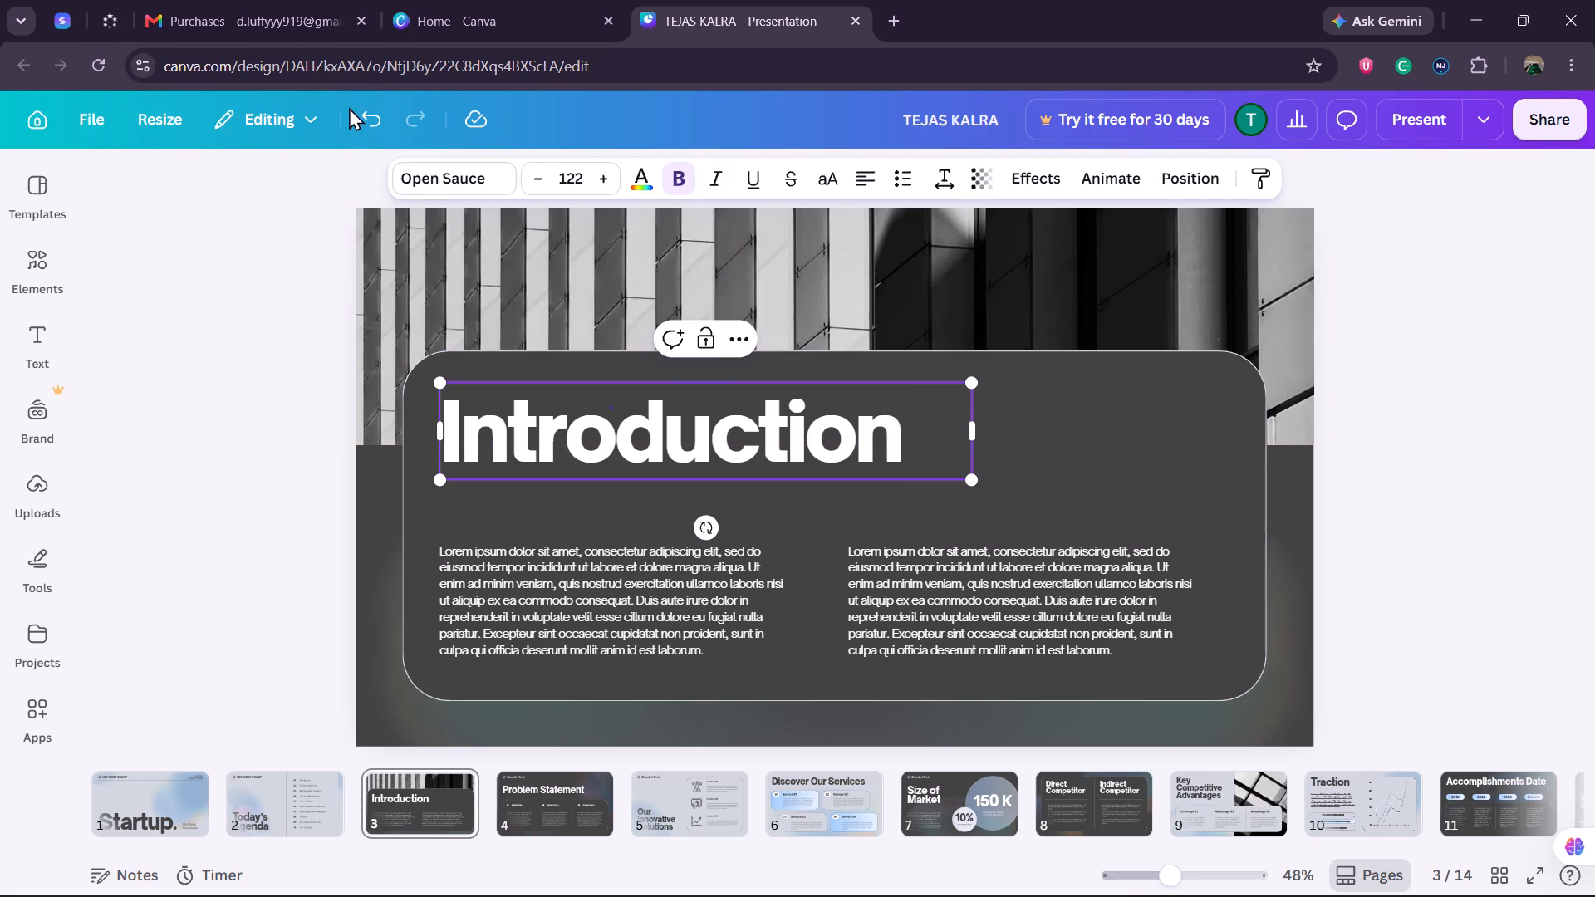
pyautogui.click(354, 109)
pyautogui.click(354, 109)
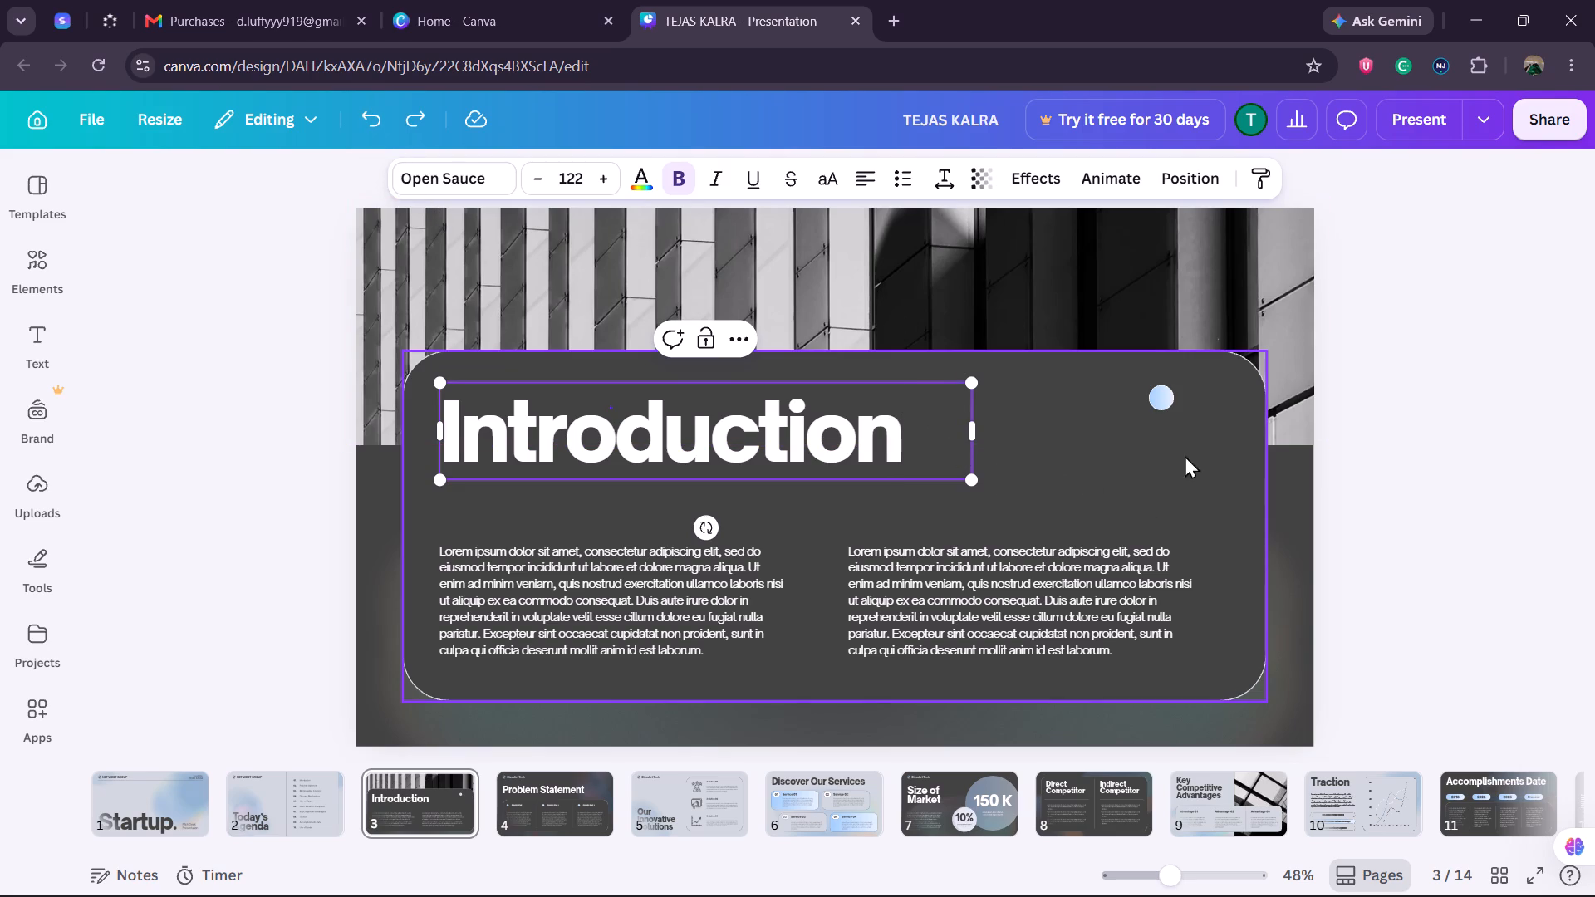
# Move the blue circle to just after the "Introduction" heading, slightly below the text's mid-height.
pyautogui.click(1194, 462)
pyautogui.moveTo(1151, 395); pyautogui.dragTo(954, 453)
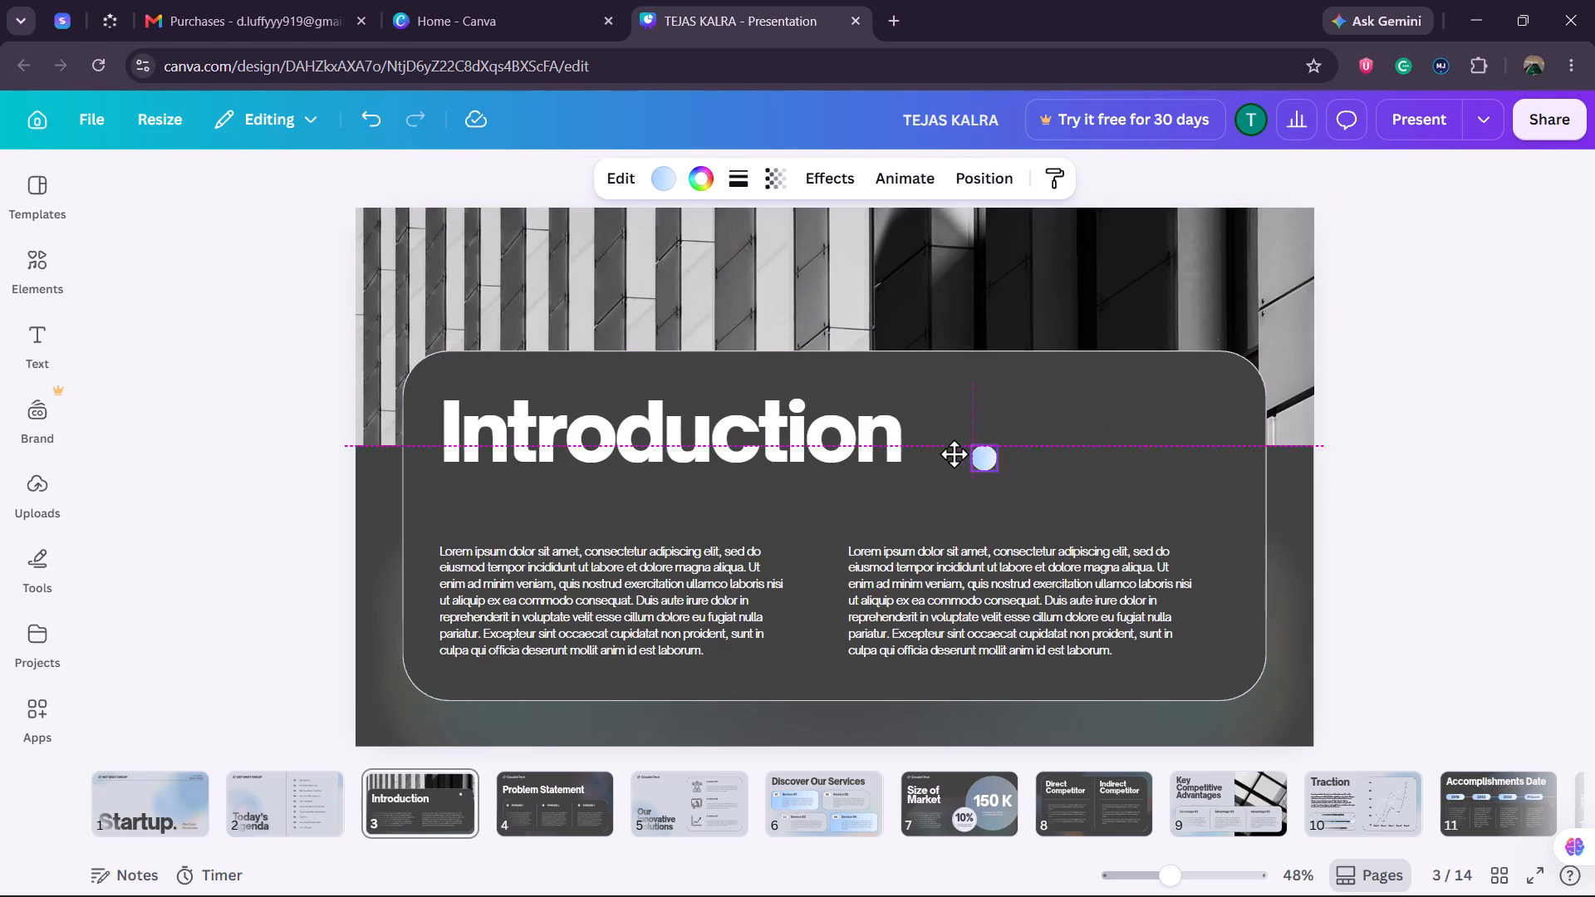
pyautogui.moveTo(954, 453); pyautogui.dragTo(931, 440)
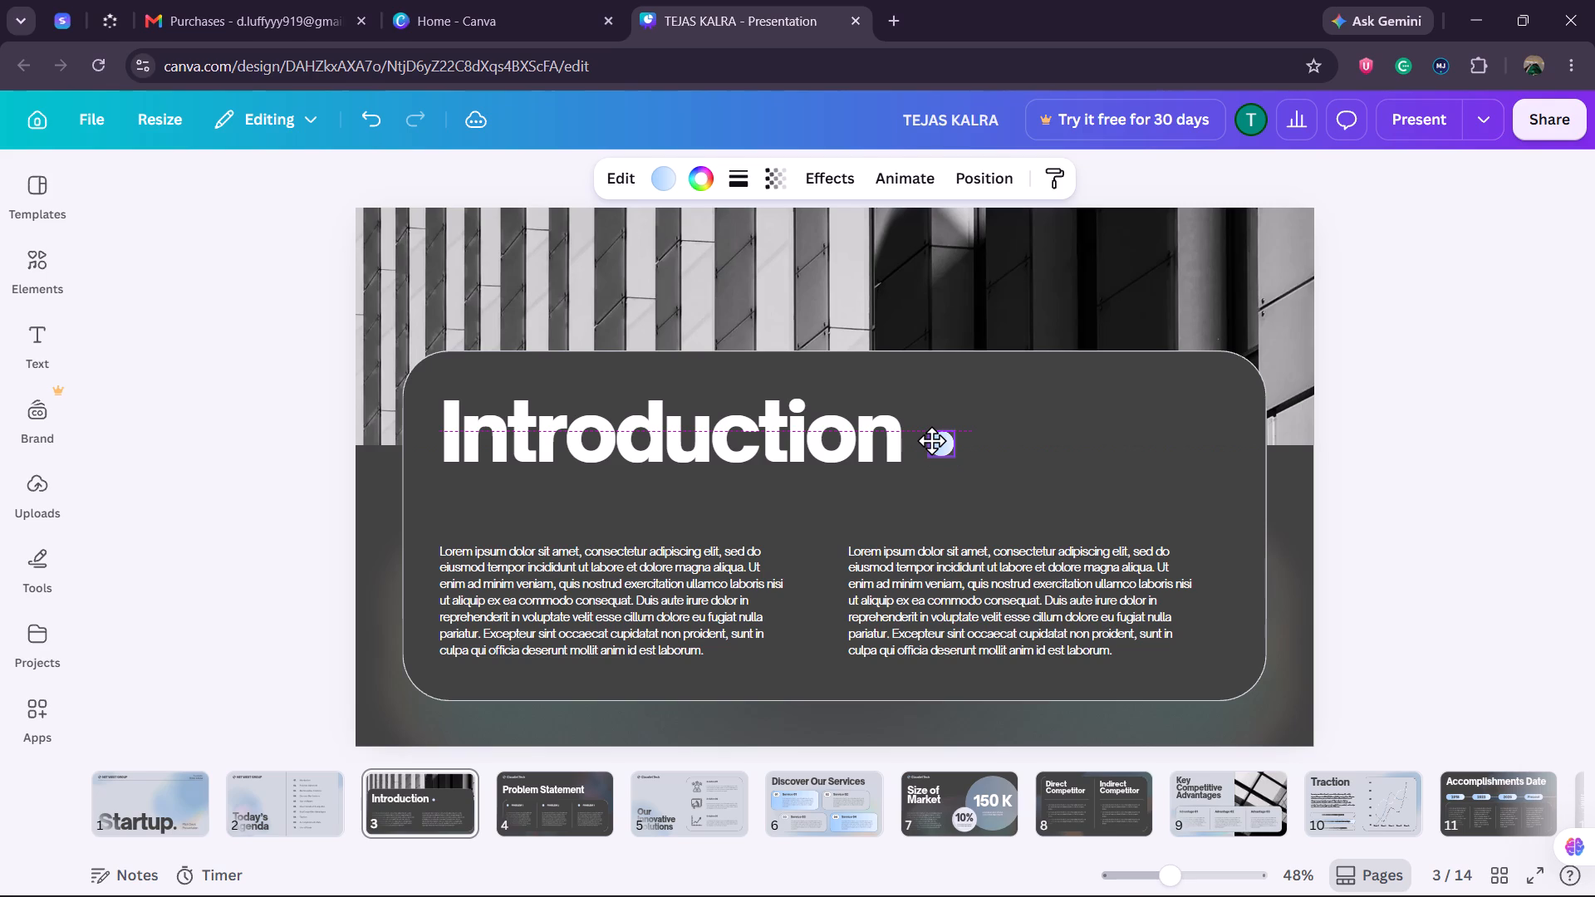
pyautogui.moveTo(931, 440); pyautogui.dragTo(931, 453)
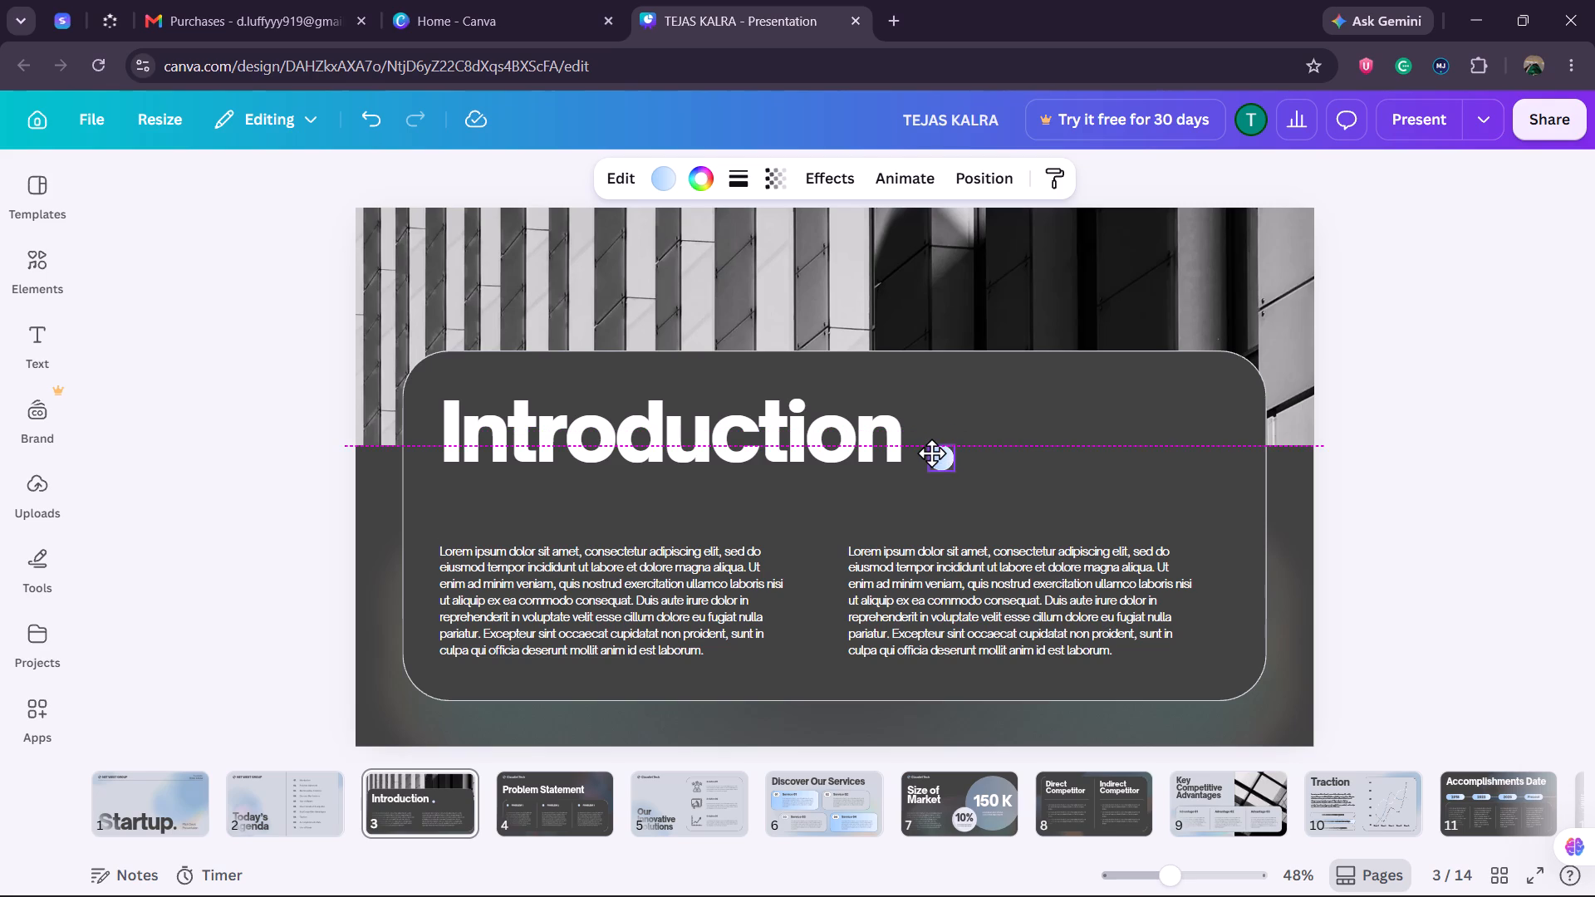
pyautogui.moveTo(931, 453); pyautogui.dragTo(931, 443)
pyautogui.click(1115, 410)
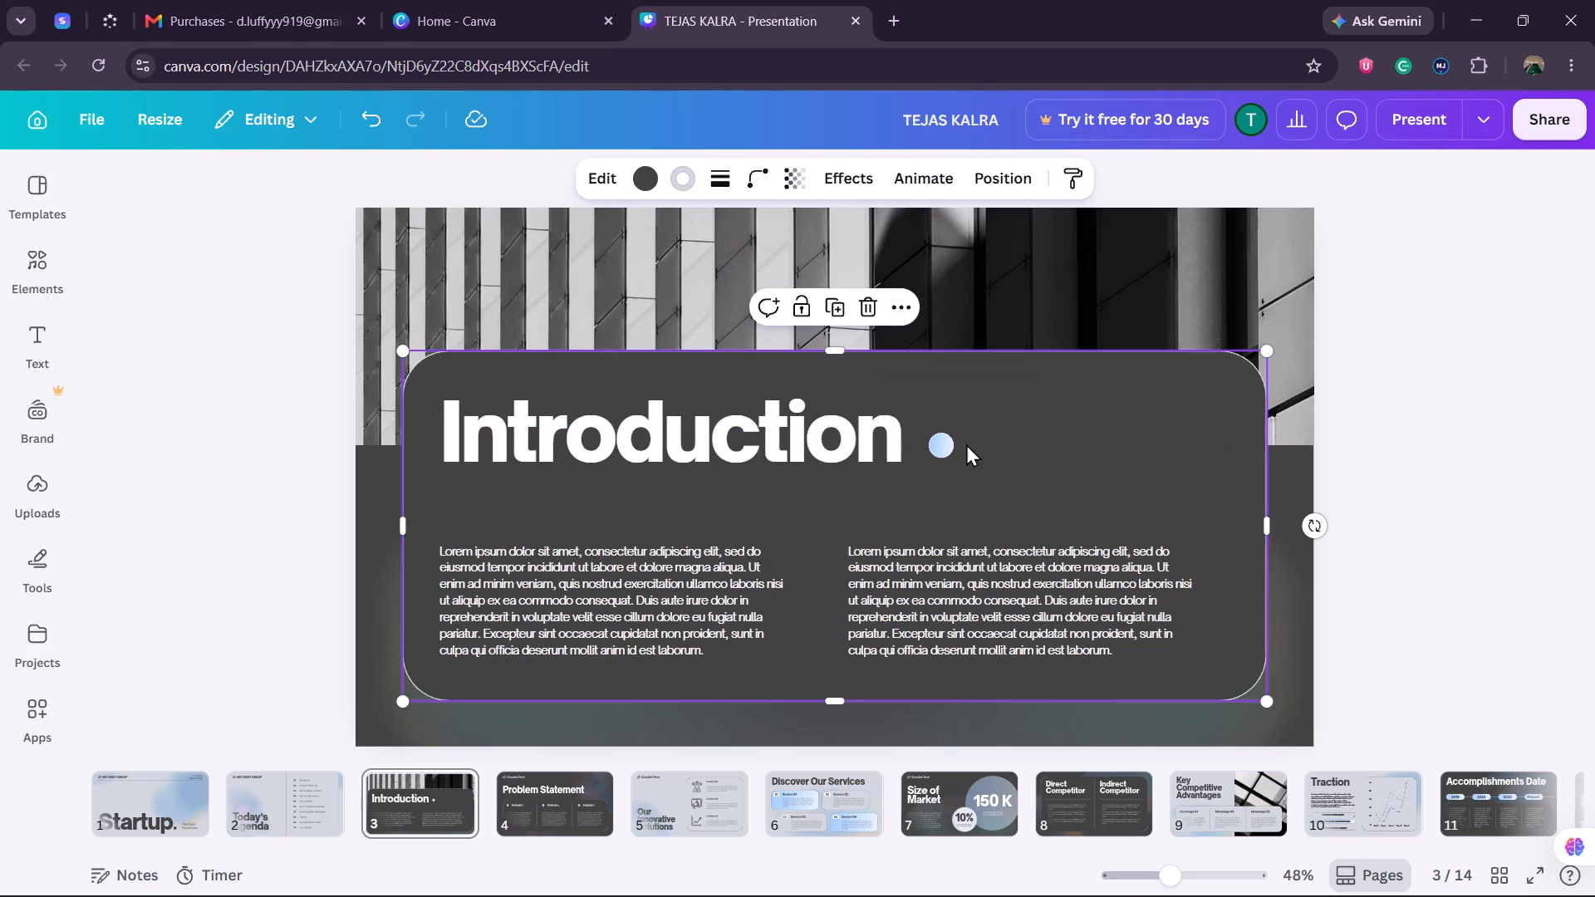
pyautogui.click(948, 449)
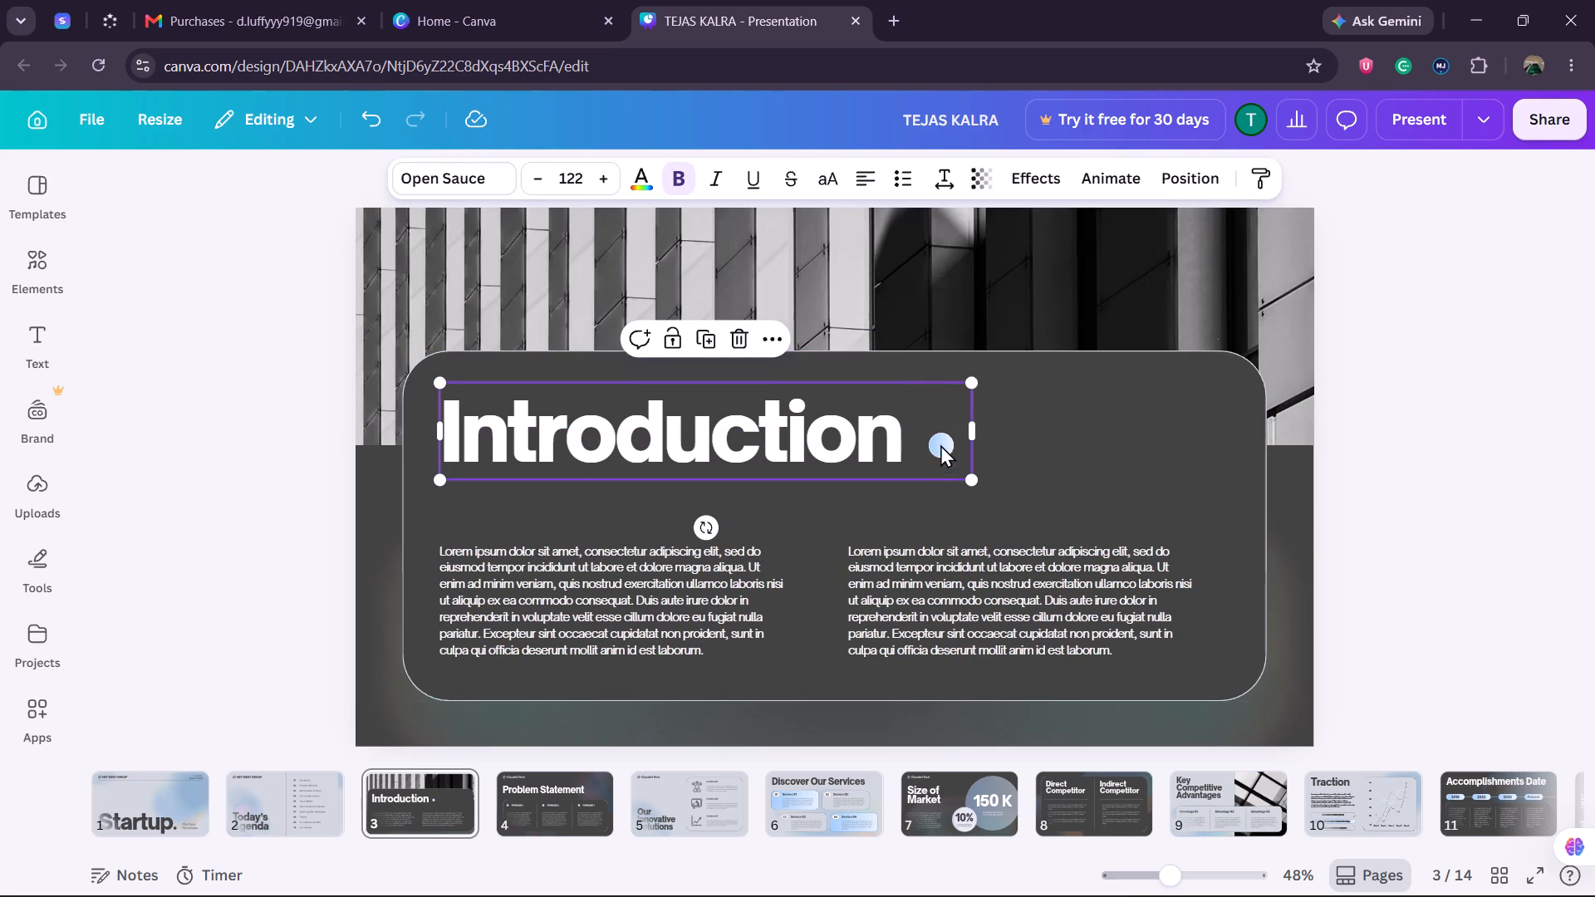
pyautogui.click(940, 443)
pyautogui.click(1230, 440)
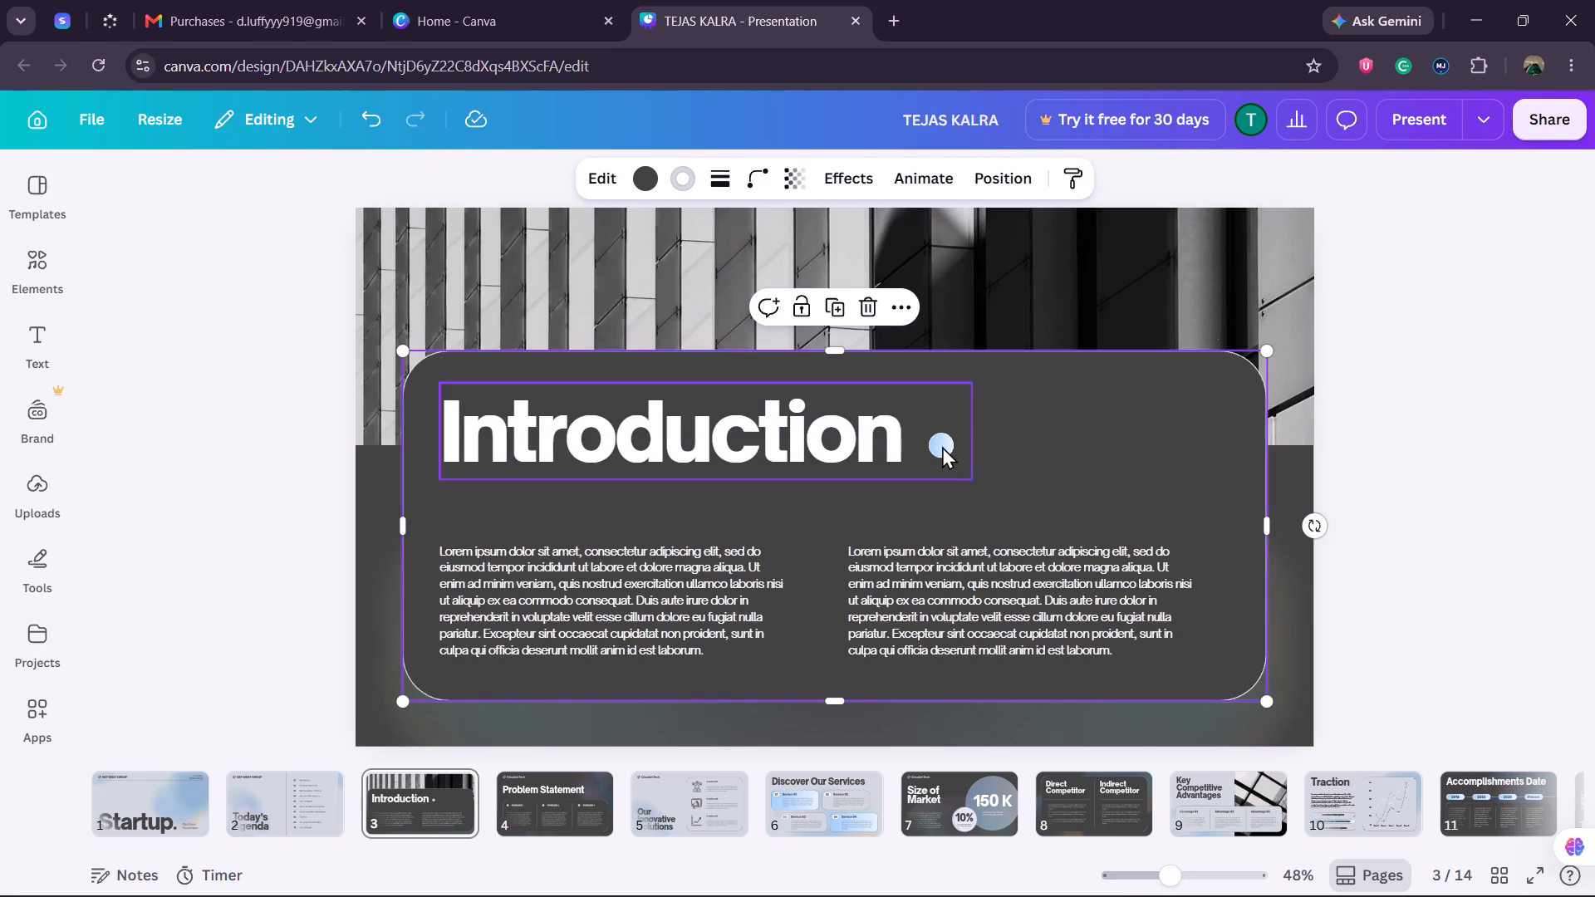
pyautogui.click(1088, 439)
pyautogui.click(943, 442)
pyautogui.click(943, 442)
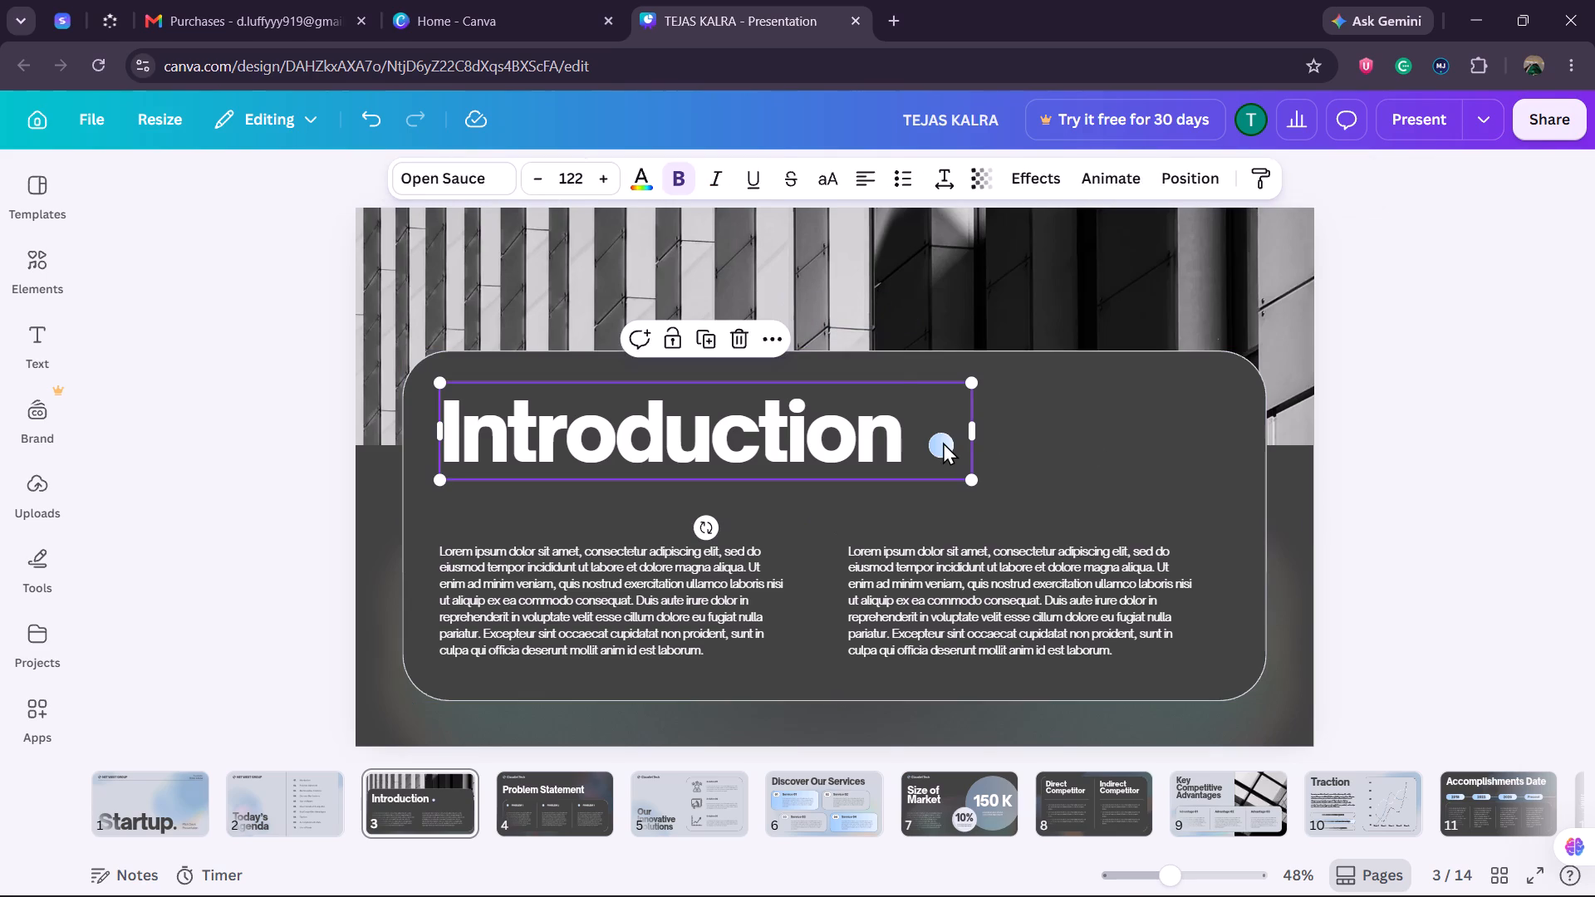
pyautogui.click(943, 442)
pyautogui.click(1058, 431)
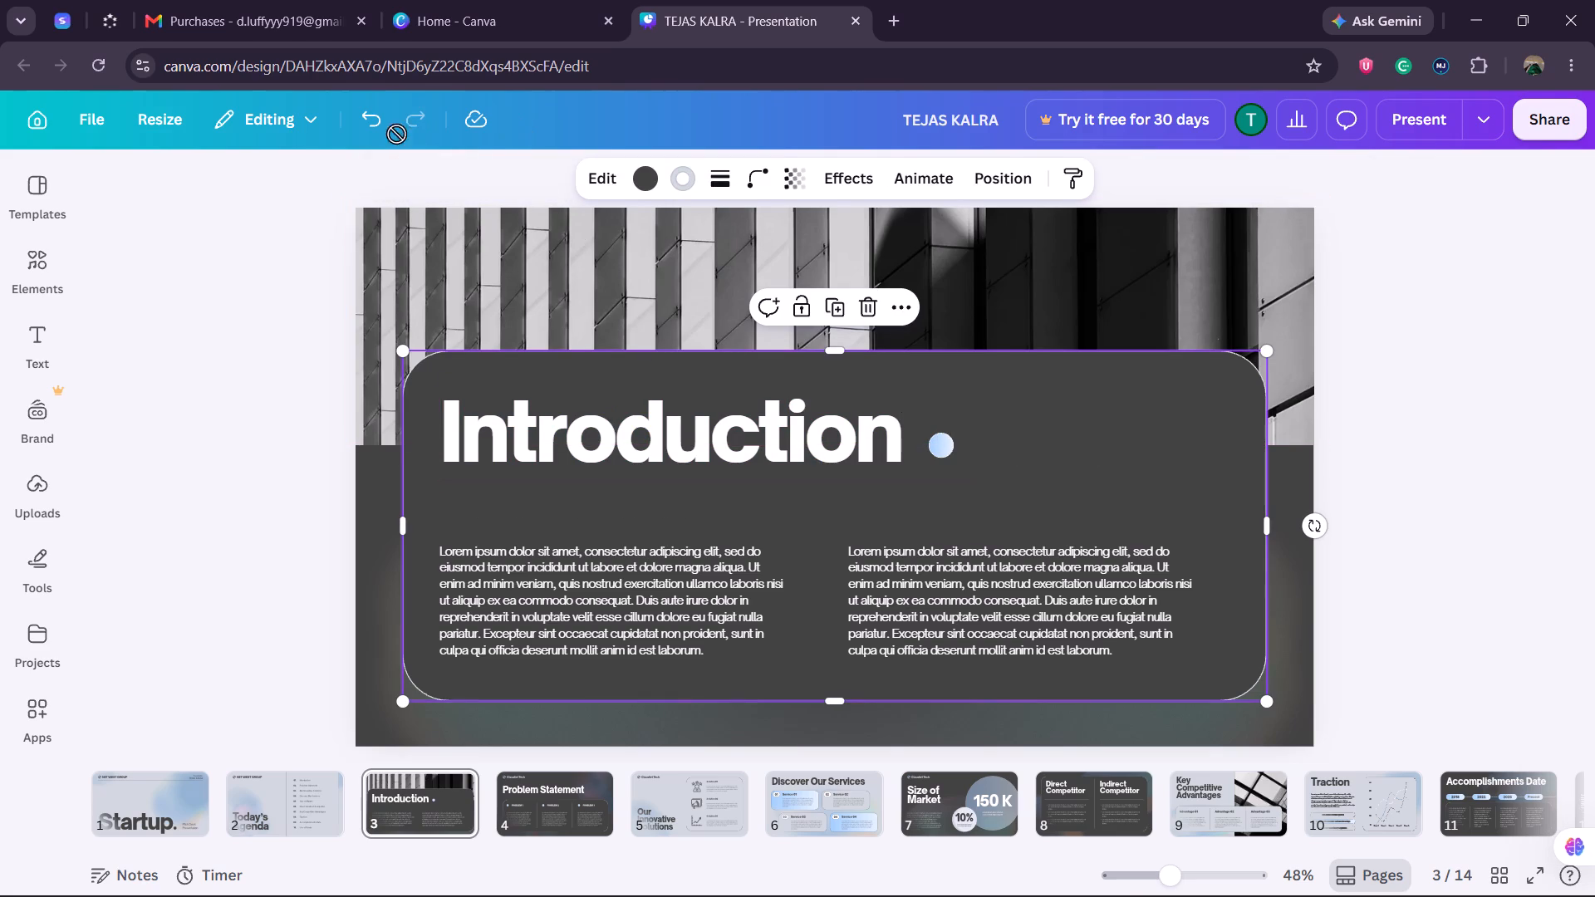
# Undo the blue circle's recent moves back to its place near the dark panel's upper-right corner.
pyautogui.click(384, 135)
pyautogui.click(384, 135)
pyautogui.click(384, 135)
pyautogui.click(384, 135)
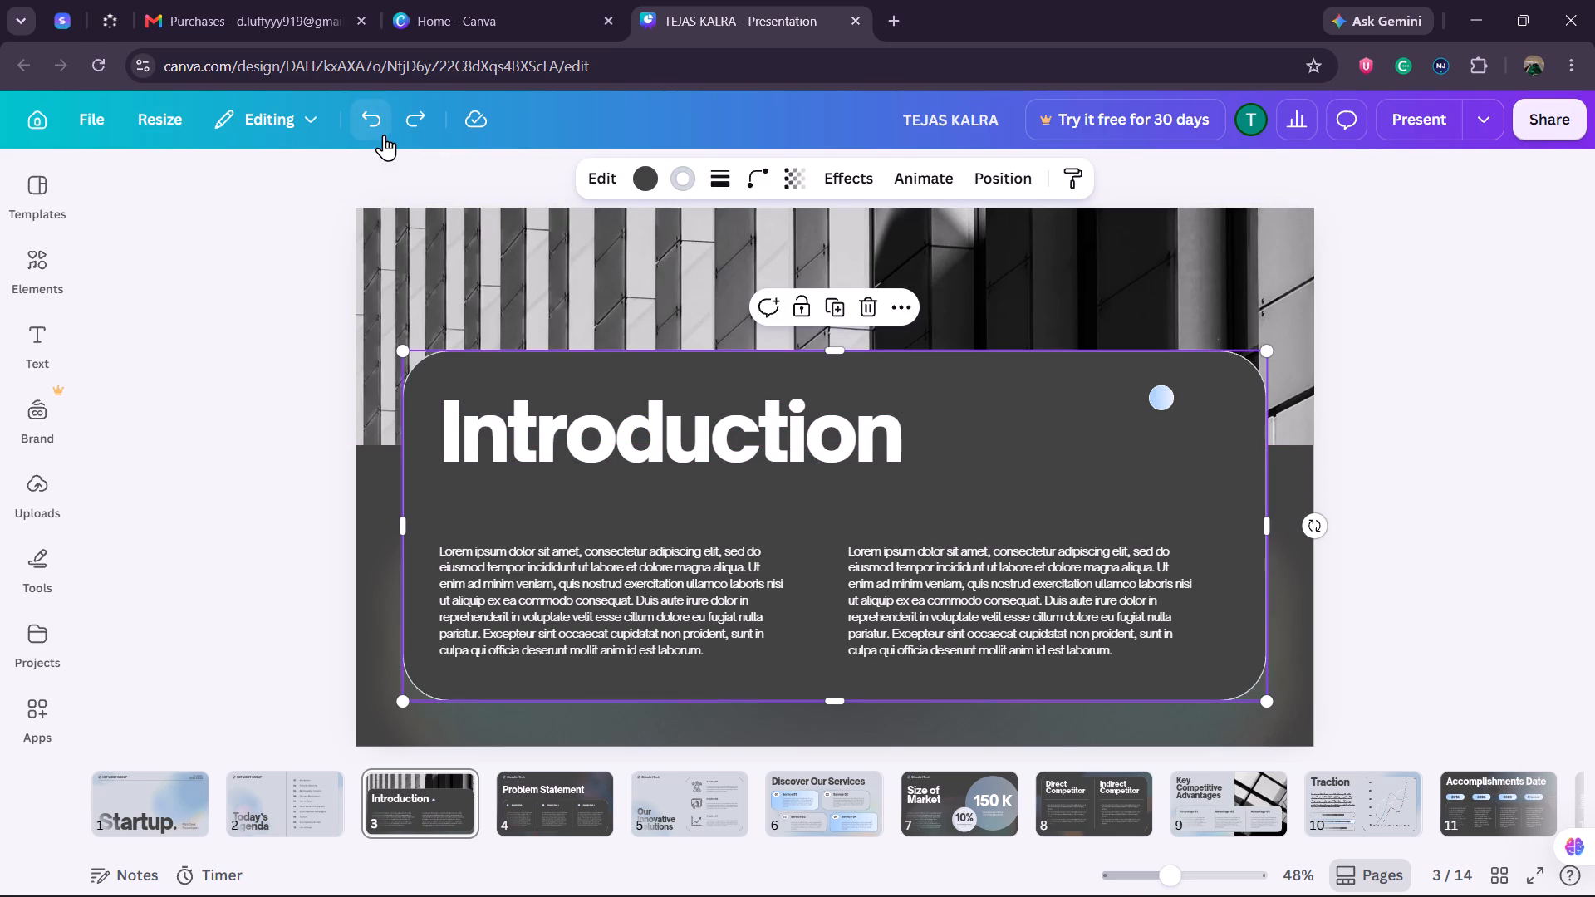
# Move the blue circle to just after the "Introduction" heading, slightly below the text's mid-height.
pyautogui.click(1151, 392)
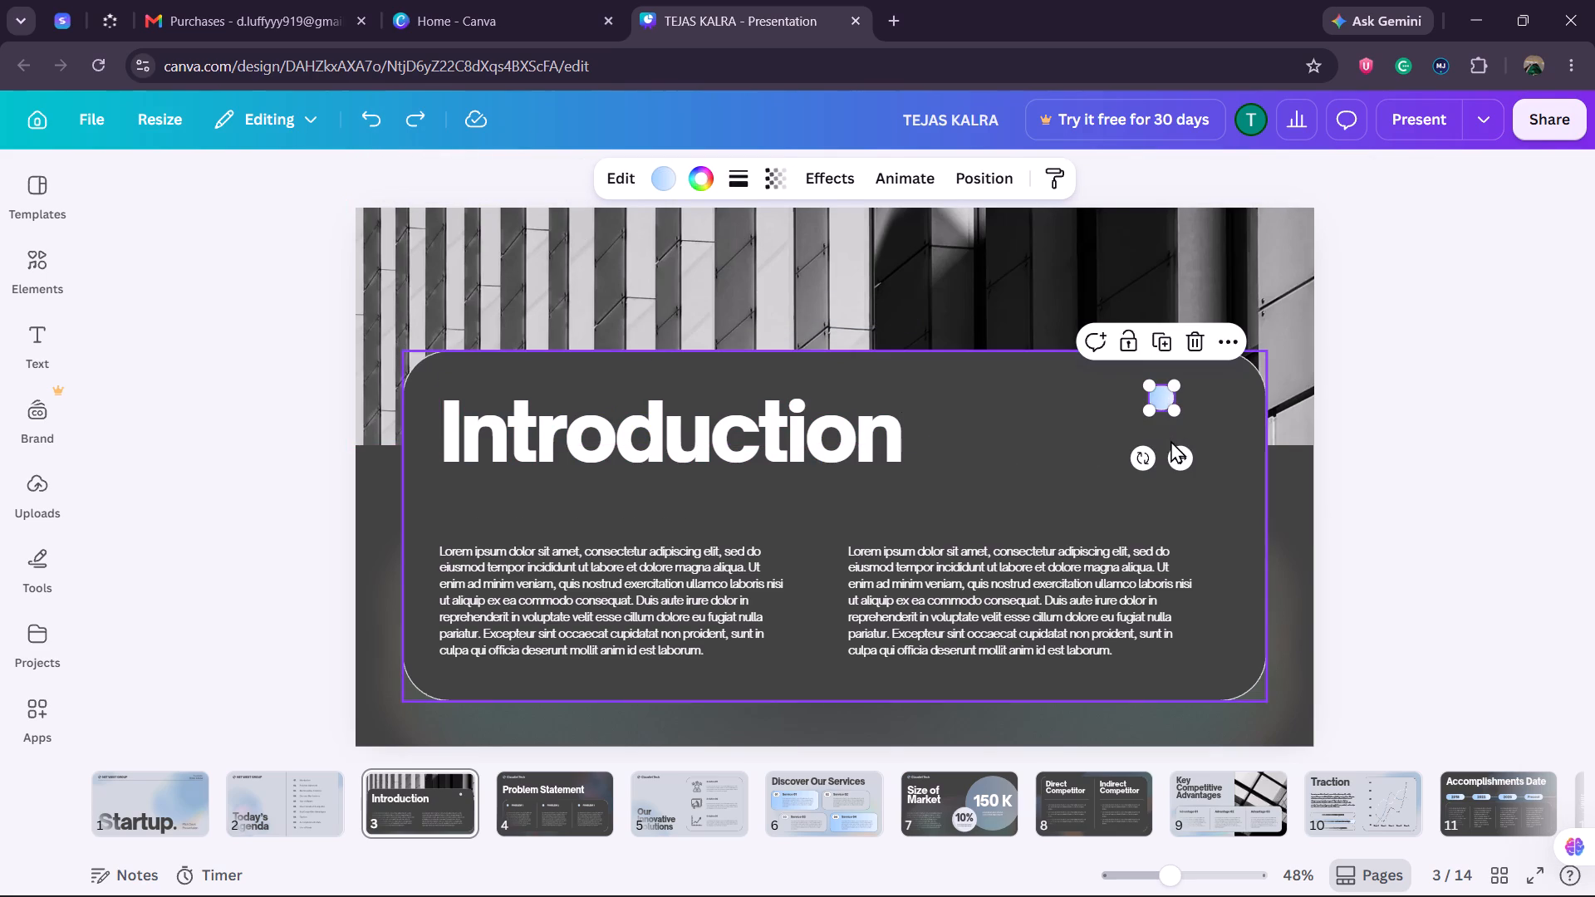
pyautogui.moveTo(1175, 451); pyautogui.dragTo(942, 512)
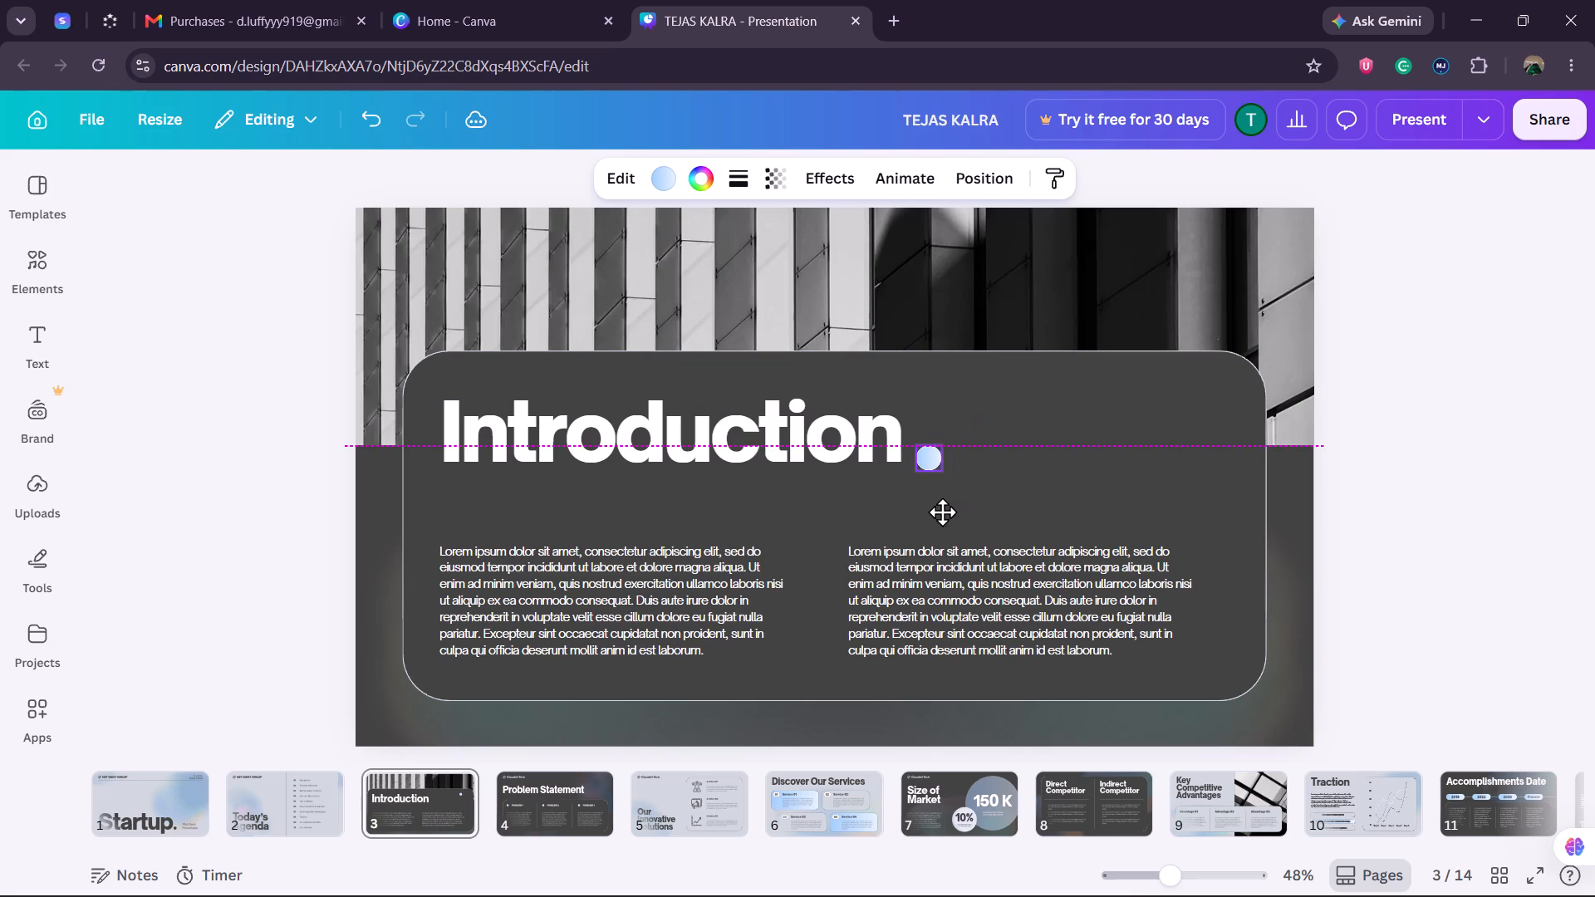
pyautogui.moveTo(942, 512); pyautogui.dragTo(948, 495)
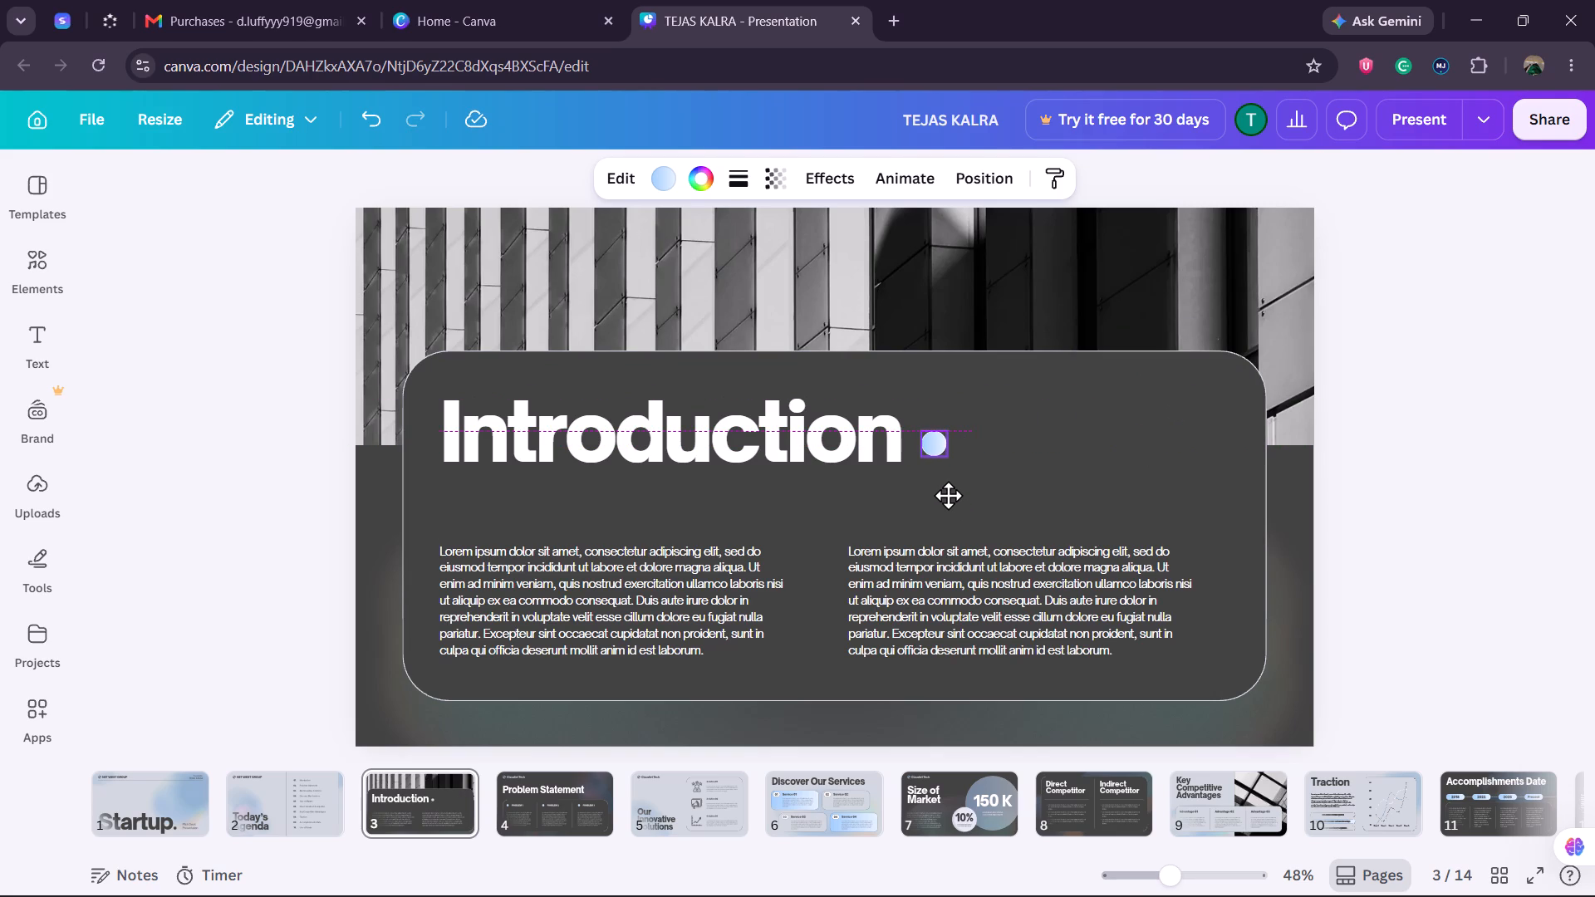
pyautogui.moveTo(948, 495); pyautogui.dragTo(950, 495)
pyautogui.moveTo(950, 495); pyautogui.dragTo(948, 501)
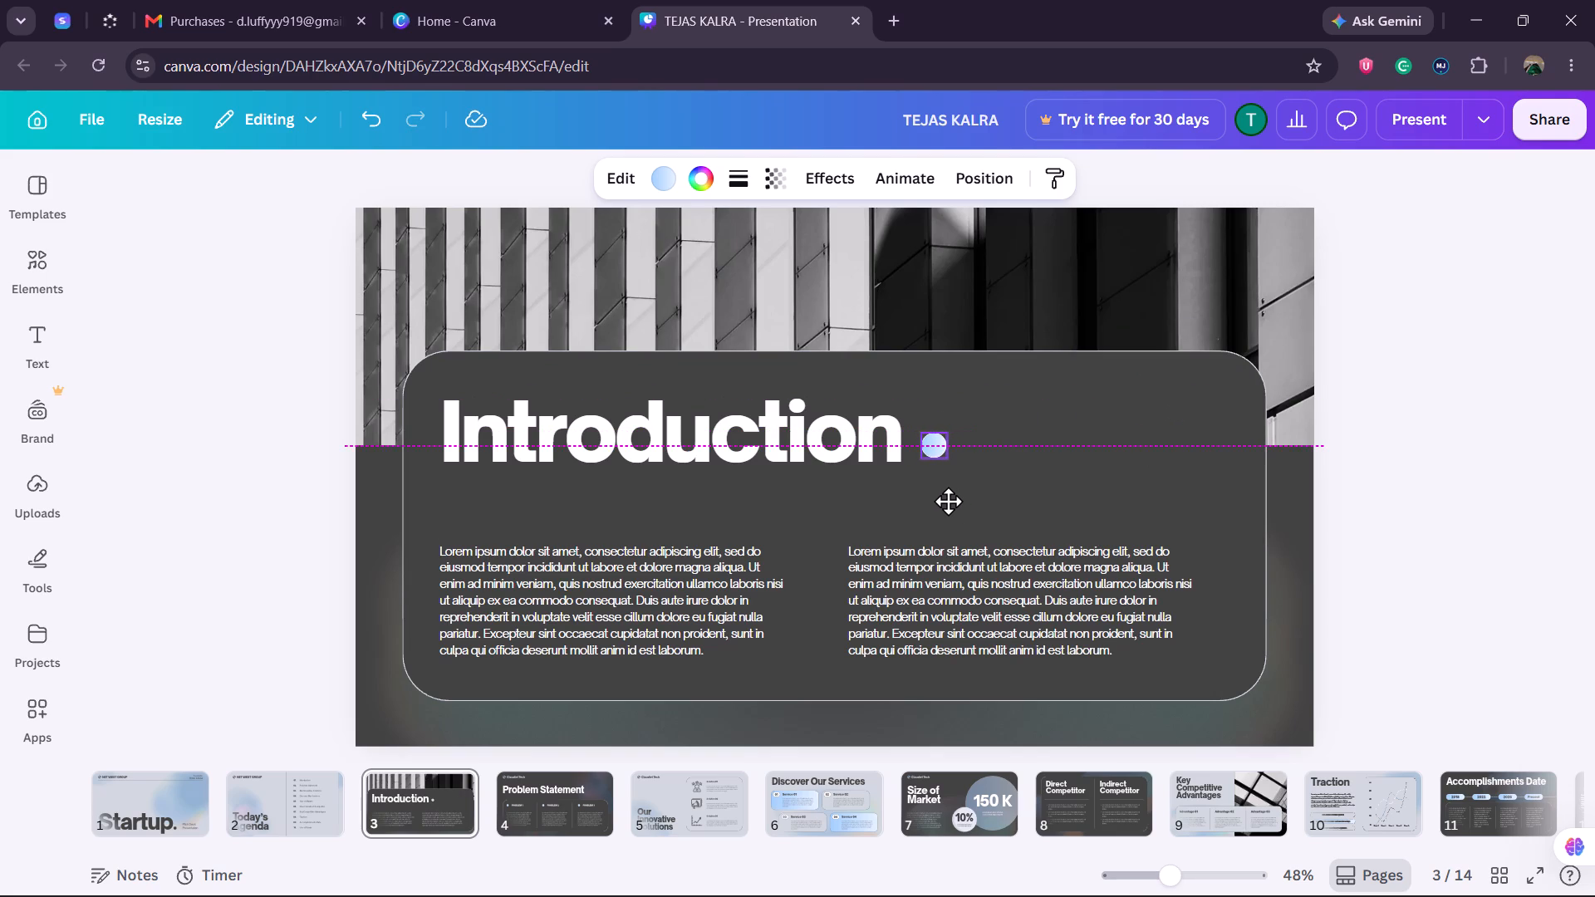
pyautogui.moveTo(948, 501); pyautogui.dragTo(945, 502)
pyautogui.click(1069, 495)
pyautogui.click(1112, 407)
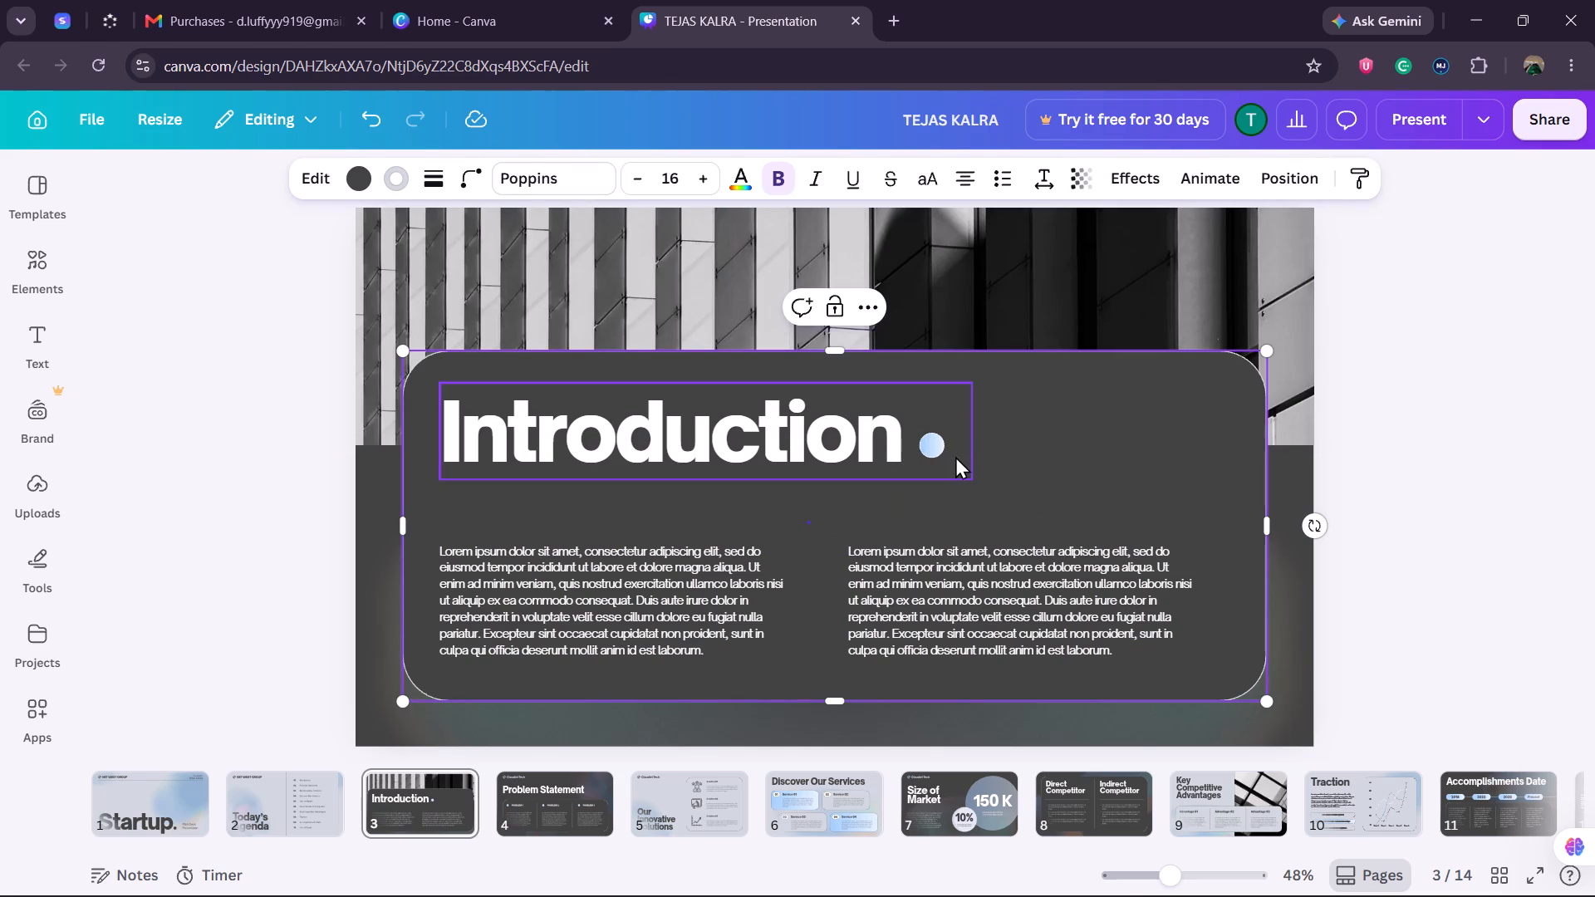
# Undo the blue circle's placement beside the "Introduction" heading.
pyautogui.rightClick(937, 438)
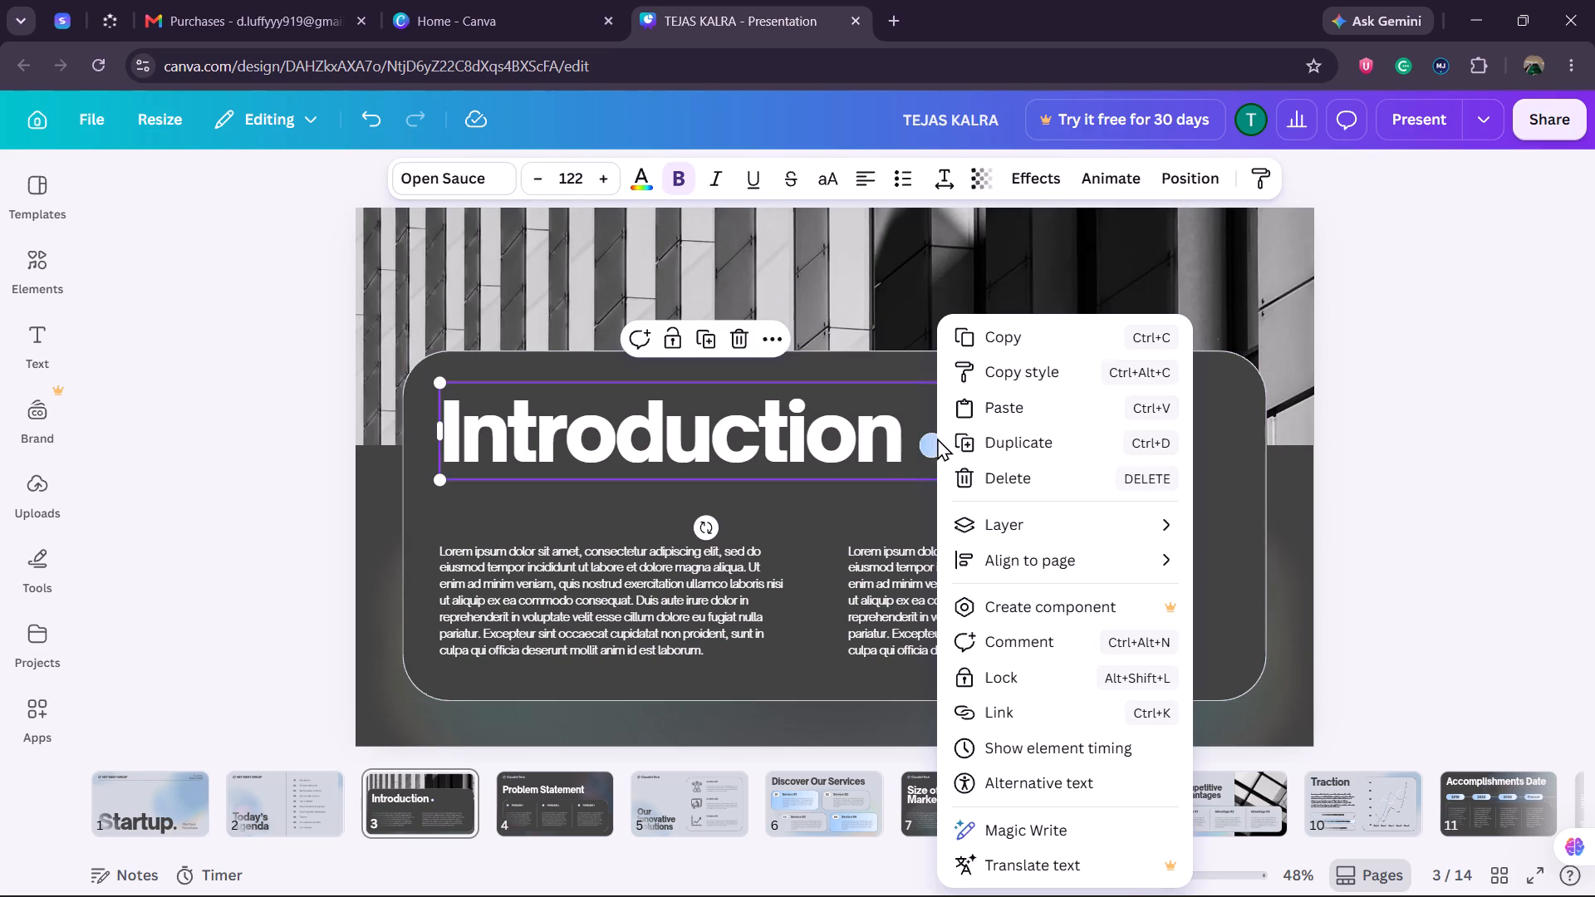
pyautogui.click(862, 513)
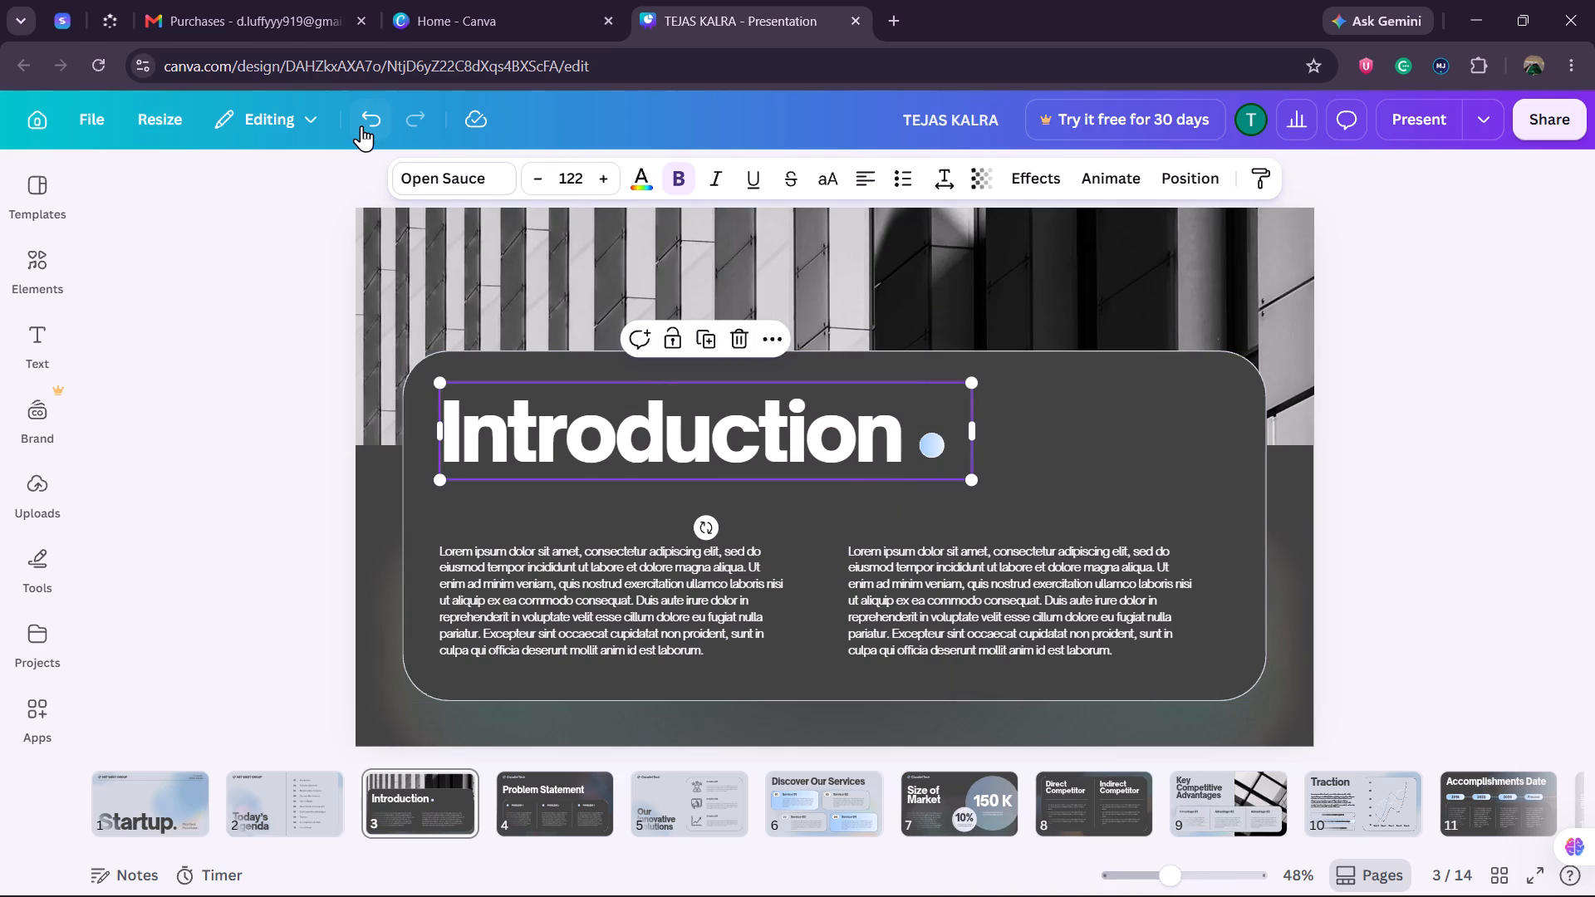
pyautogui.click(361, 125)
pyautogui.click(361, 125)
# Recolour the small blue circle near the dark panel's upper-right corner solid black, using the design's existing colours.
pyautogui.click(1161, 399)
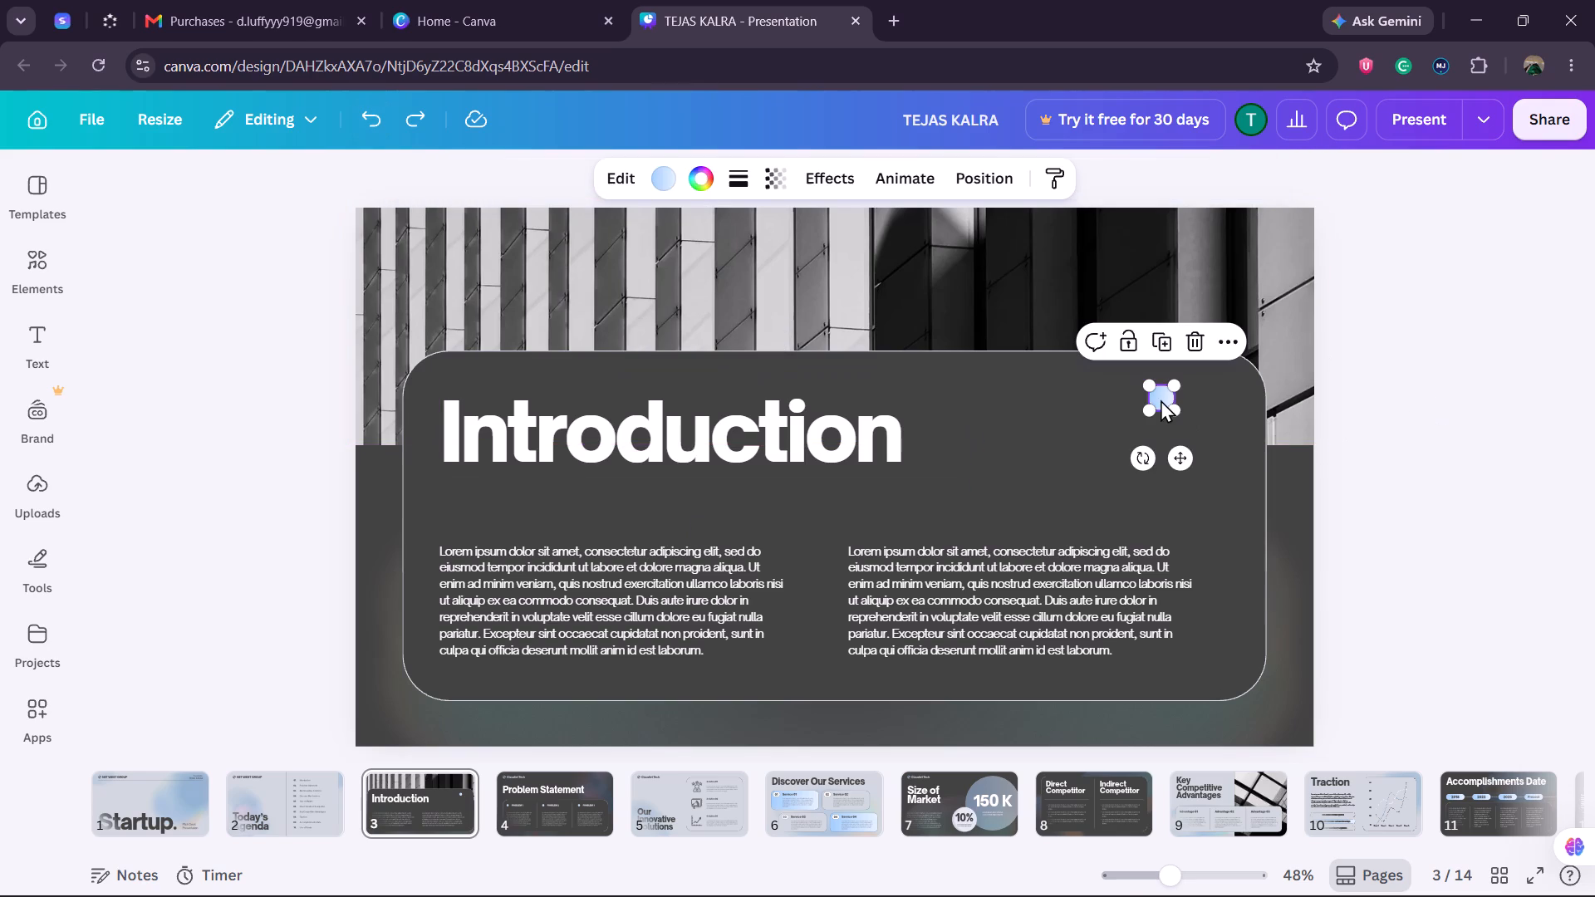
pyautogui.click(669, 187)
pyautogui.click(253, 412)
pyautogui.click(1160, 498)
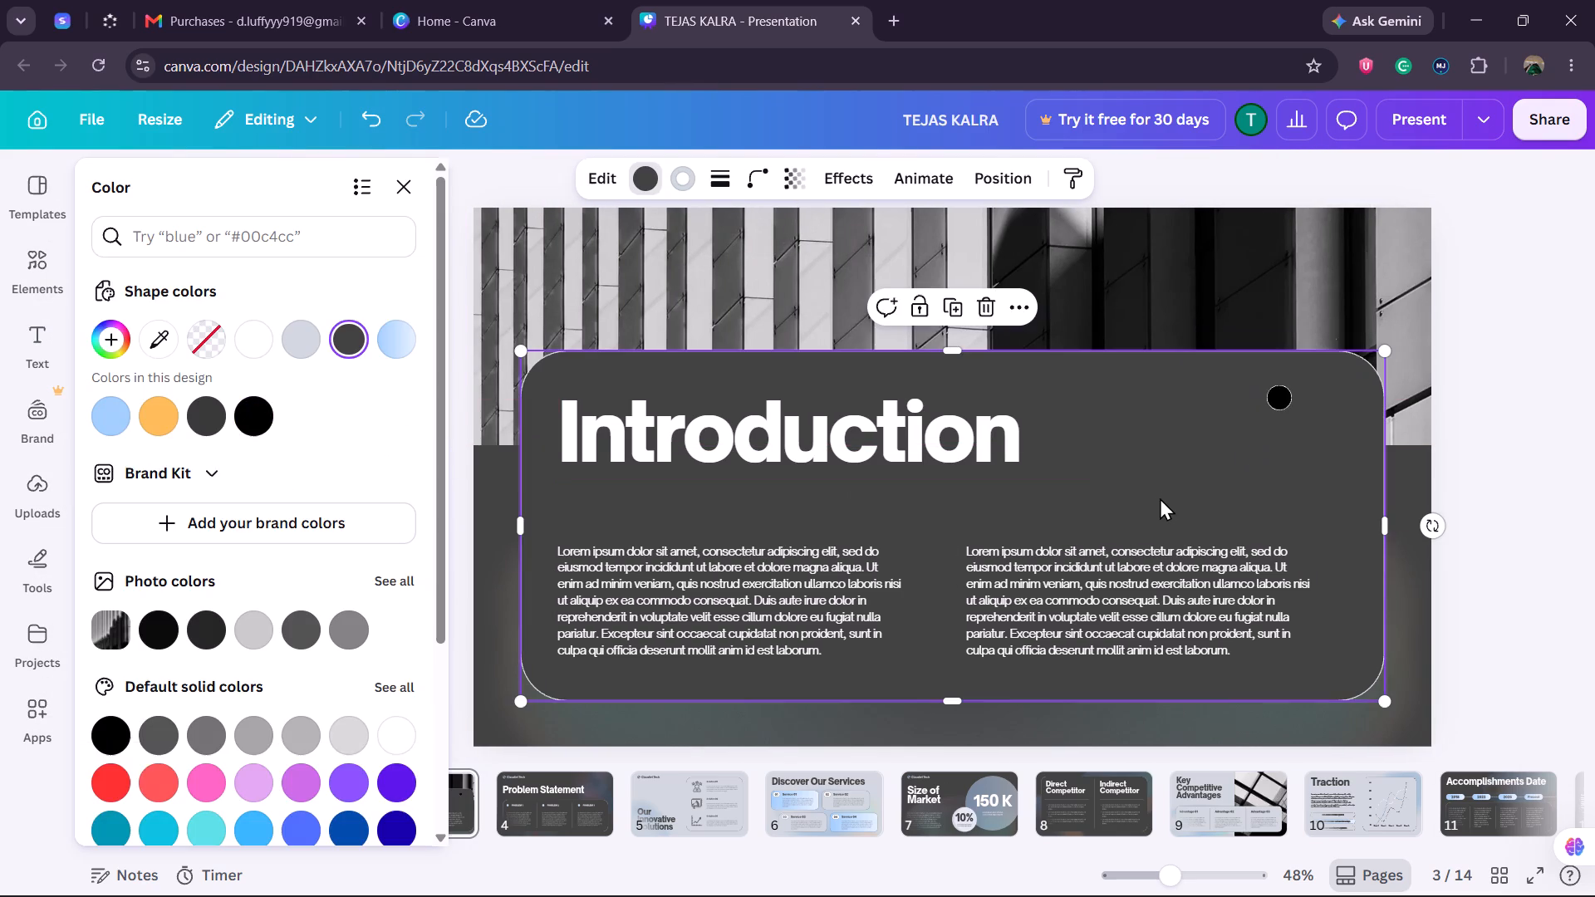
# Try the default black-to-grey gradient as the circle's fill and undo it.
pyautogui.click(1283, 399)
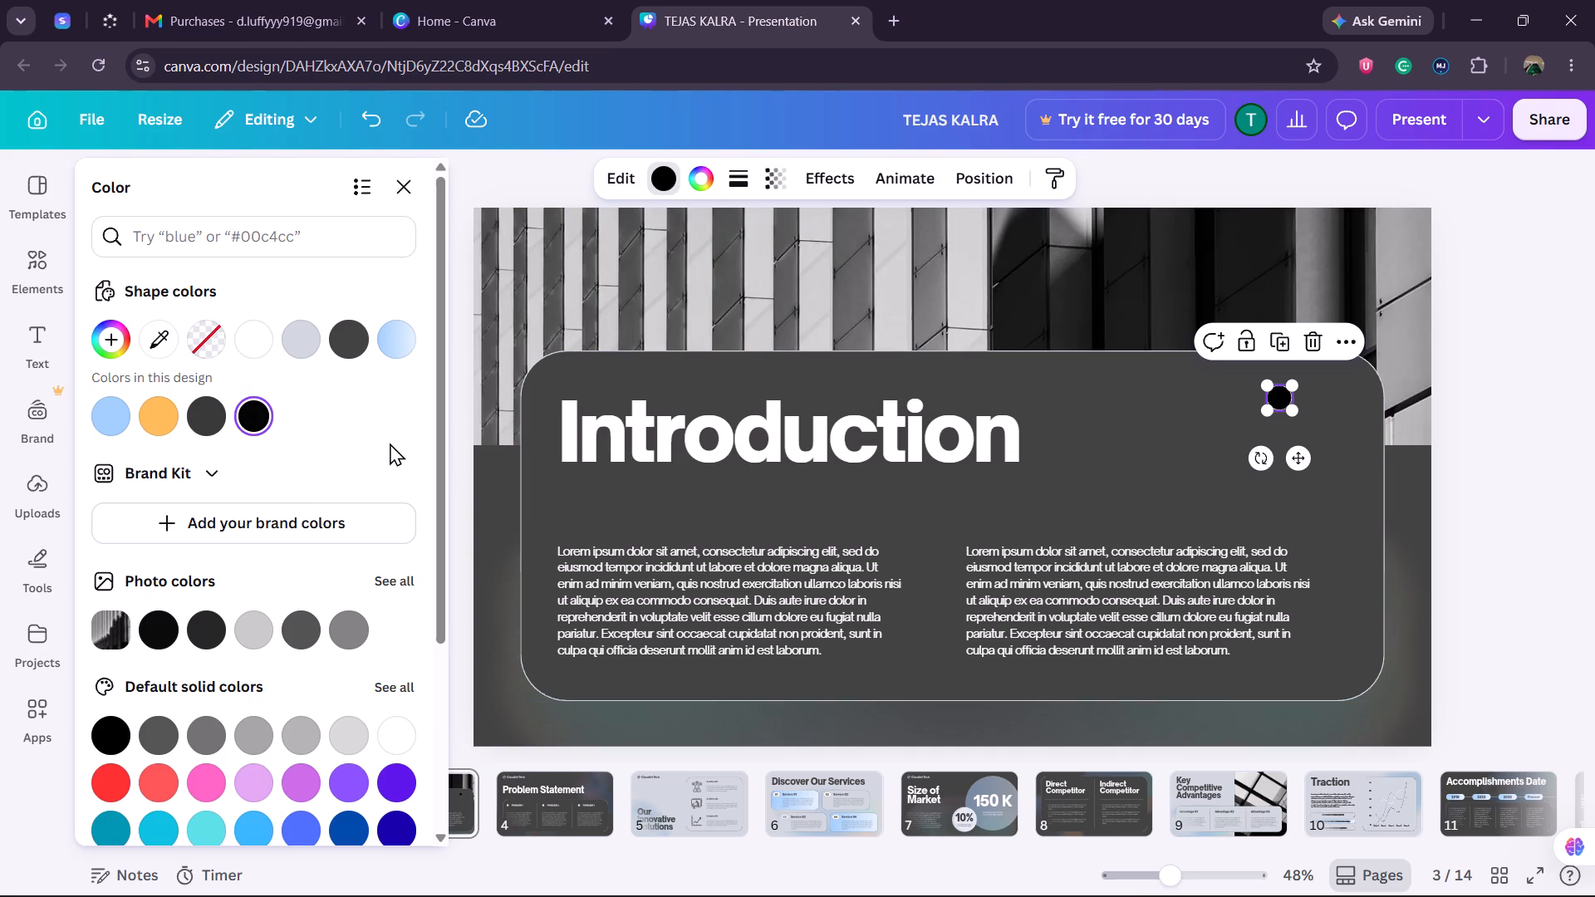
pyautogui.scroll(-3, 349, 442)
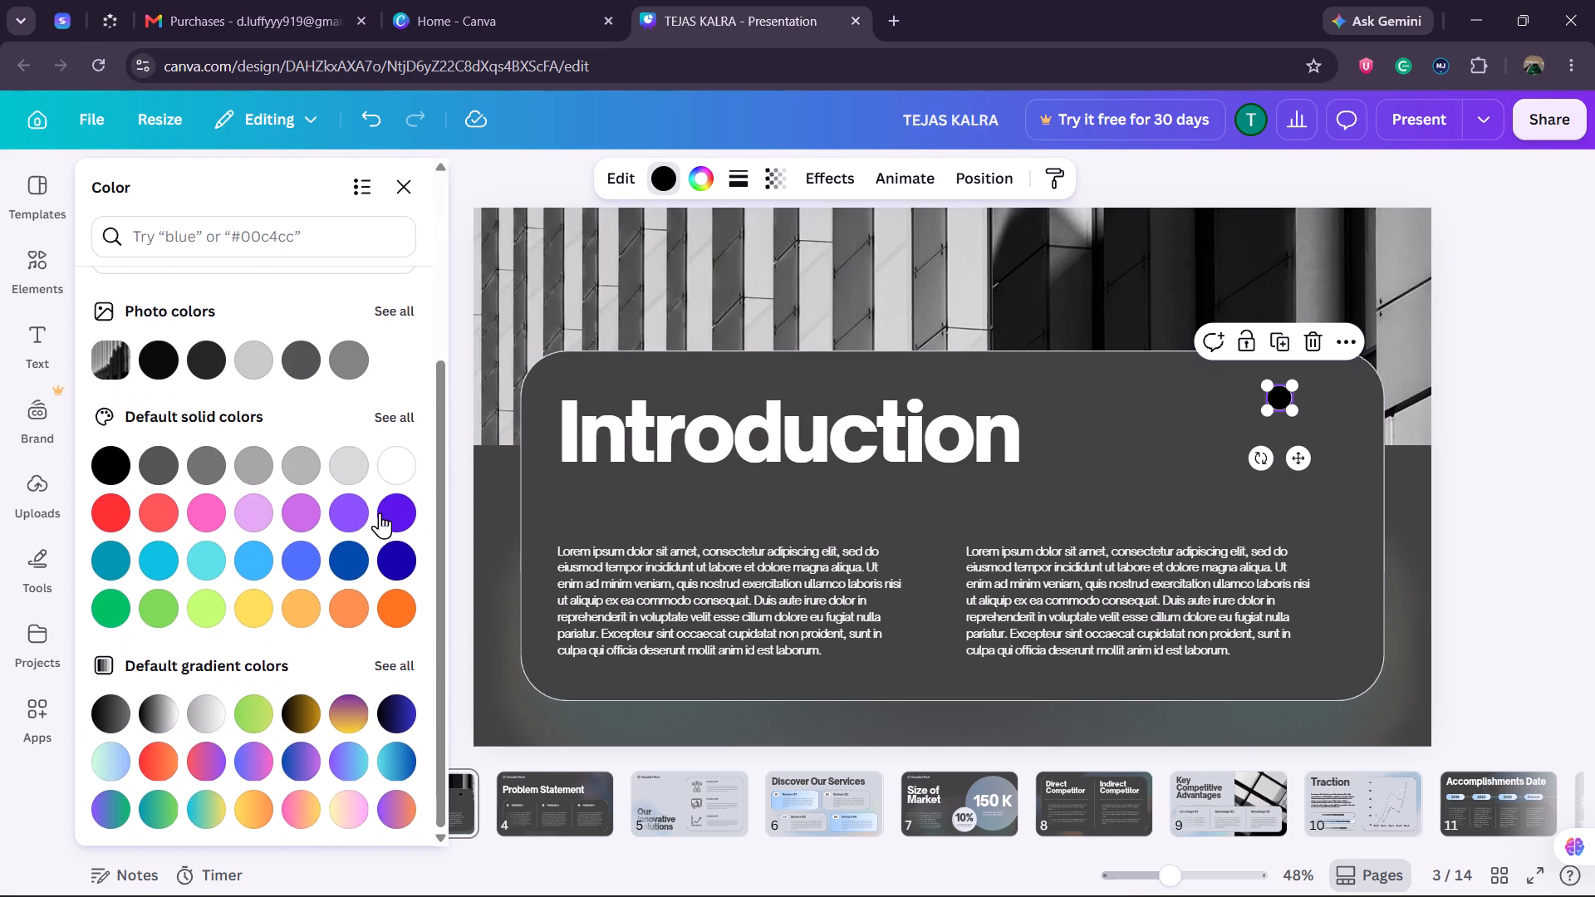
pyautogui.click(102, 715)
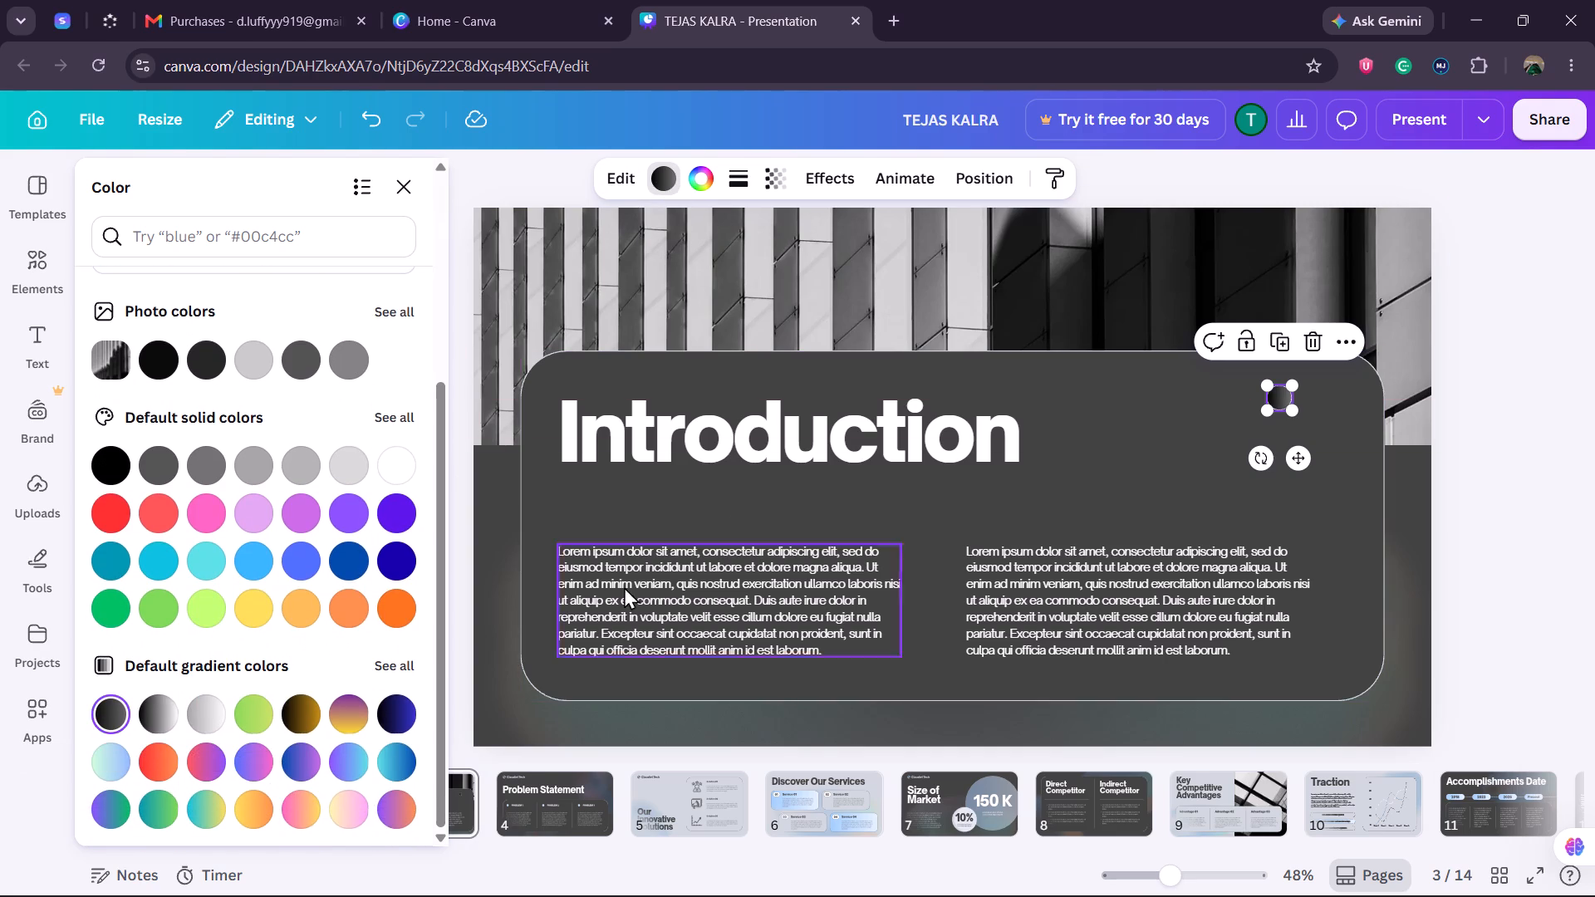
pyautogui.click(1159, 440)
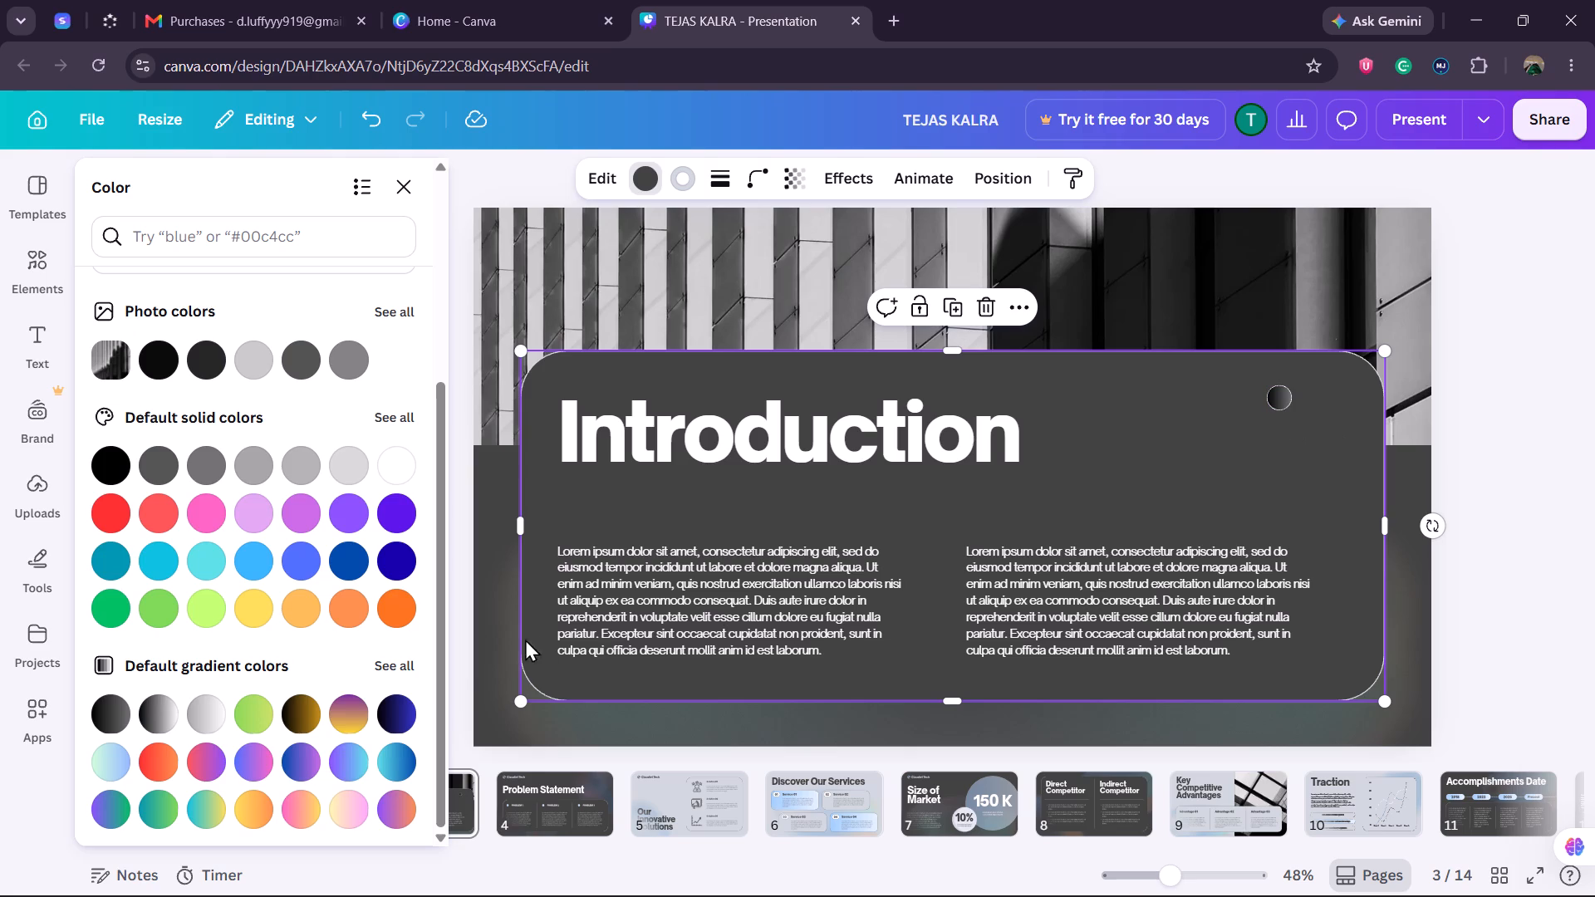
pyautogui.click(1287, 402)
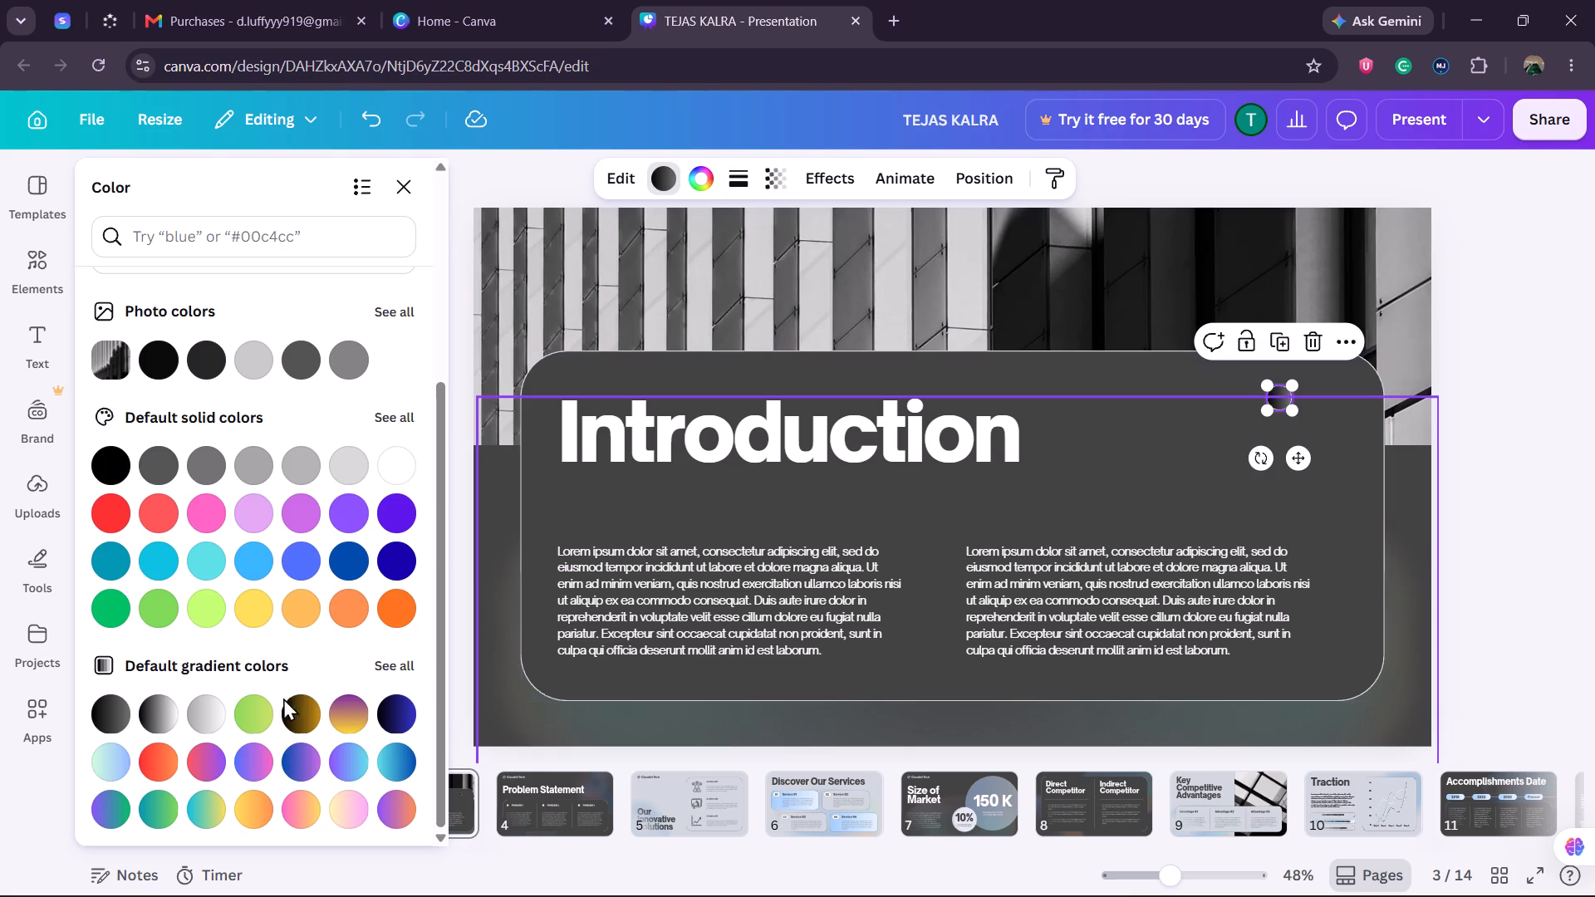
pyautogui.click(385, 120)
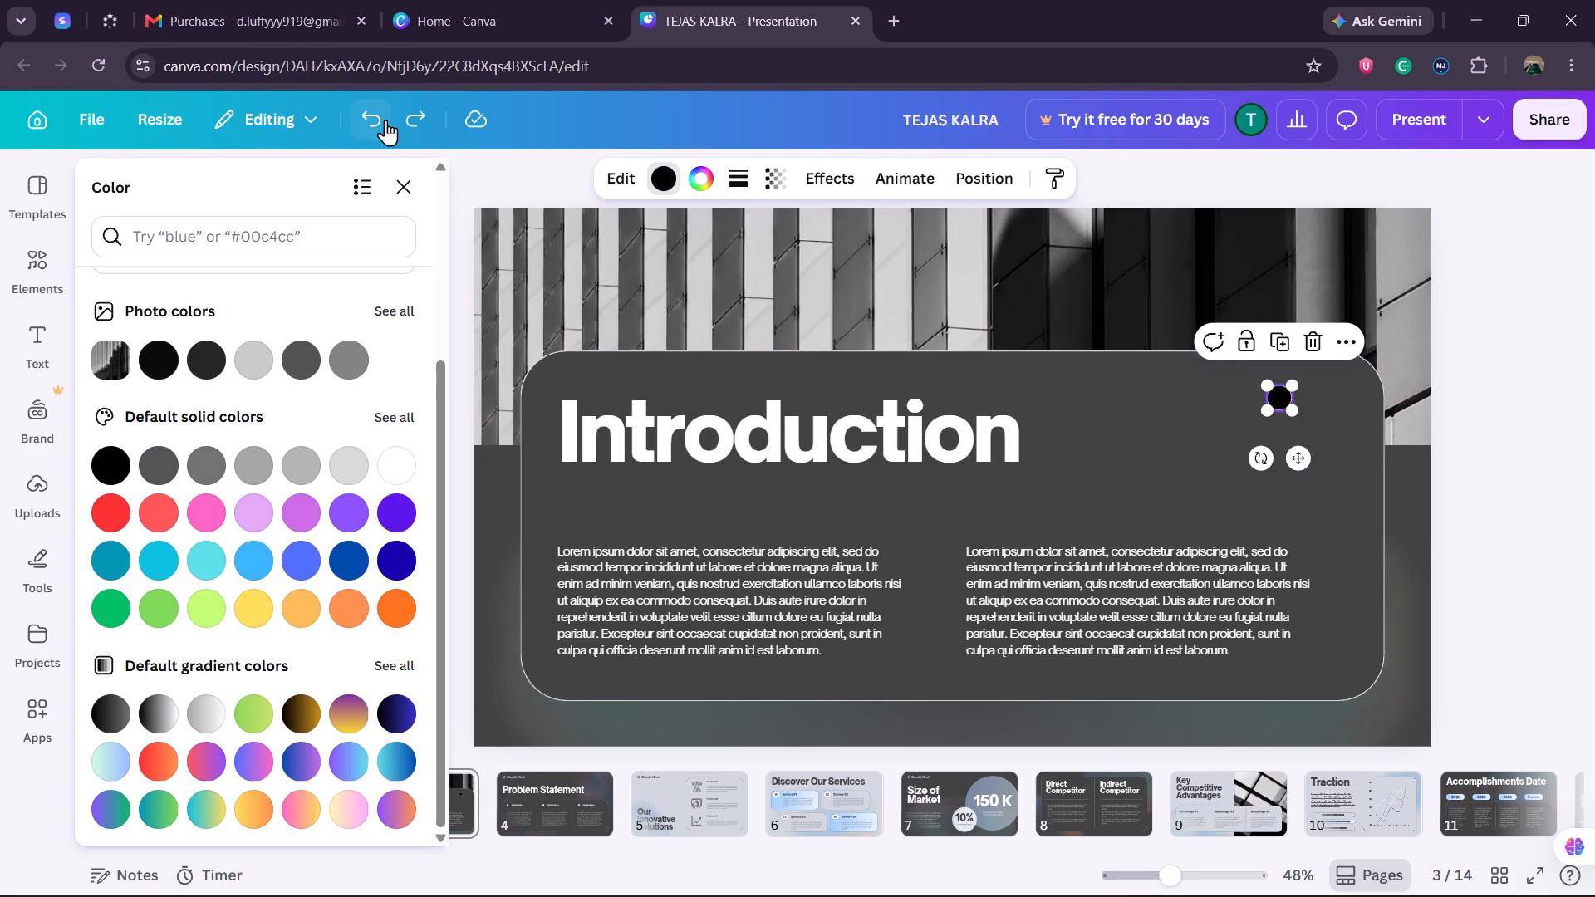
# Shift the dark rounded panel slightly to the right on the "Introduction" slide.
pyautogui.moveTo(1119, 448); pyautogui.dragTo(1131, 448)
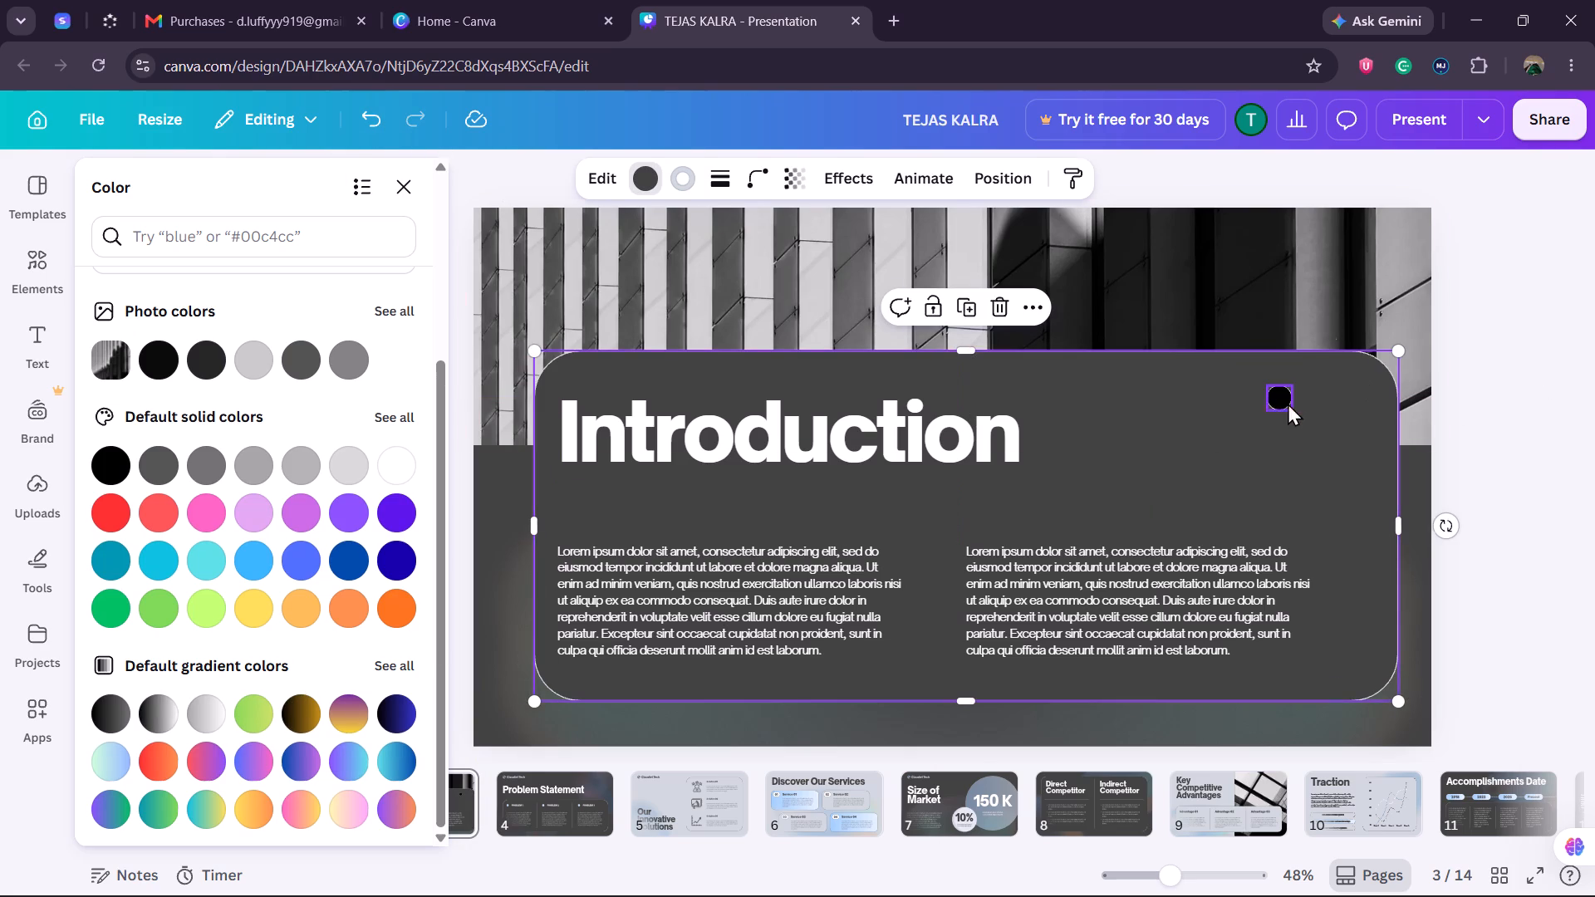
# Move the black circle to just after the "Introduction" heading, slightly below the text's mid-height.
pyautogui.click(1288, 403)
pyautogui.moveTo(1288, 457); pyautogui.dragTo(1038, 515)
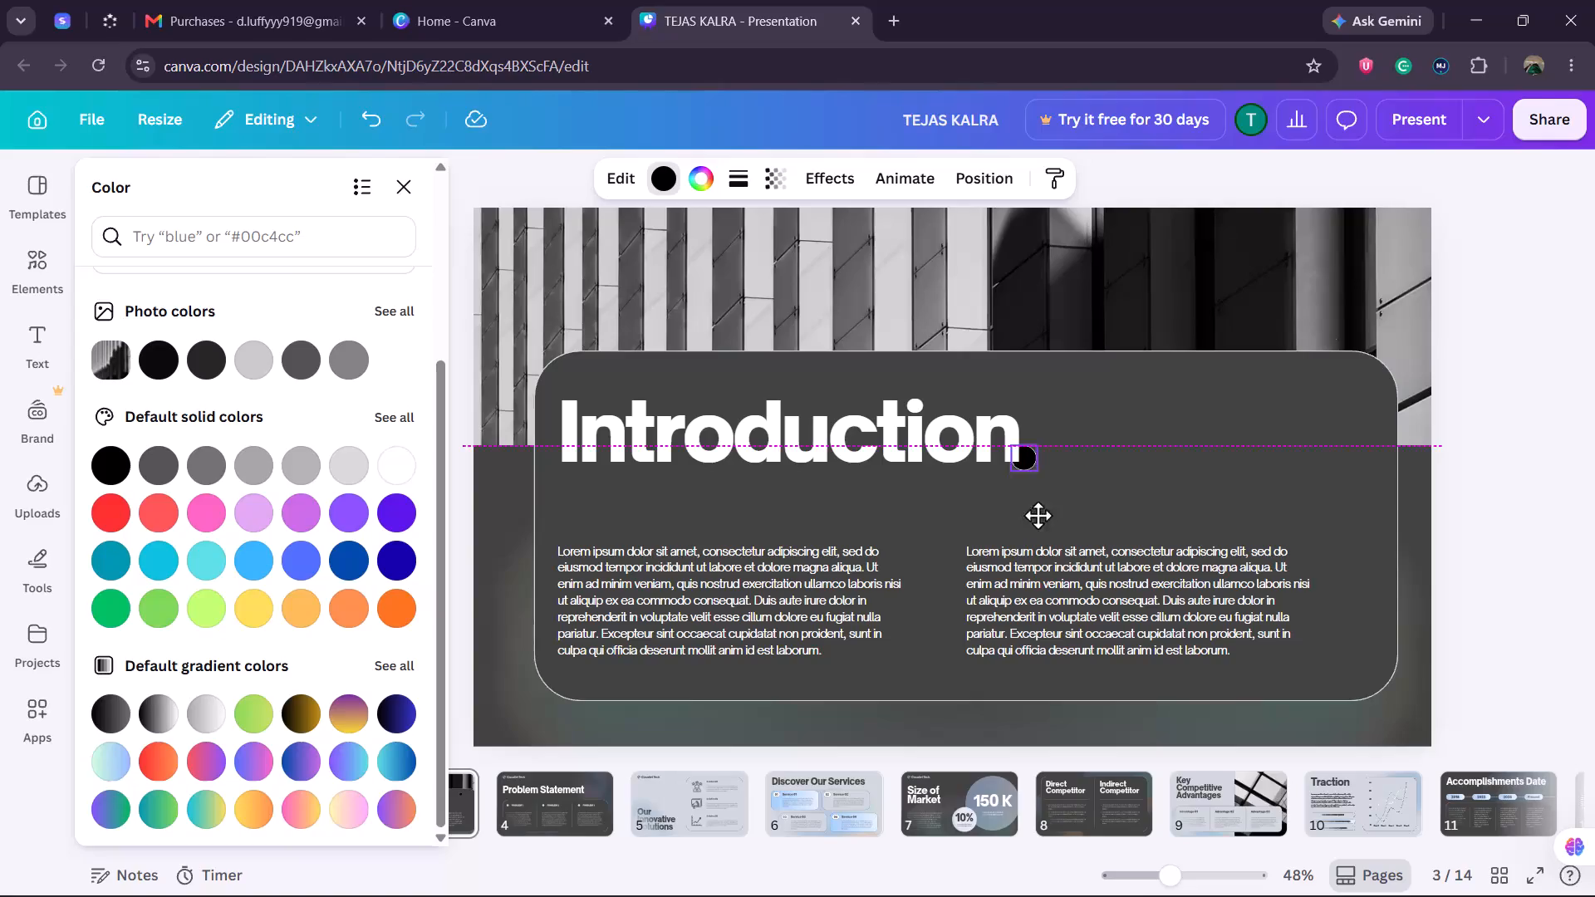
pyautogui.moveTo(1038, 515); pyautogui.dragTo(1059, 507)
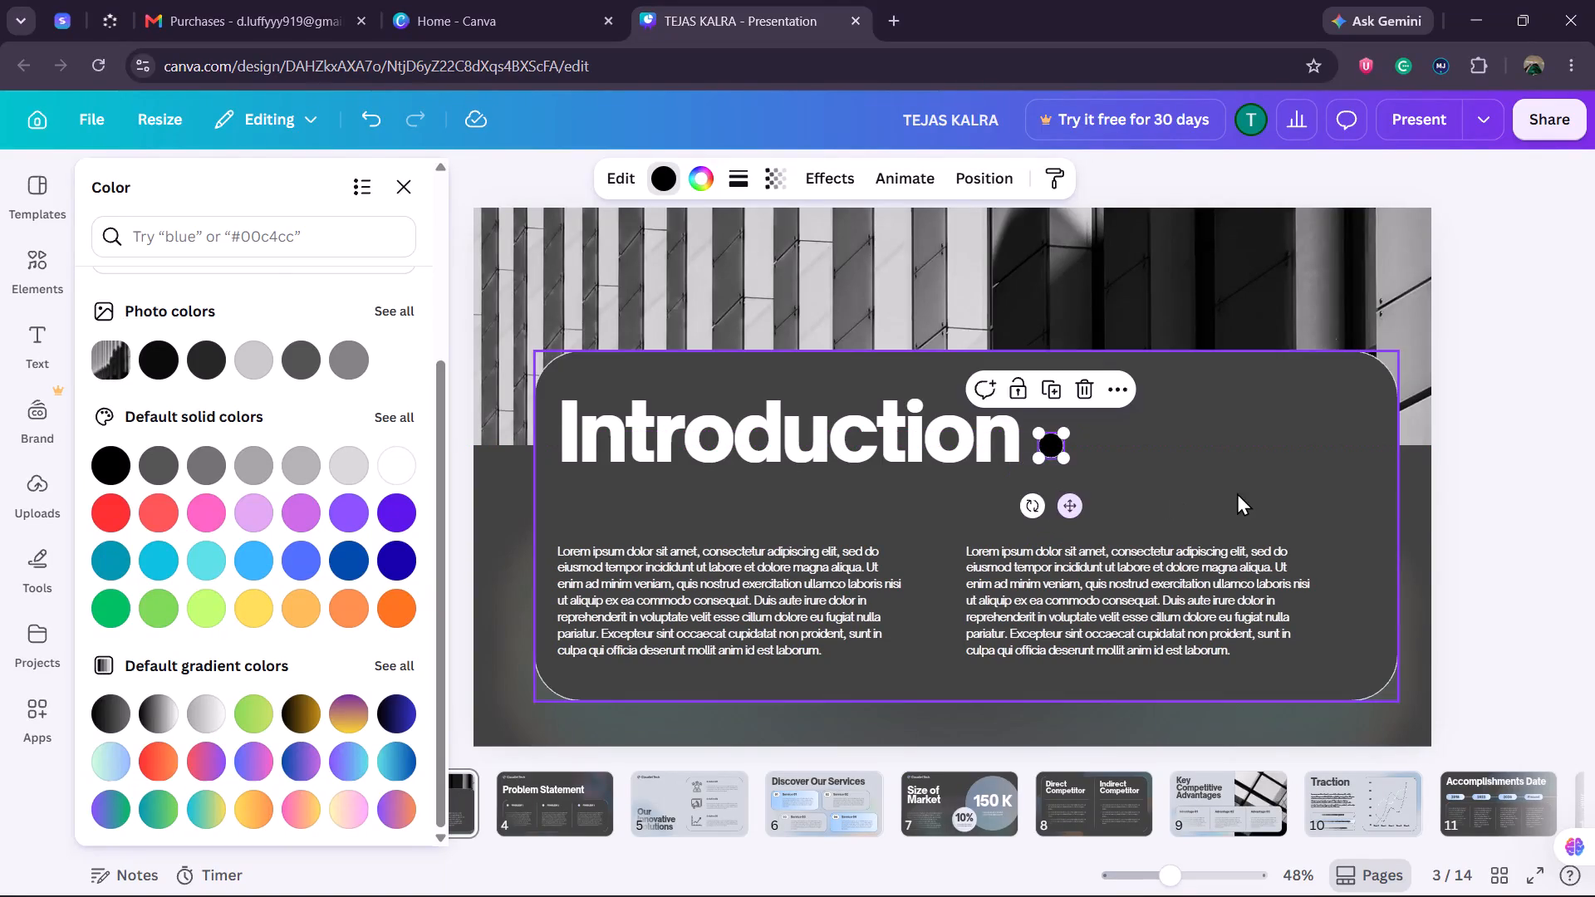
pyautogui.click(1237, 493)
pyautogui.click(1277, 473)
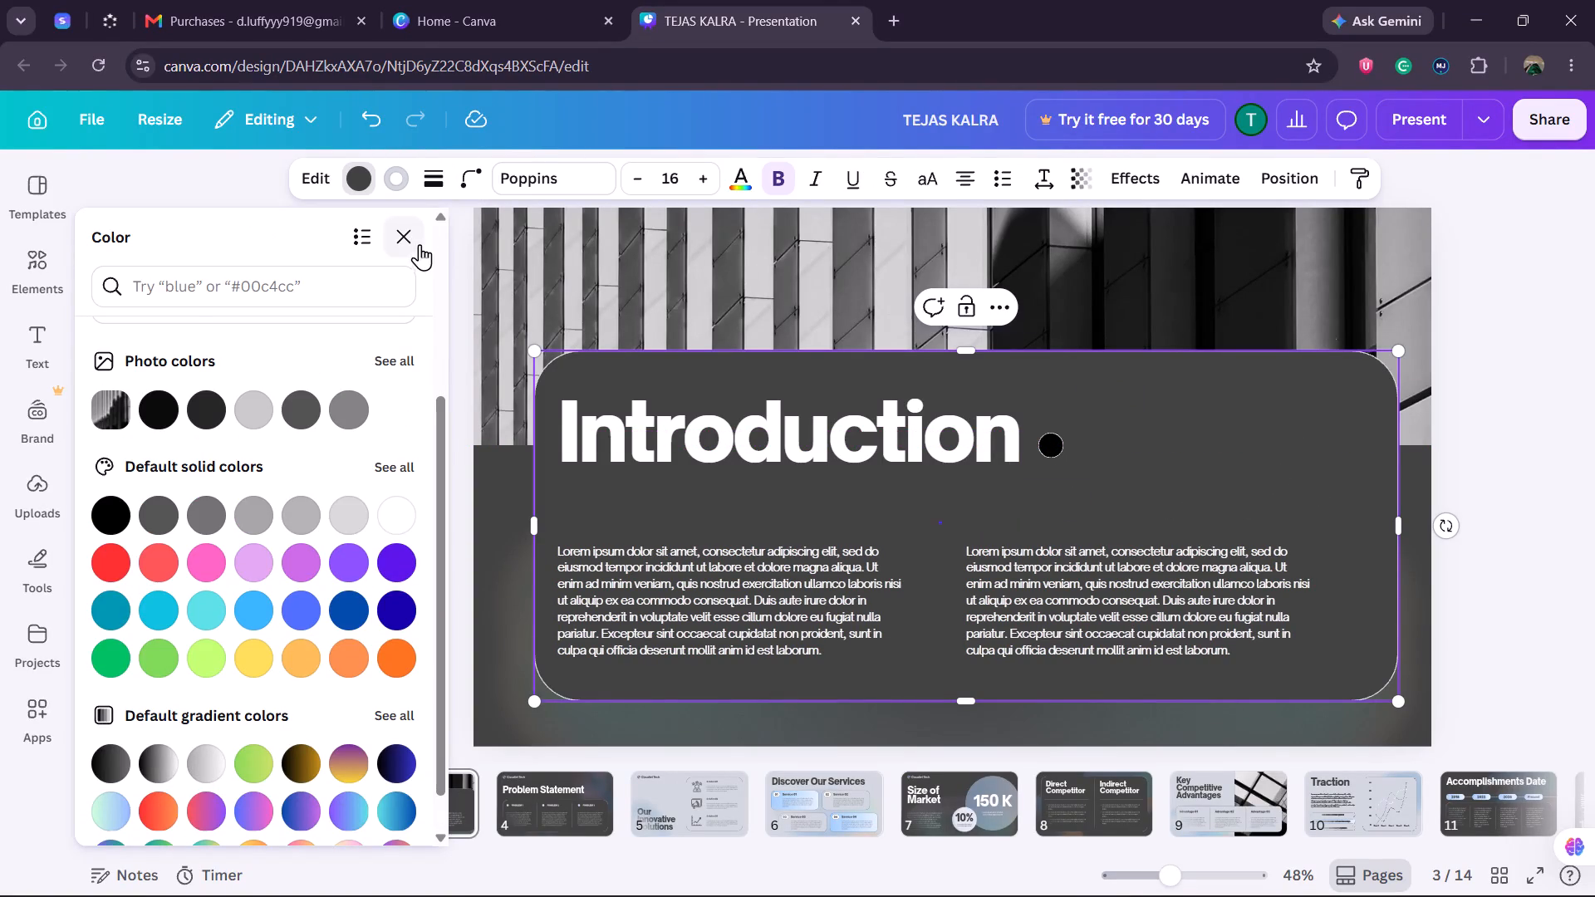
pyautogui.click(413, 241)
# Select the first lorem ipsum paragraph below the "Introduction" heading.
pyautogui.click(750, 600)
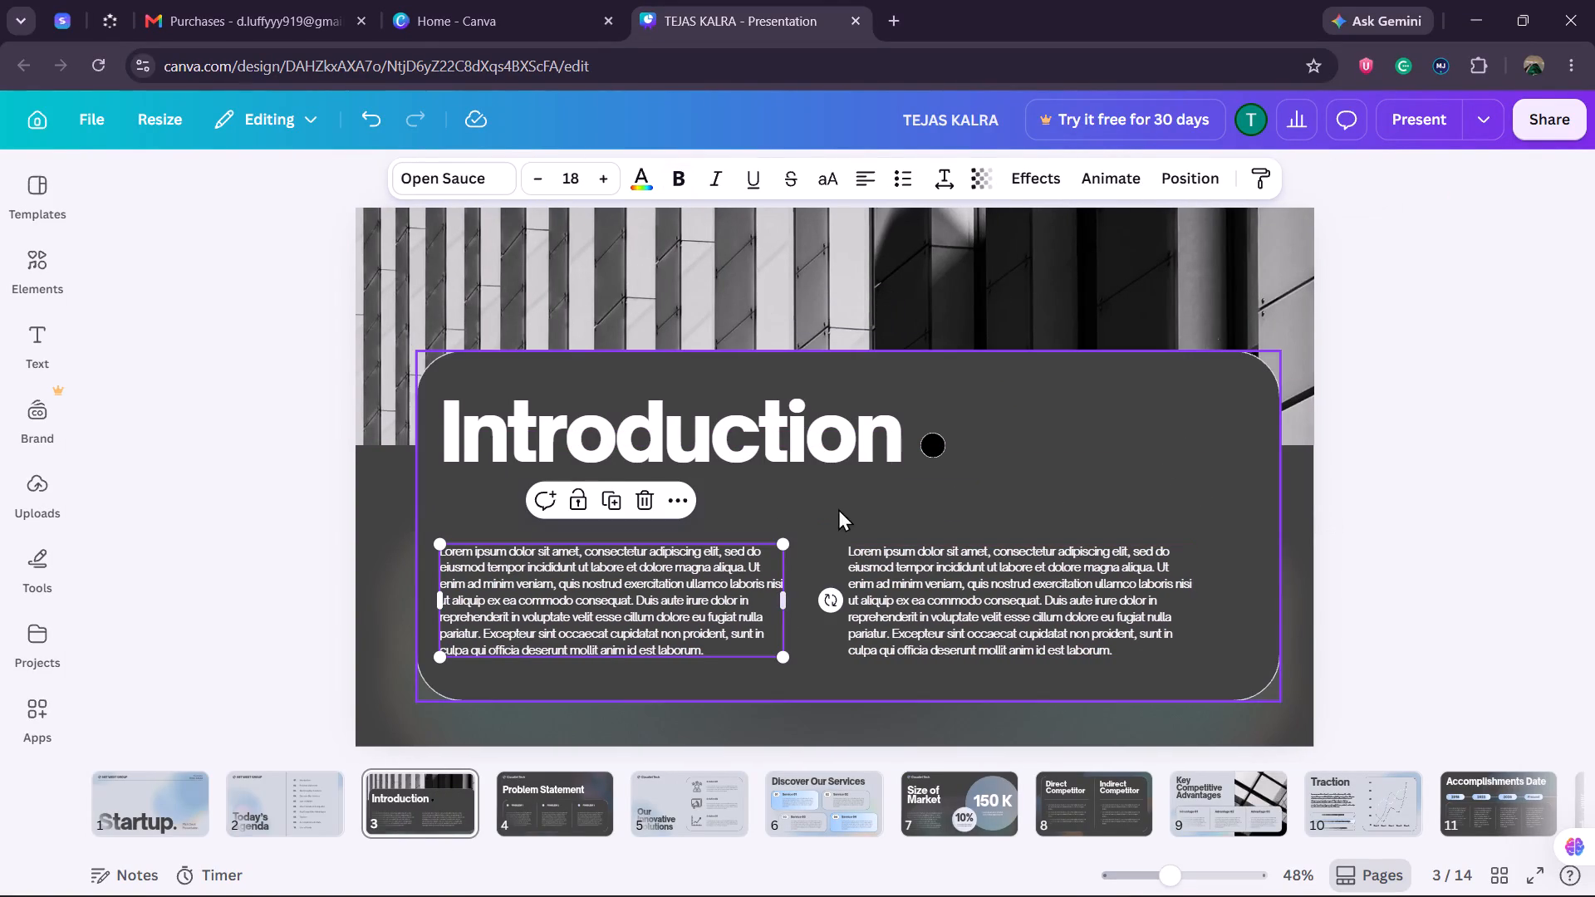
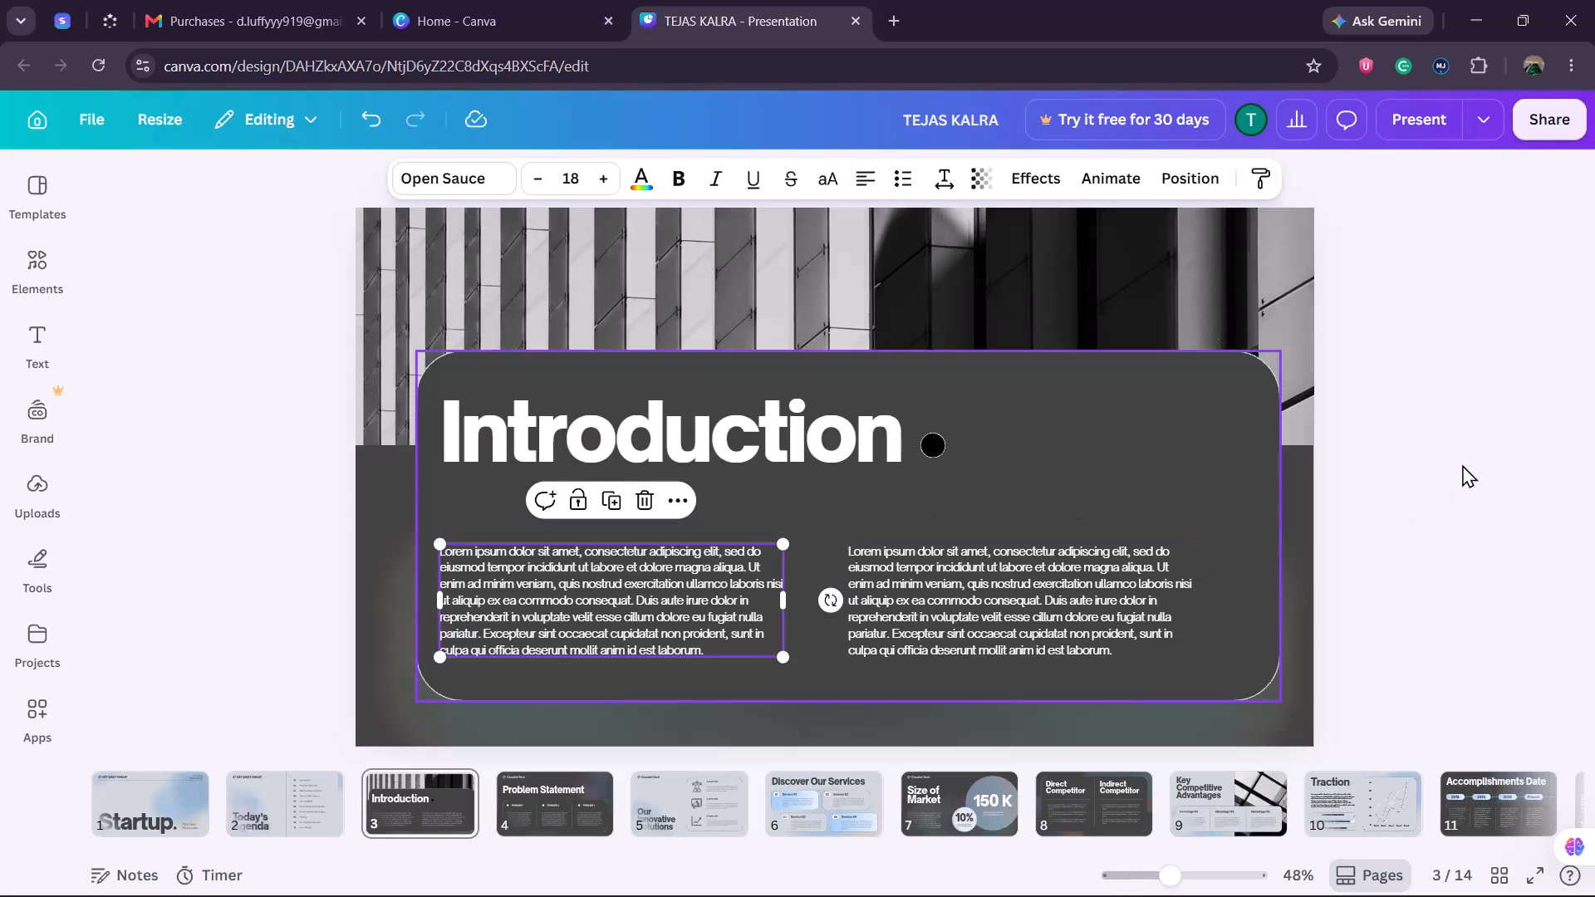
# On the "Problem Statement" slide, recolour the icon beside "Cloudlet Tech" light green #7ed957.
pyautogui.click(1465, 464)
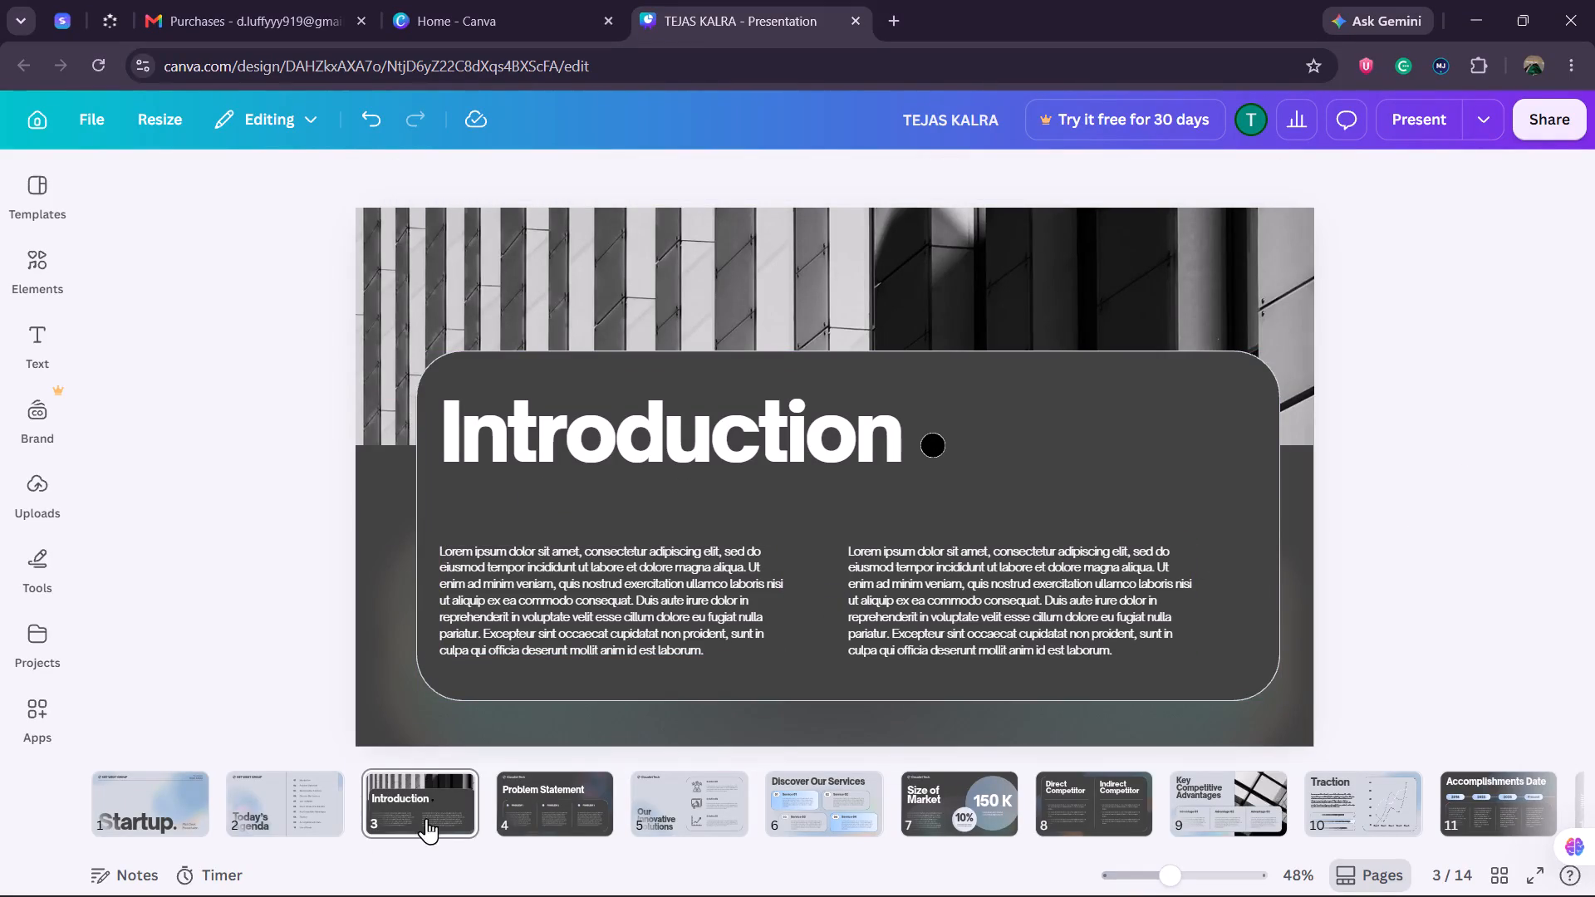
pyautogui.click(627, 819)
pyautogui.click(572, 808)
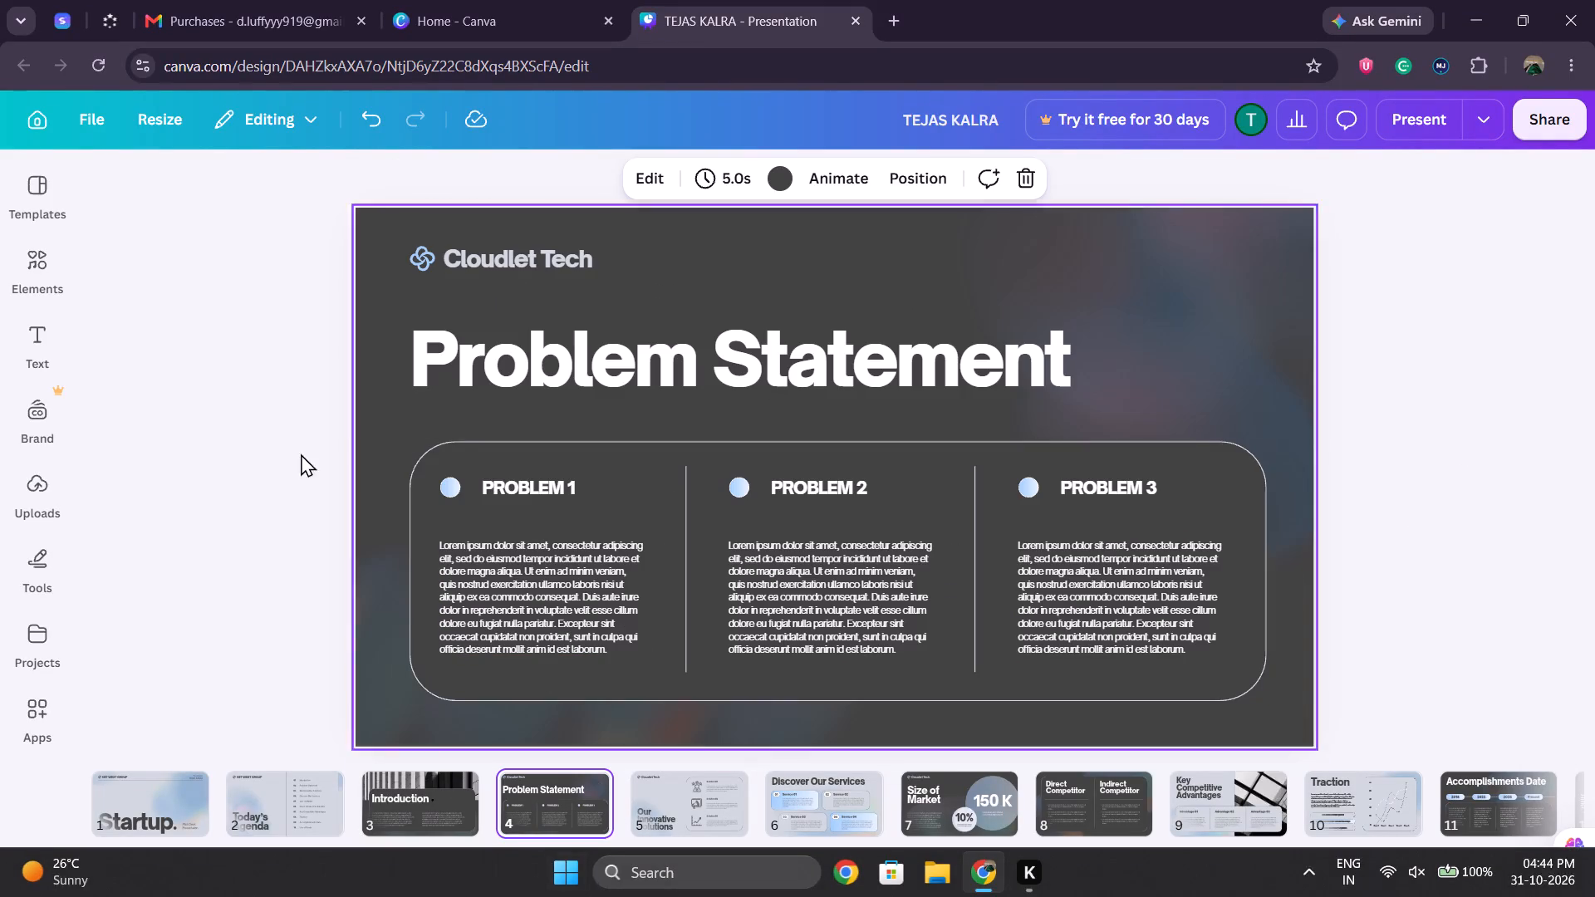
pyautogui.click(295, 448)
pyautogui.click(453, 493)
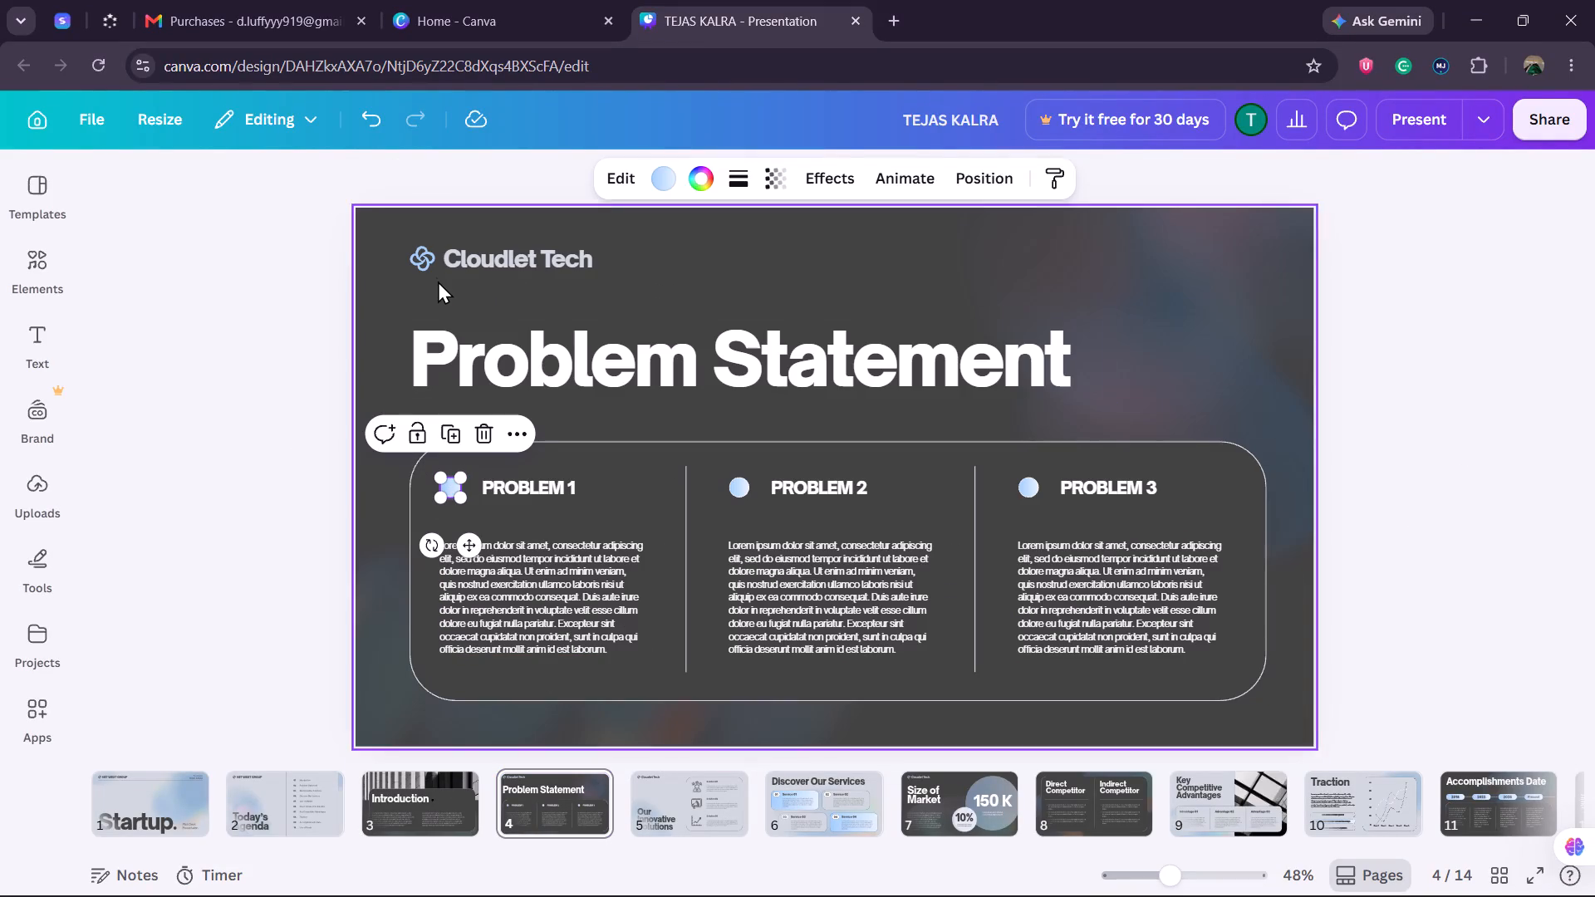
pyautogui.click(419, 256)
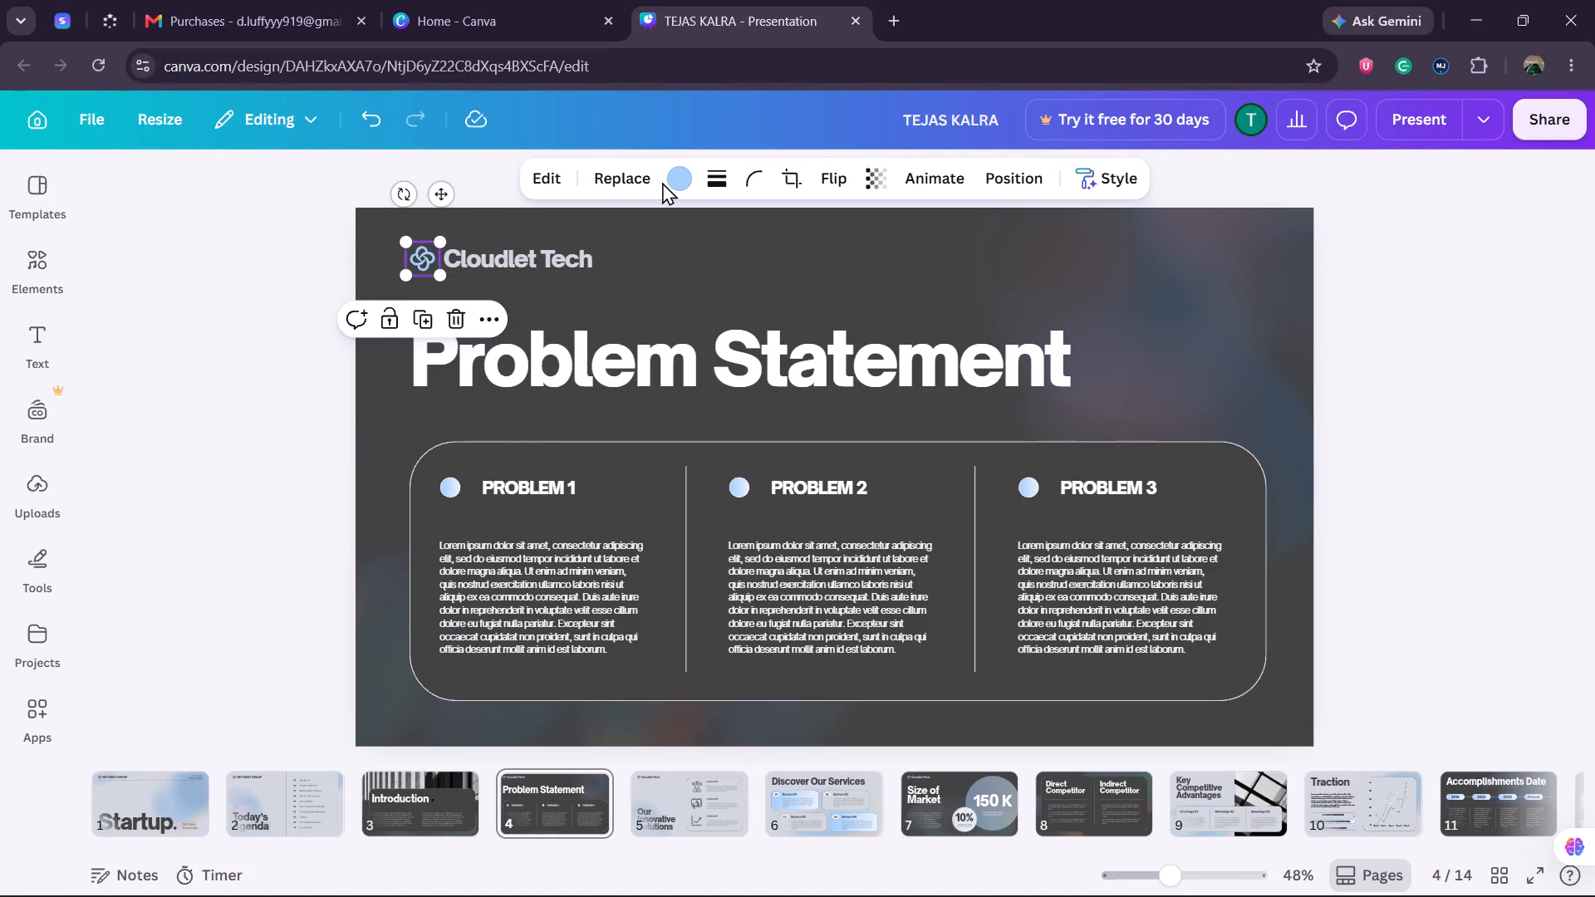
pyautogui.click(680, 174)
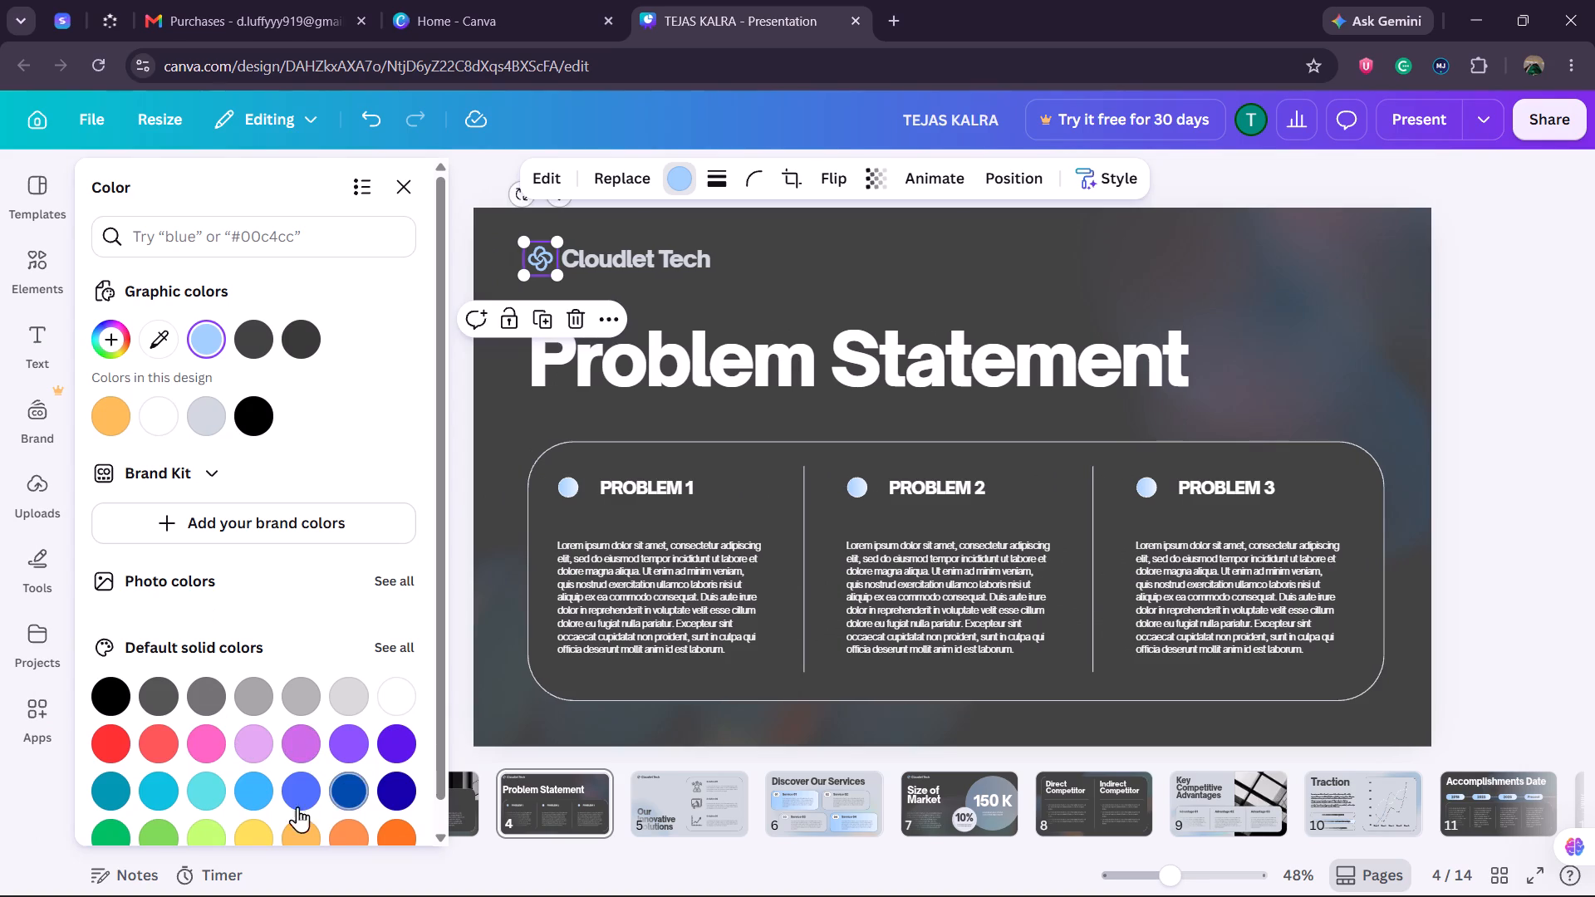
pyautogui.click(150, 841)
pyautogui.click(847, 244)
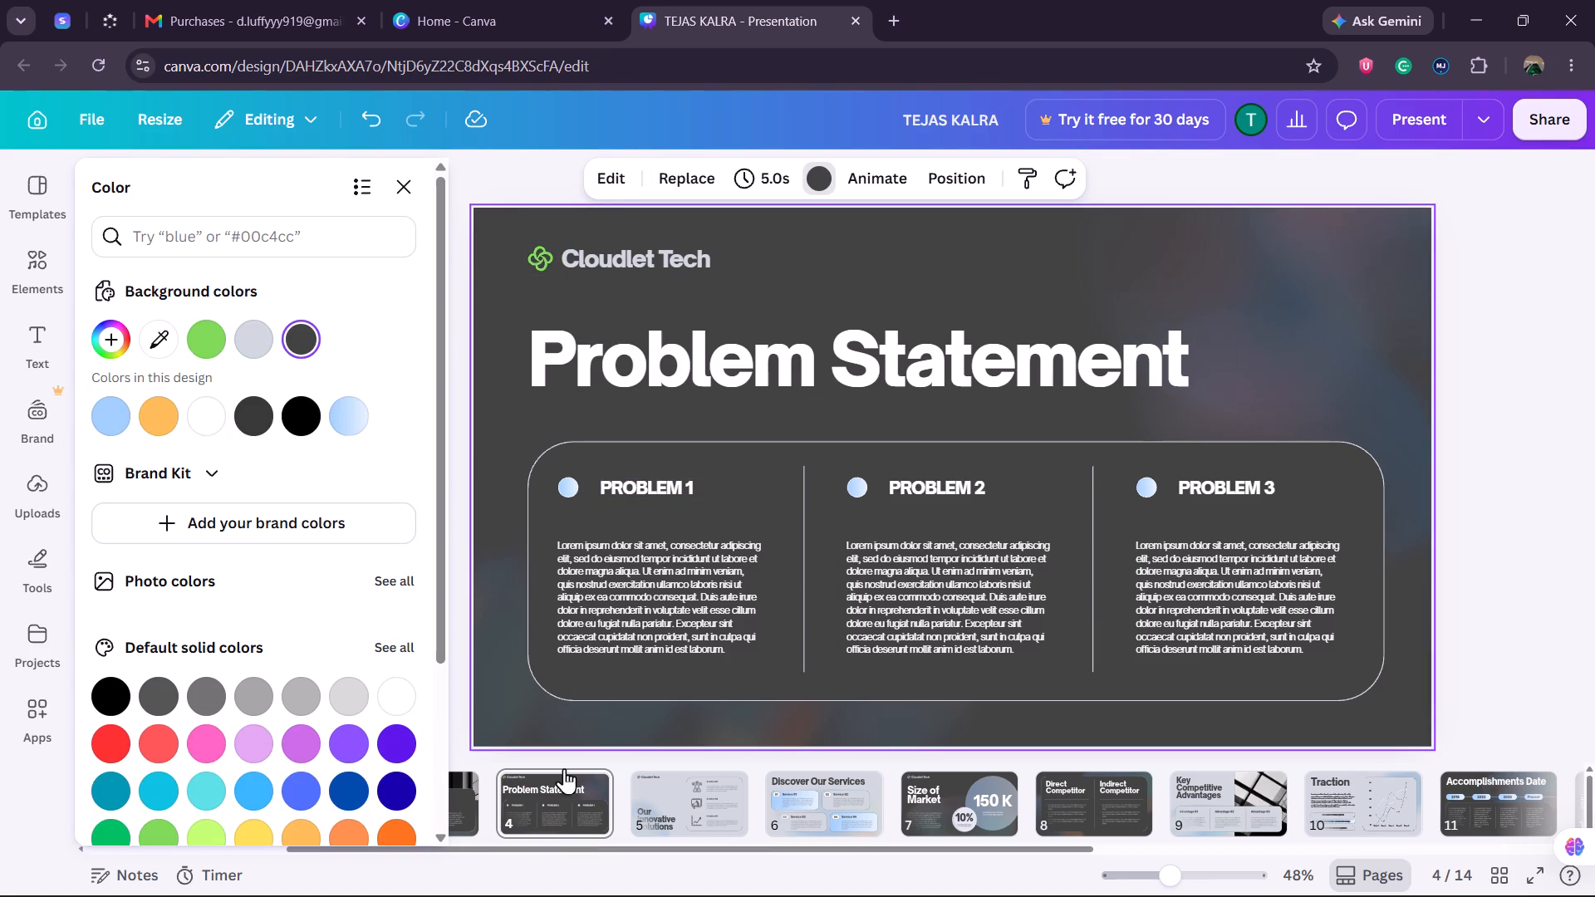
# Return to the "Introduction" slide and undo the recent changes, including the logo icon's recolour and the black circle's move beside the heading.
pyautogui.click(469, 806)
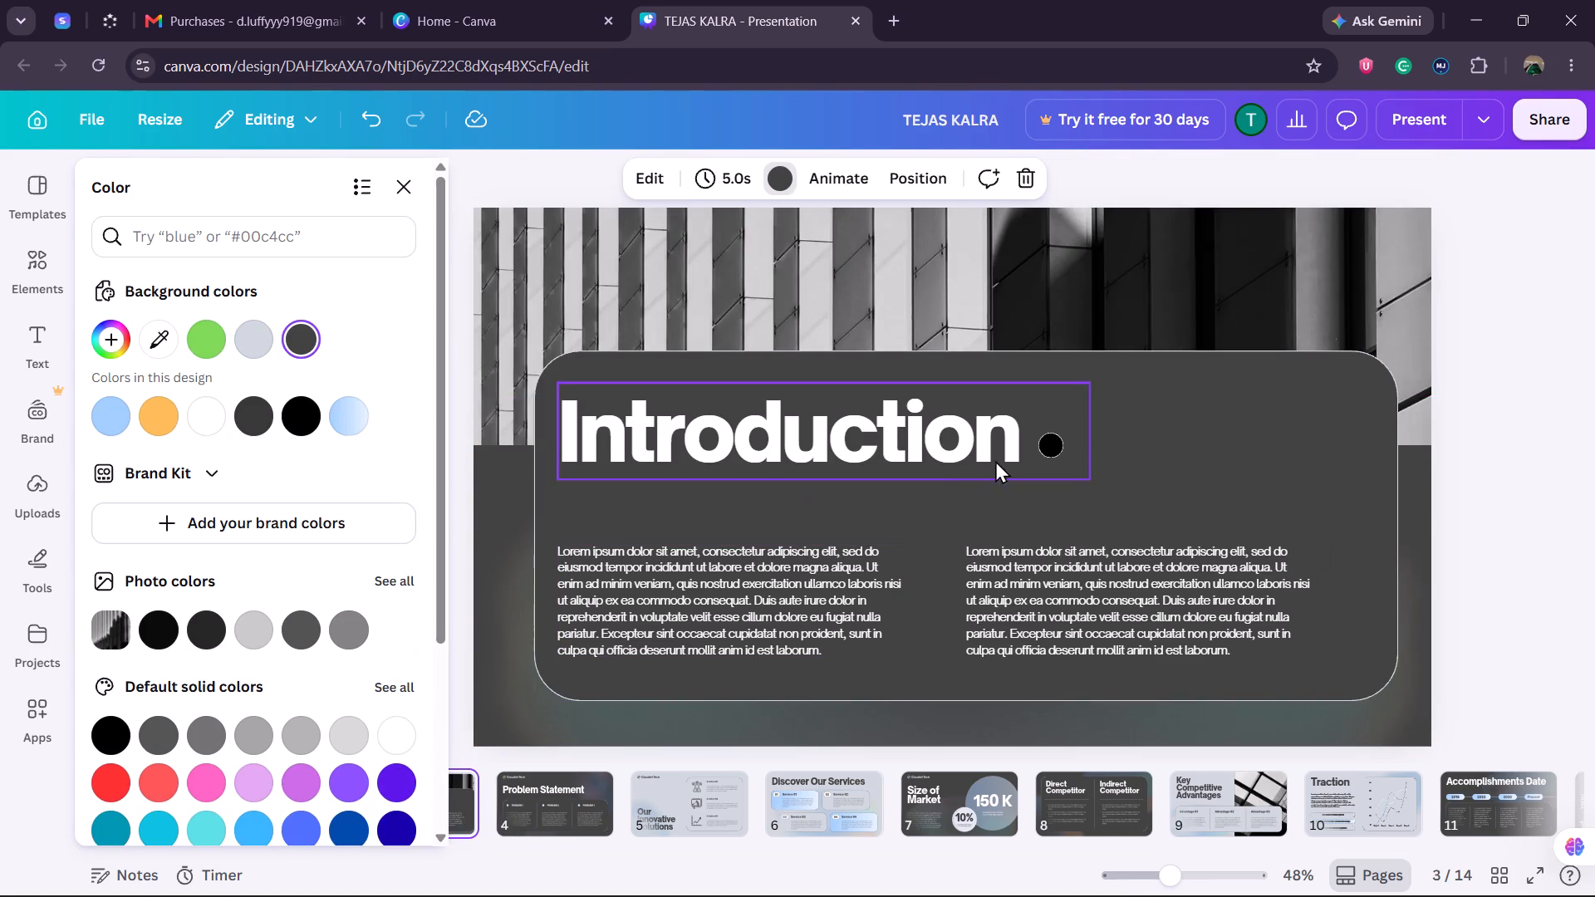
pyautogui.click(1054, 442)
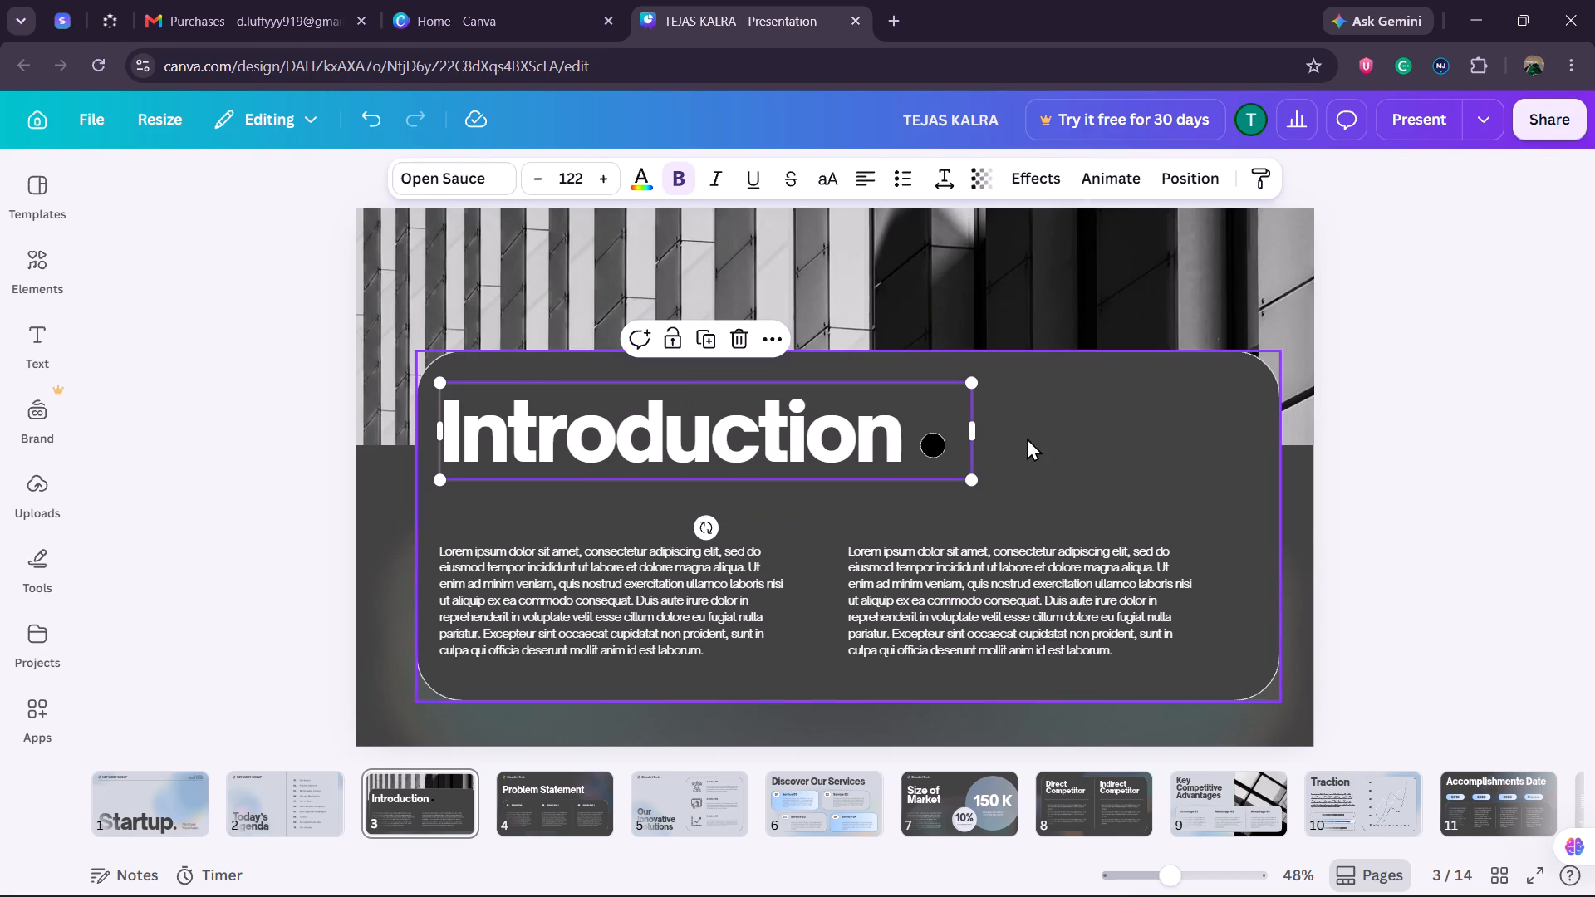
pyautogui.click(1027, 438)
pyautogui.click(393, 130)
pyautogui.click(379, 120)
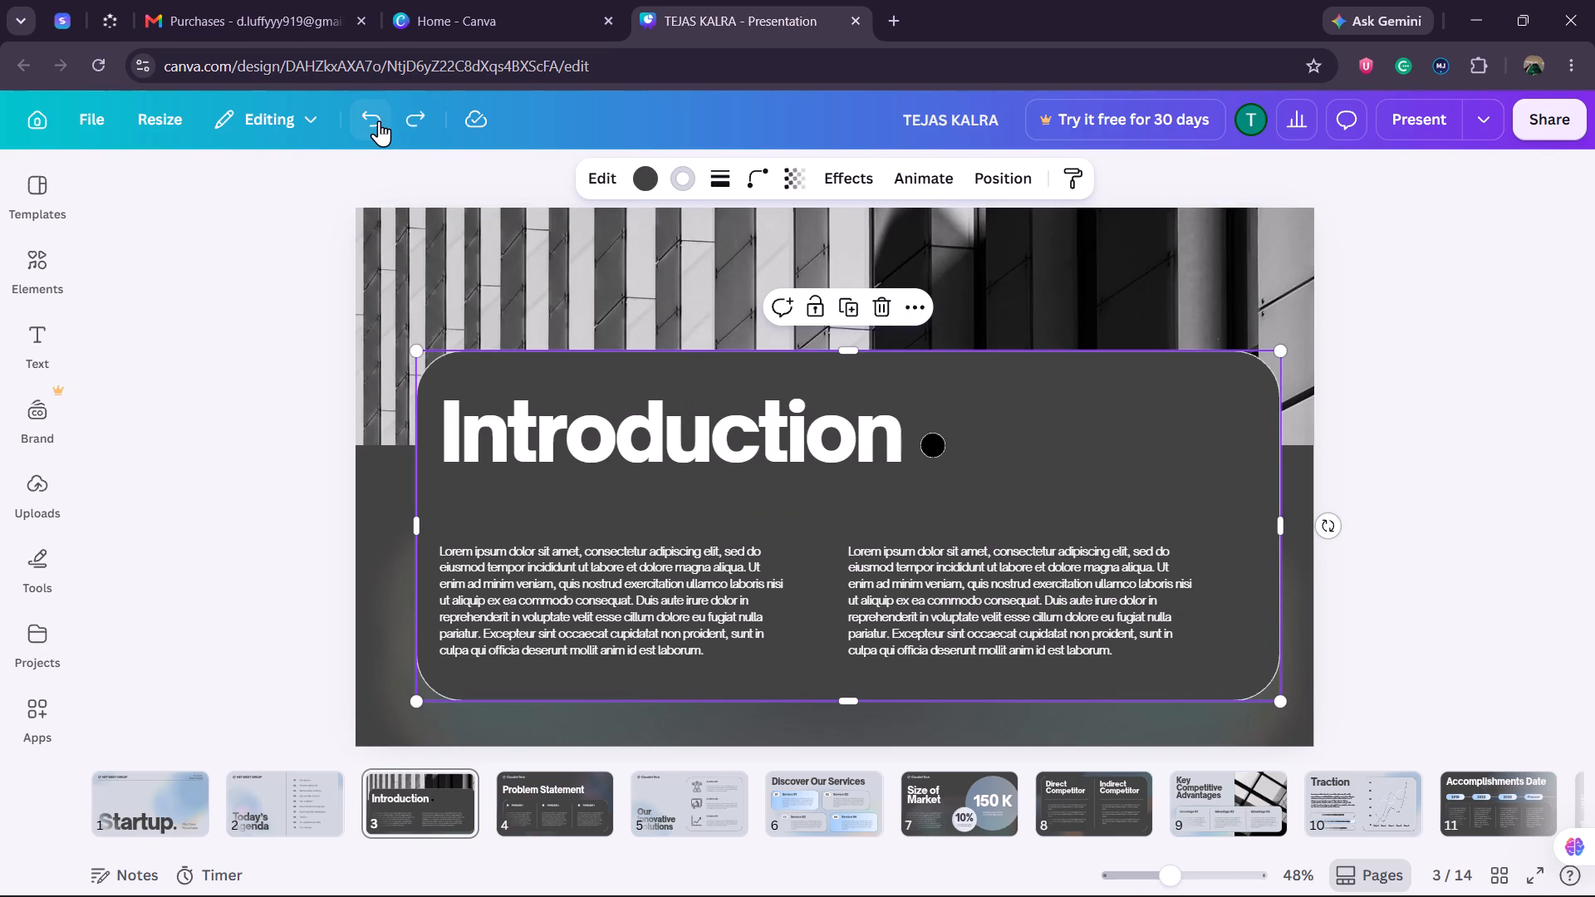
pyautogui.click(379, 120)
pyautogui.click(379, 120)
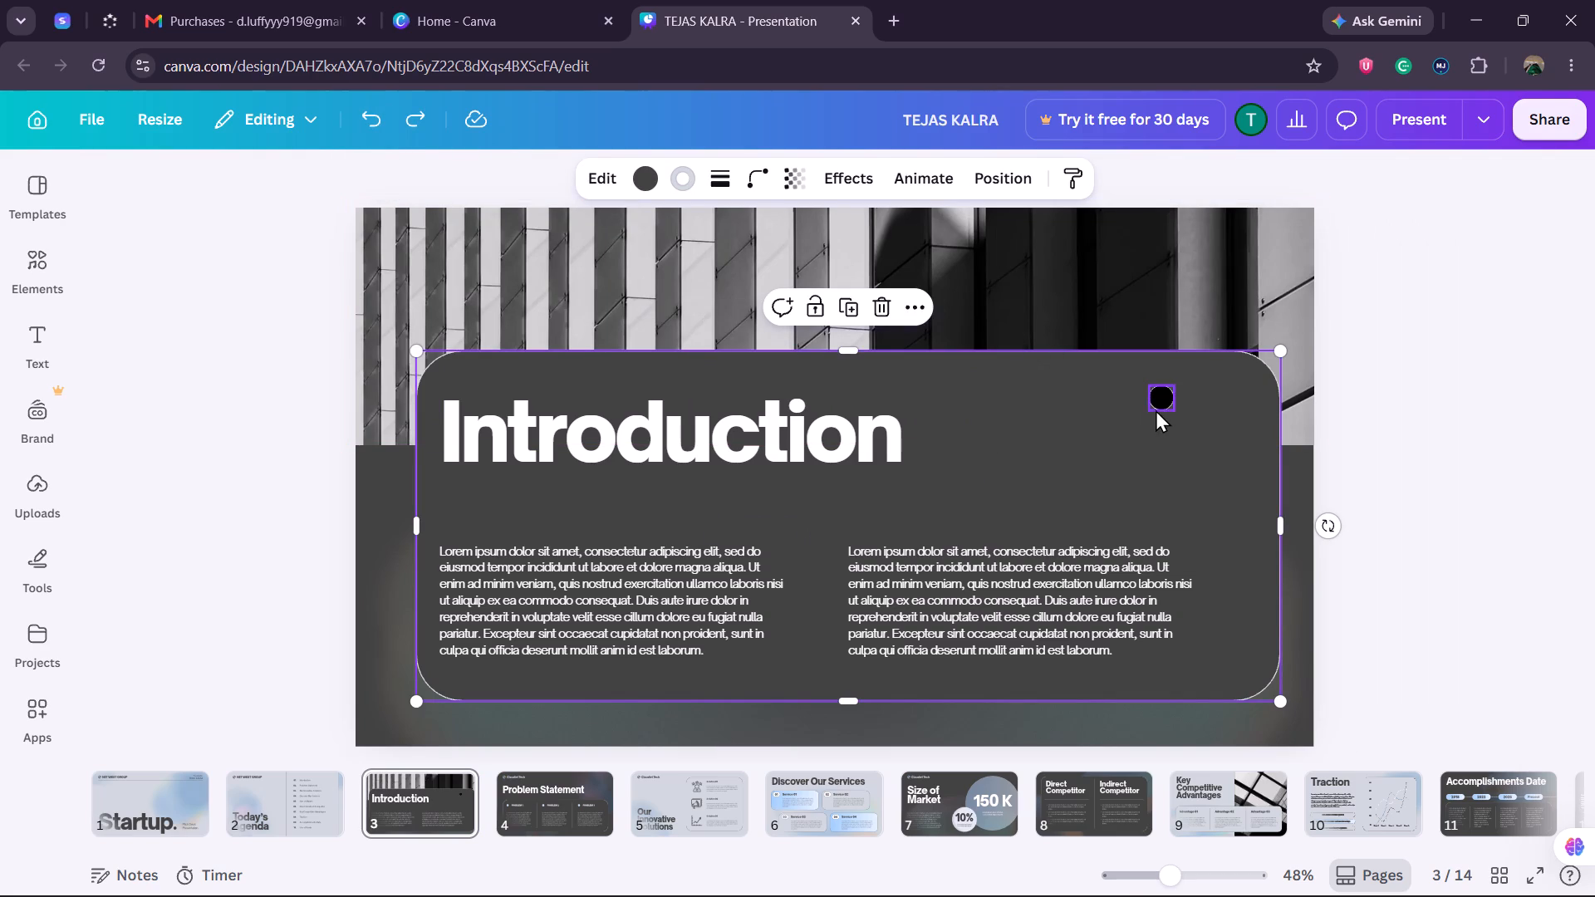
# Compare the greens #7ed957 and #00bf63 on the "Introduction" slide's black circle and fill it with #00bf63.
pyautogui.click(1157, 401)
pyautogui.click(664, 175)
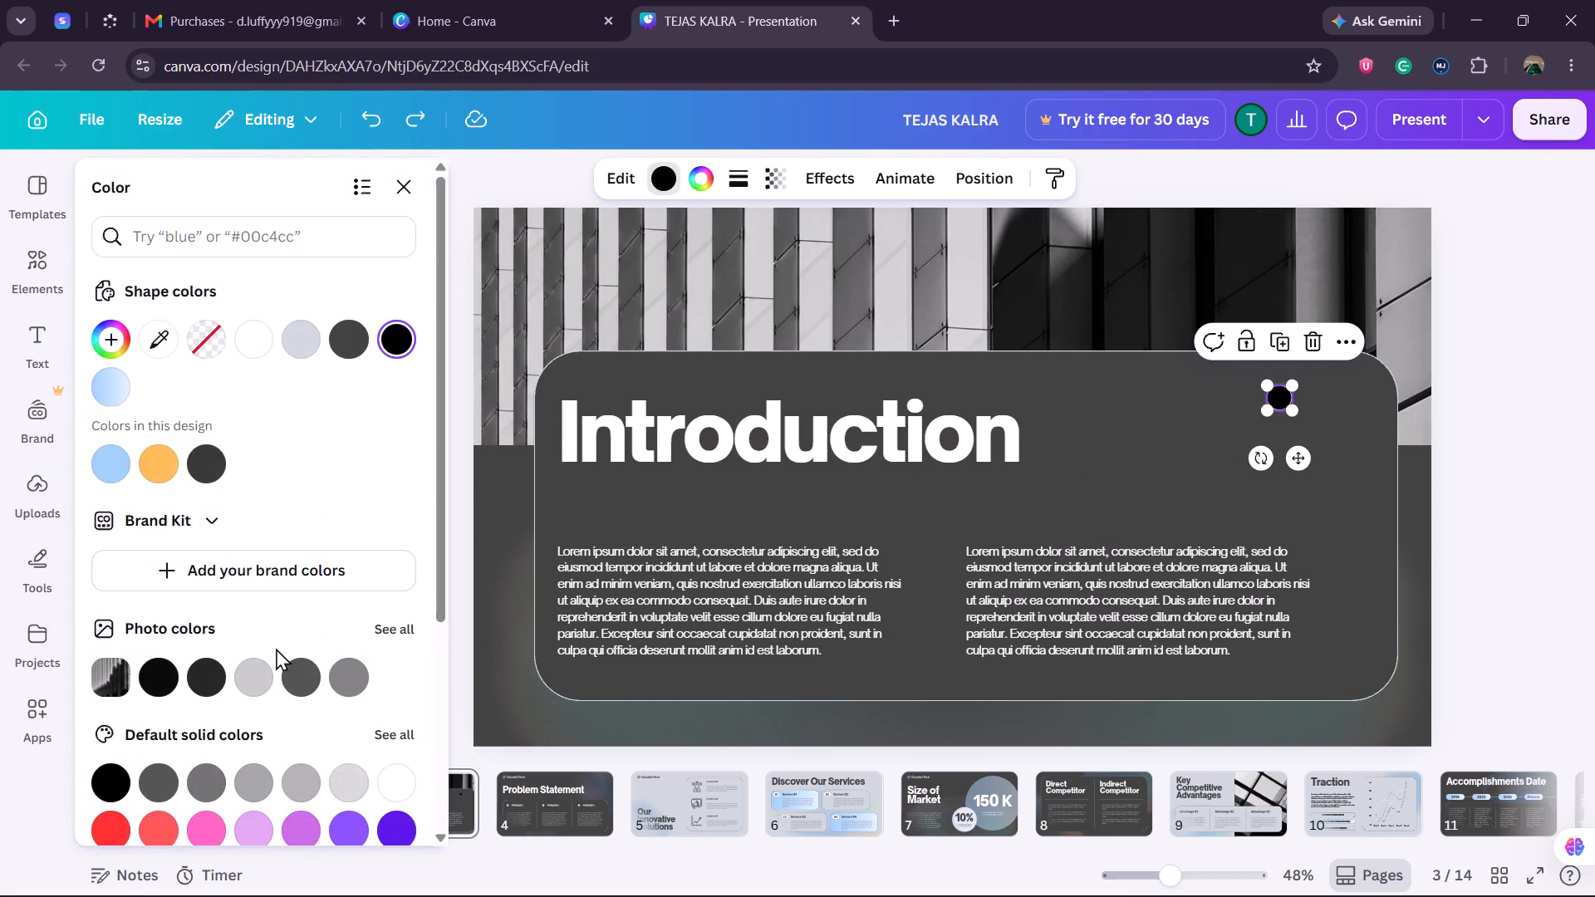
pyautogui.scroll(-2, 199, 738)
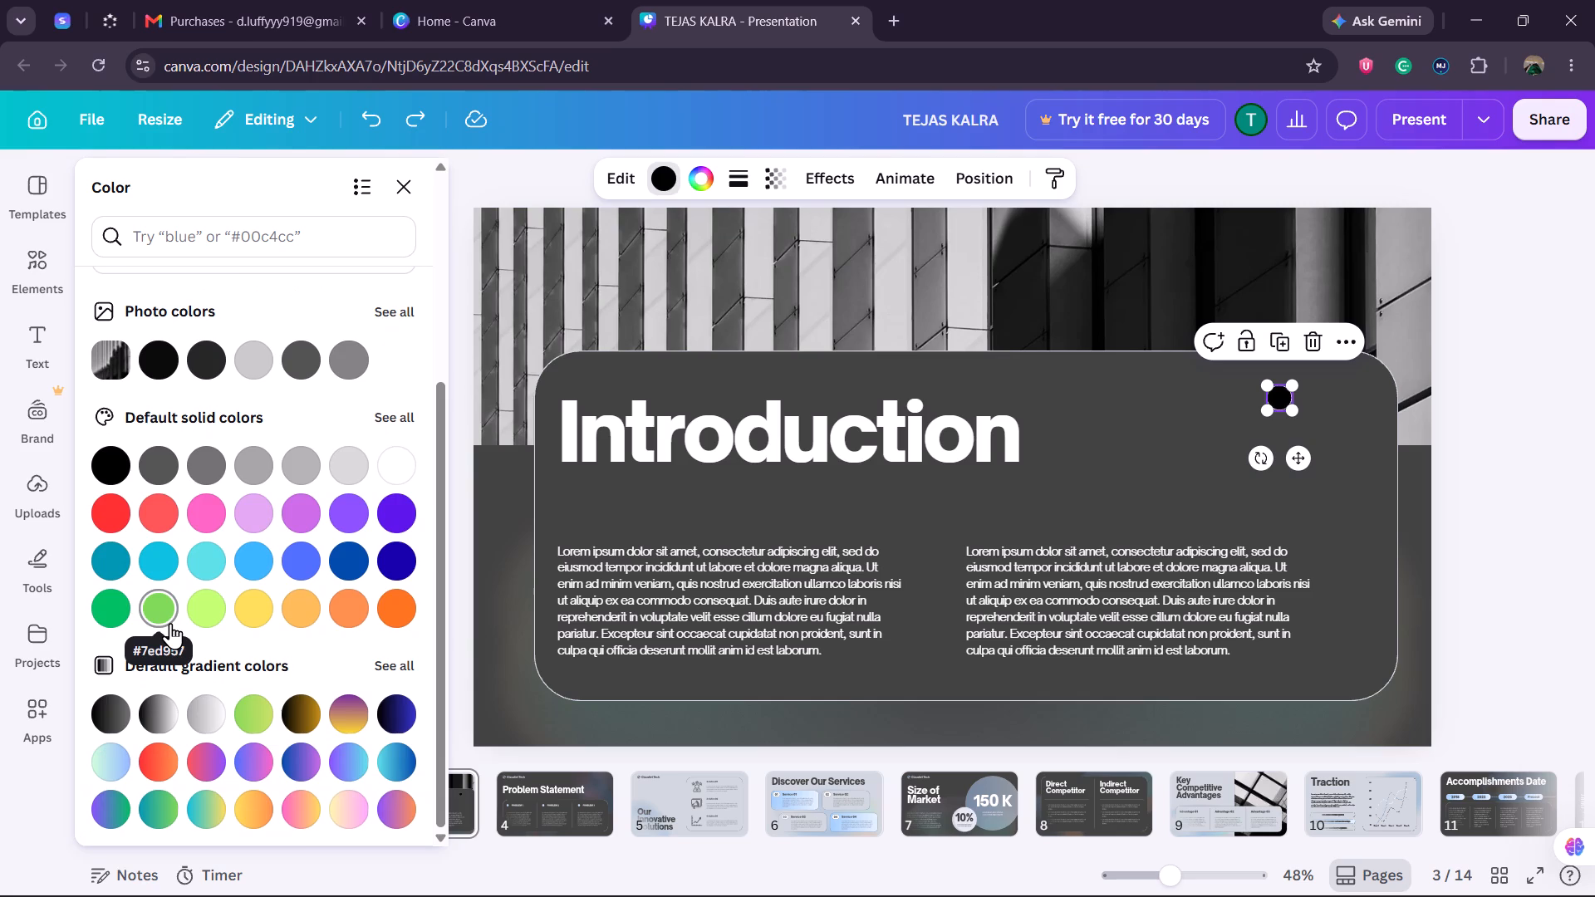
pyautogui.click(170, 623)
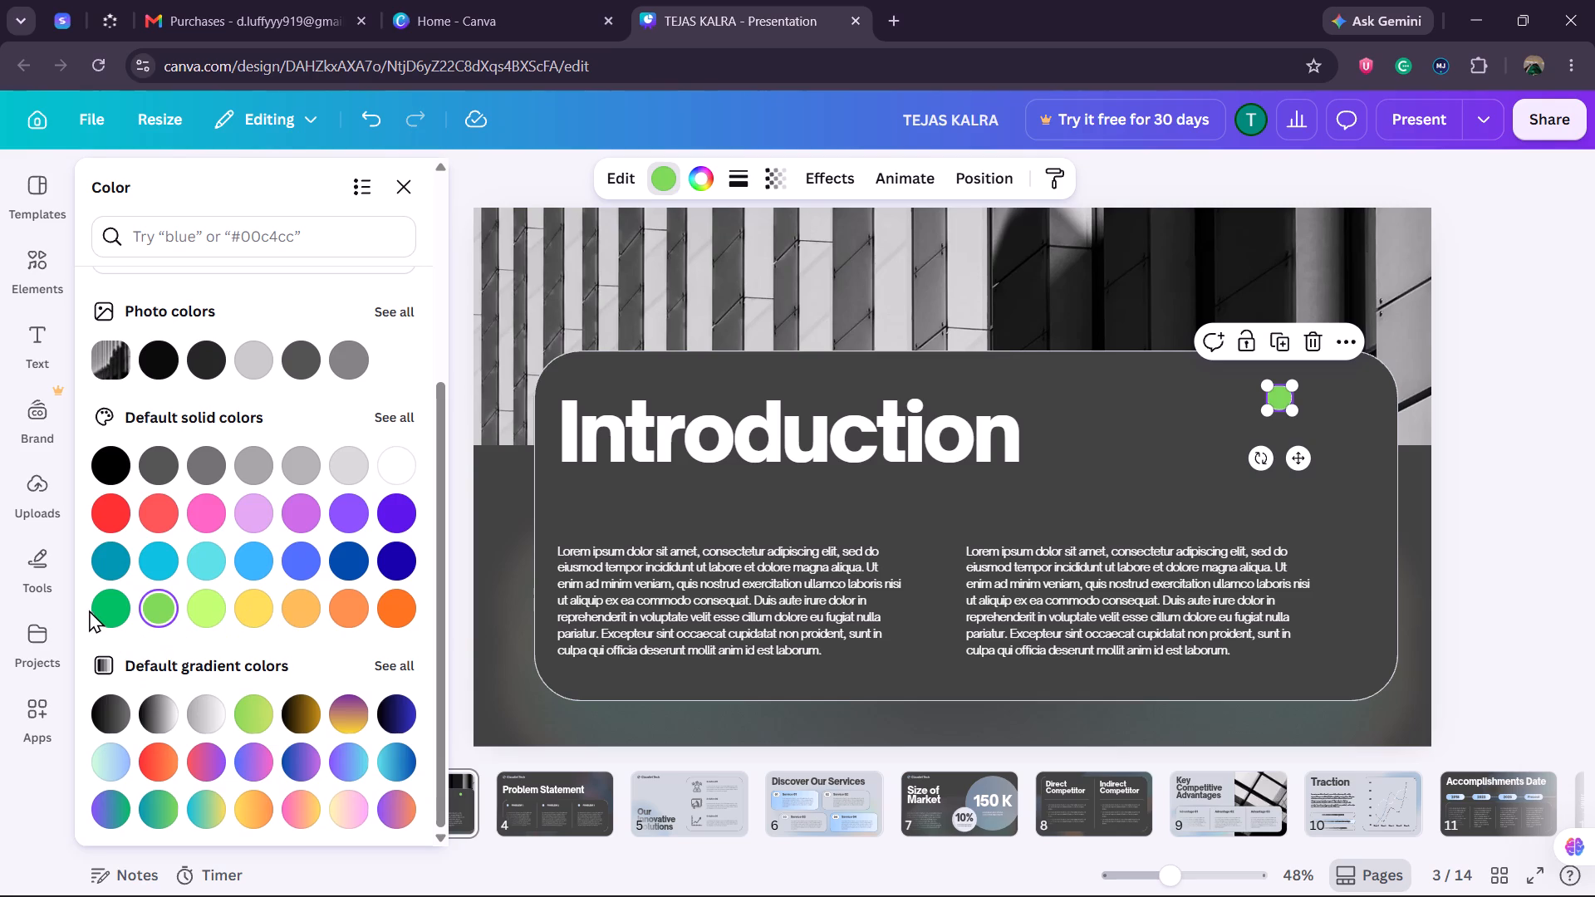
pyautogui.click(97, 610)
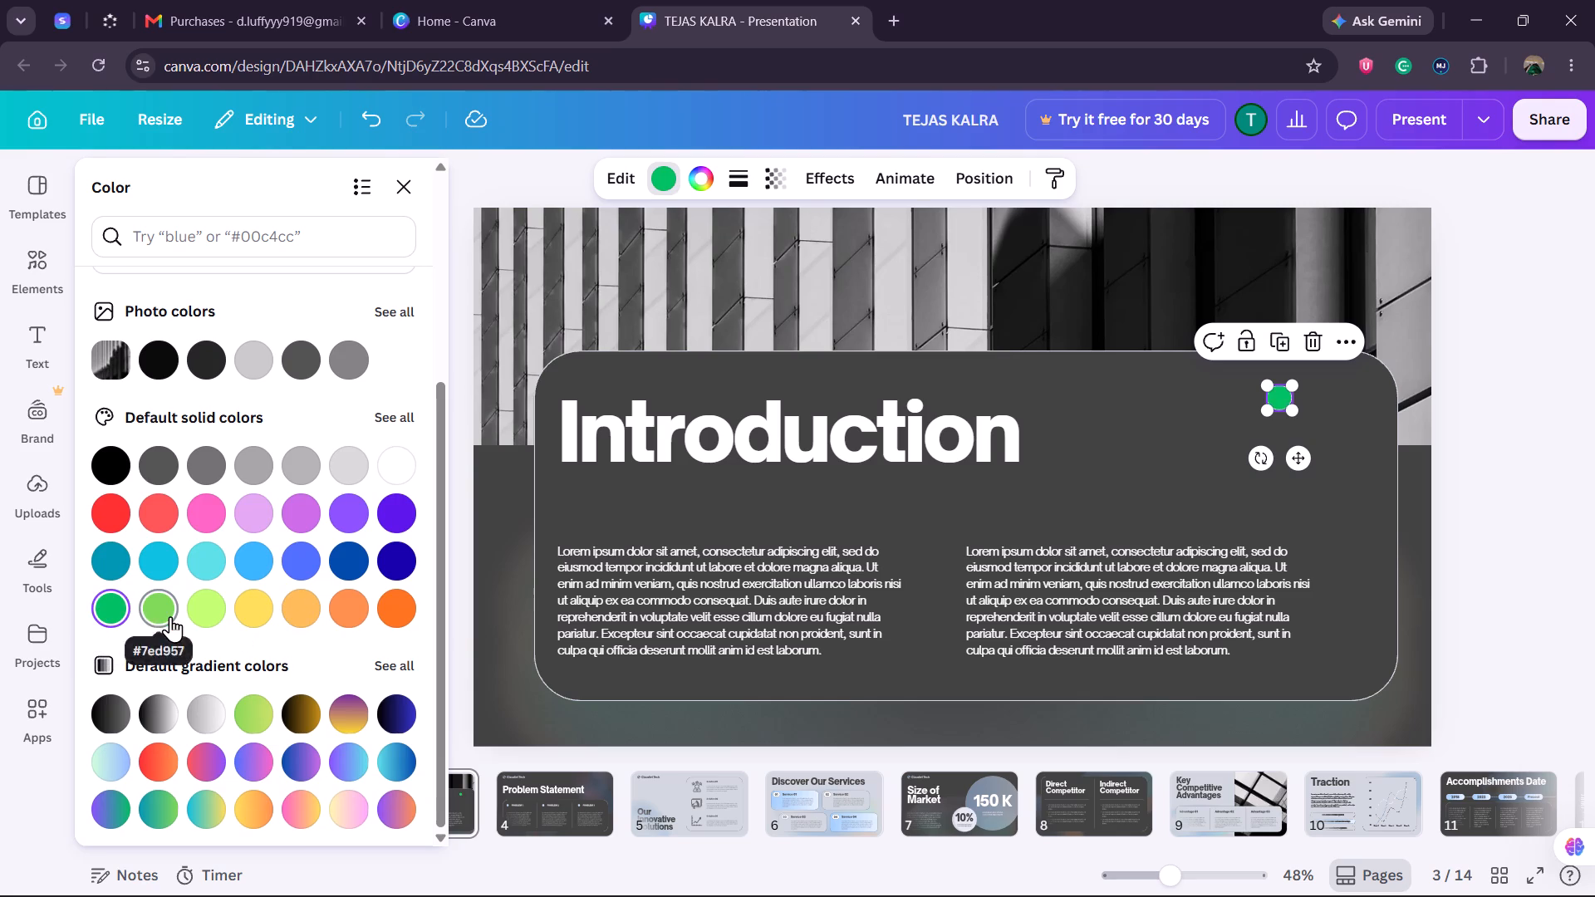
pyautogui.click(170, 616)
pyautogui.click(85, 615)
pyautogui.click(105, 615)
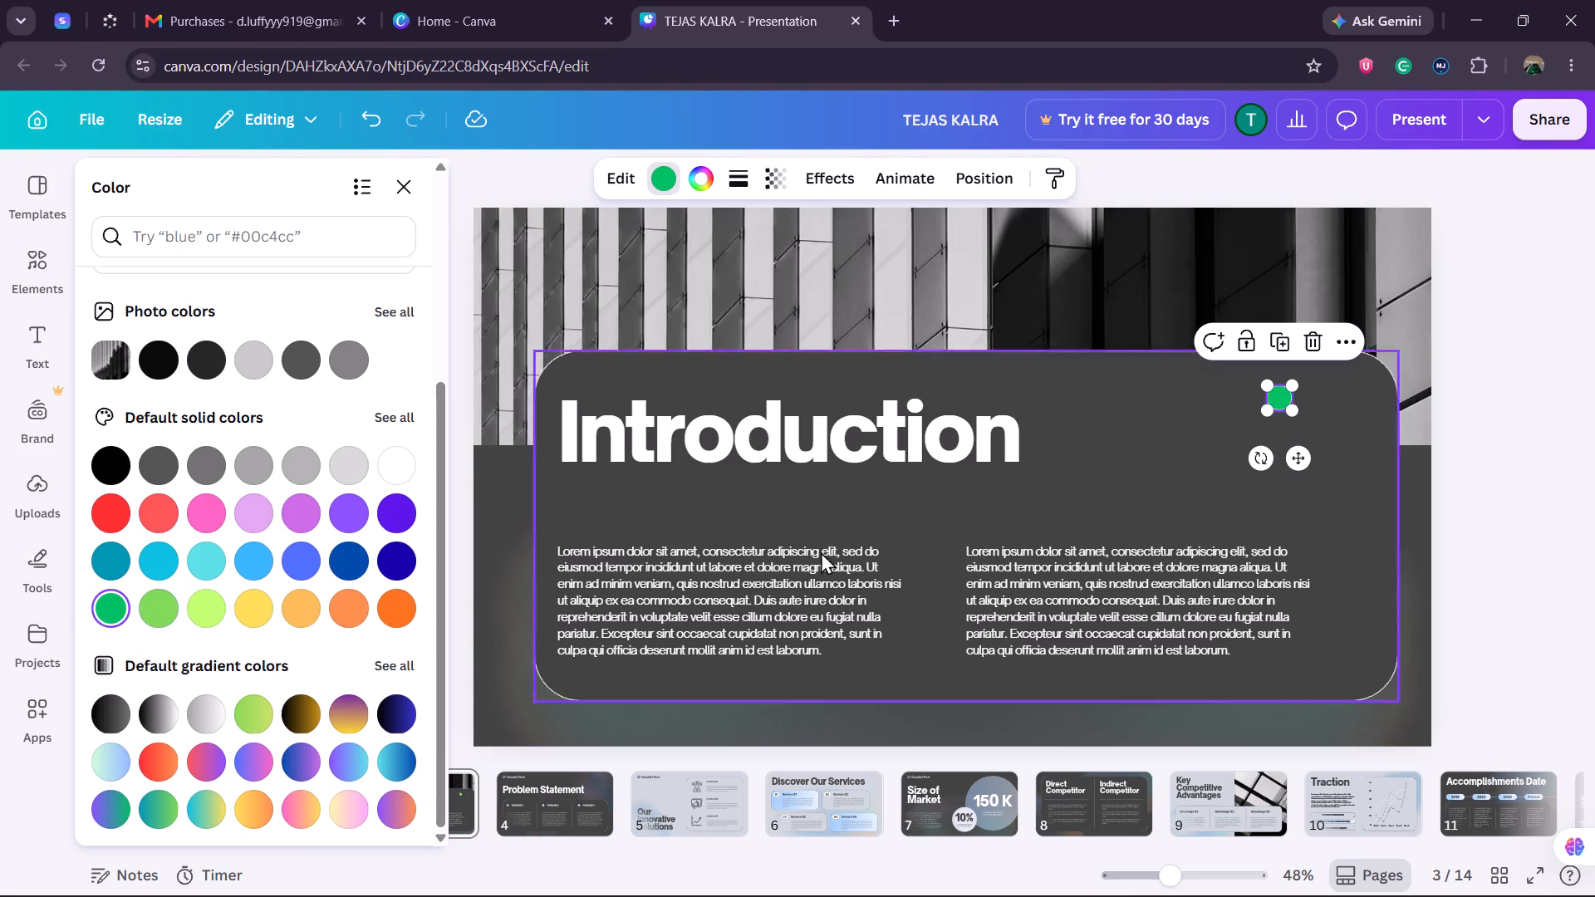
# Move the green circle to just after the "Introduction" heading, slightly below the text's mid-height and close to the last letter.
pyautogui.click(1209, 488)
pyautogui.click(1276, 442)
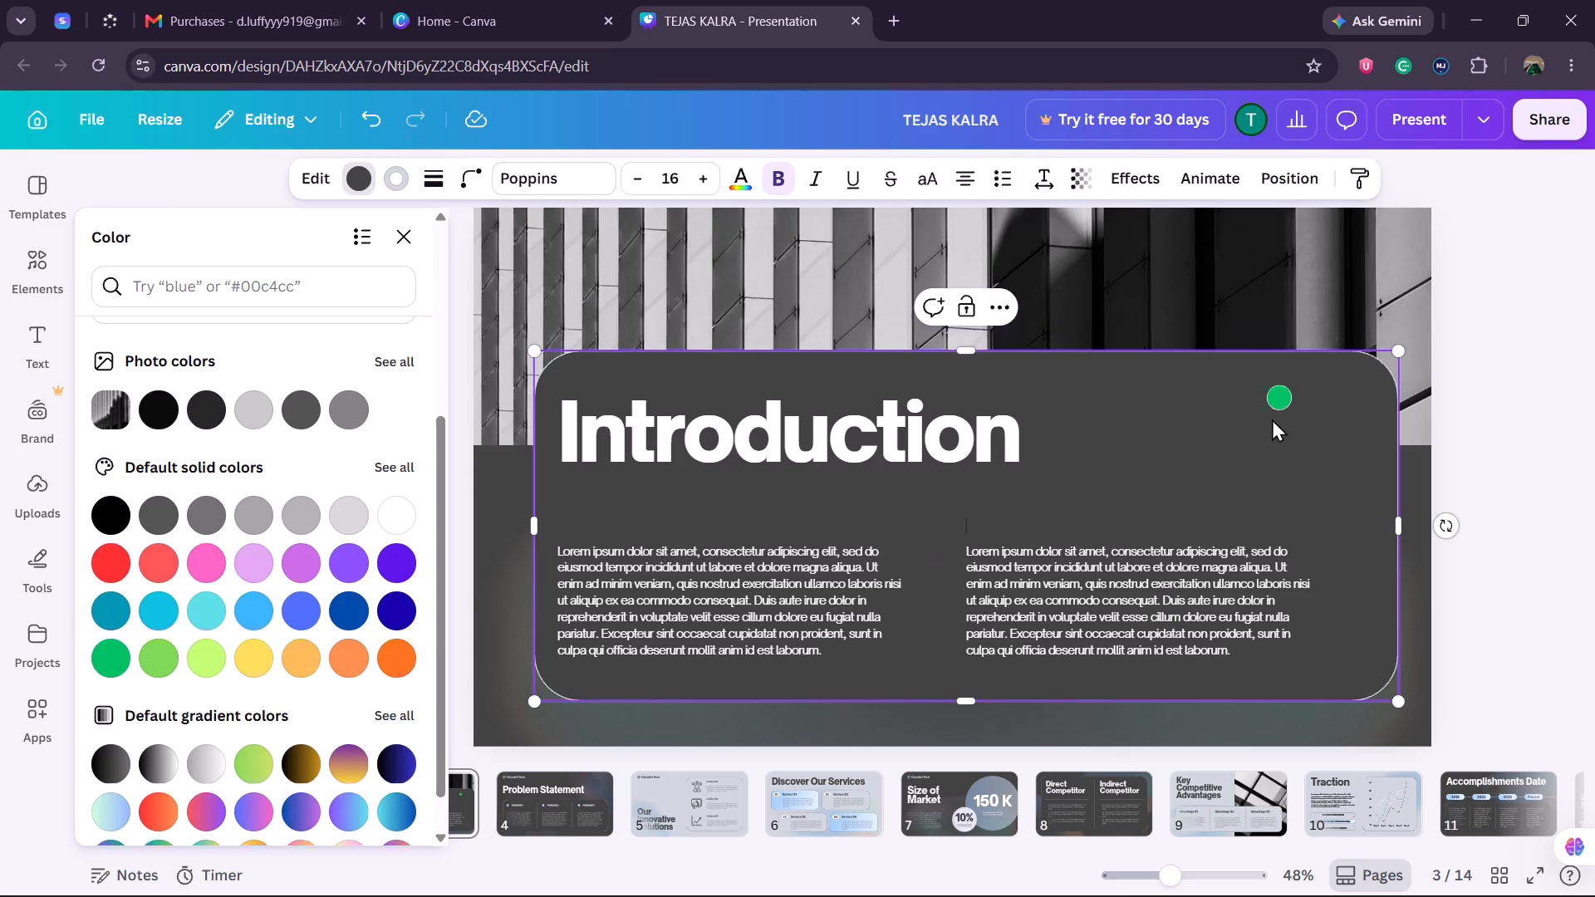
pyautogui.click(1269, 392)
pyautogui.moveTo(1293, 455); pyautogui.dragTo(1053, 491)
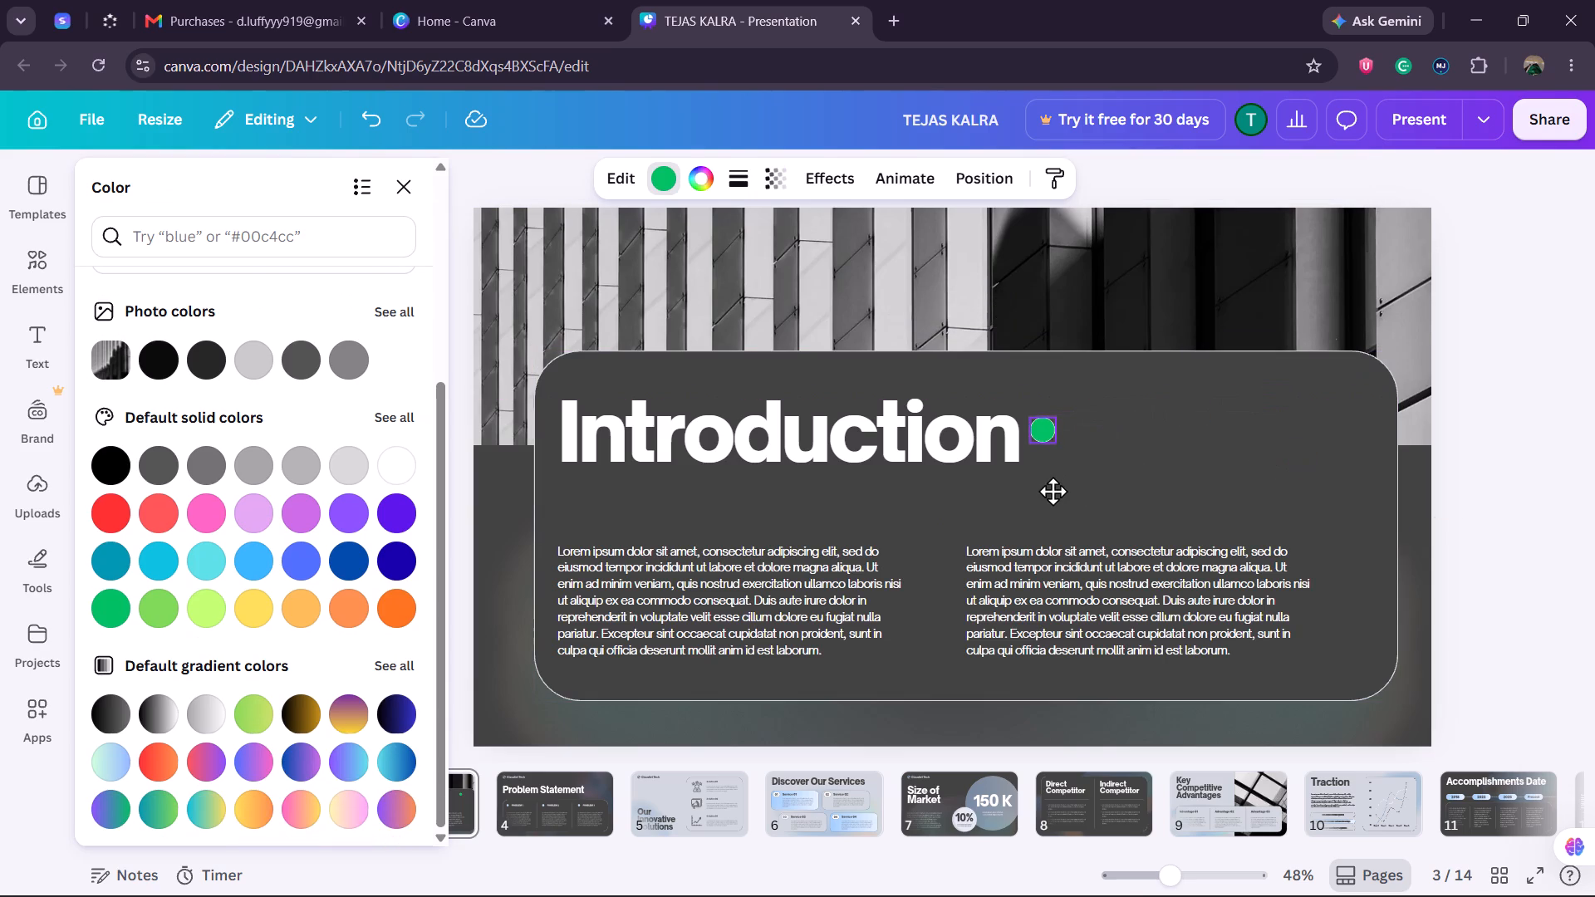
pyautogui.moveTo(1053, 491); pyautogui.dragTo(1055, 502)
pyautogui.click(1190, 503)
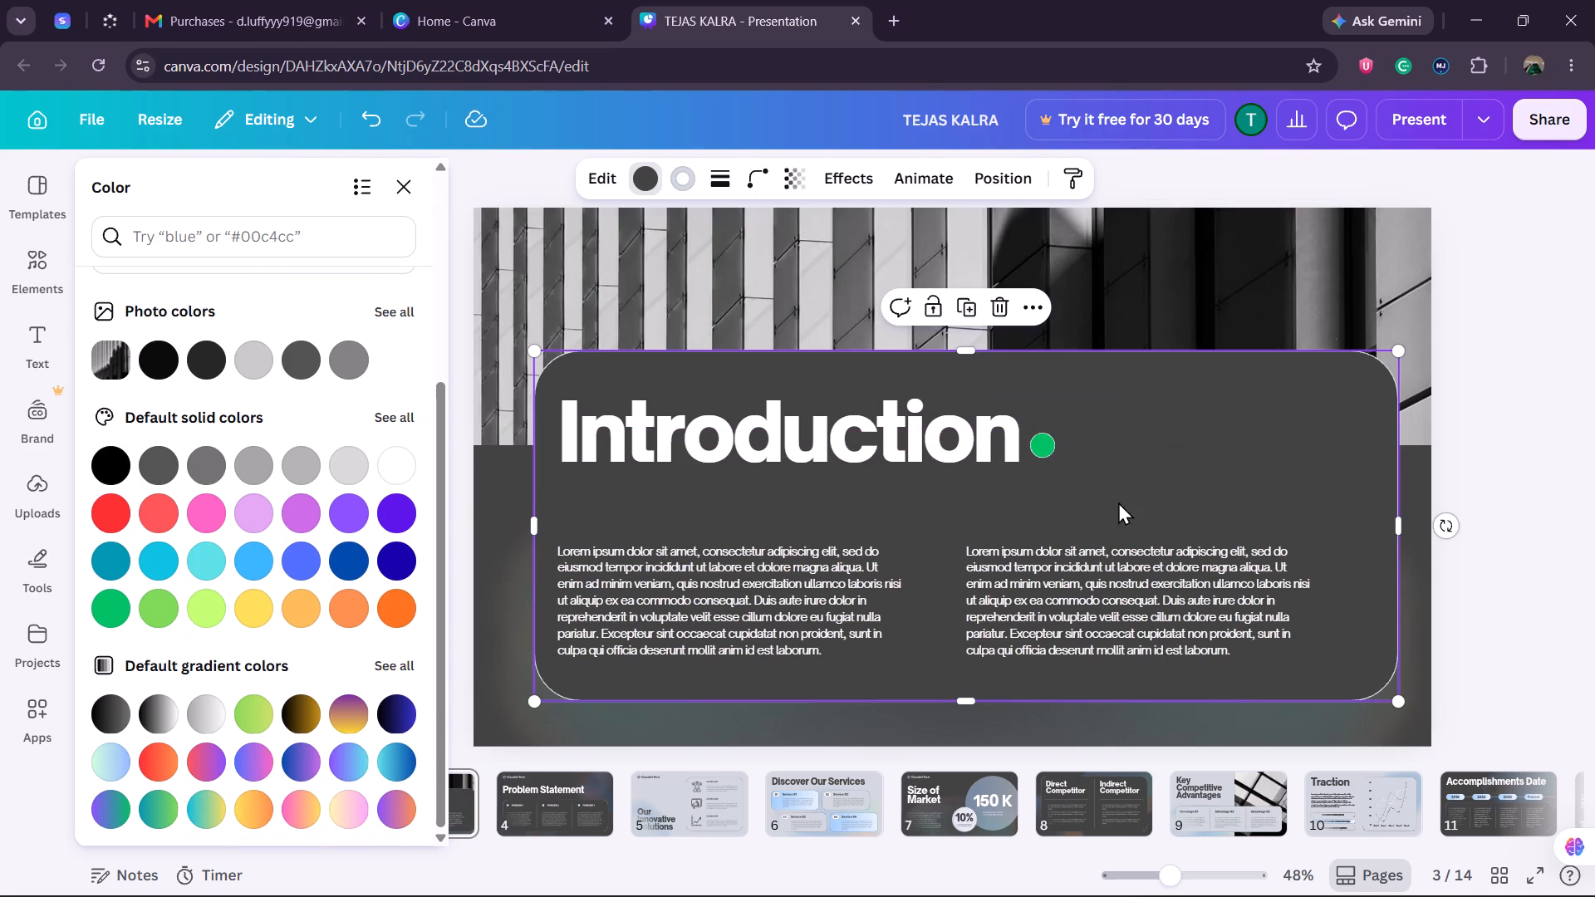
# On the "Problem Statement" slide, recolour the three problem circles and the "Cloudlet Tech" icon green #00bf63.
pyautogui.click(547, 810)
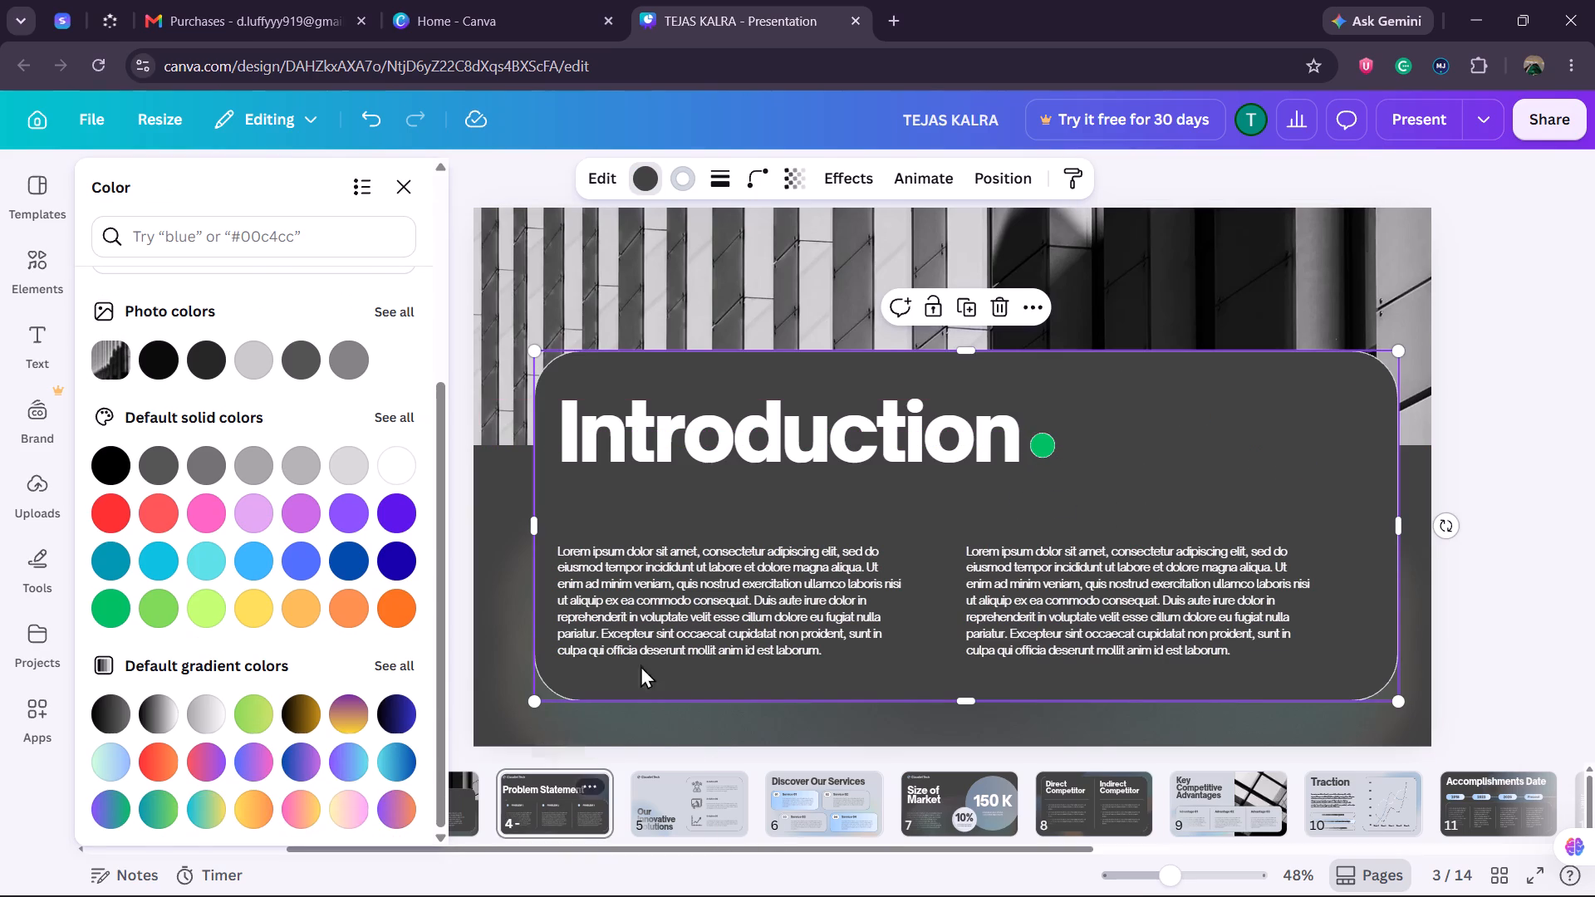
pyautogui.click(567, 485)
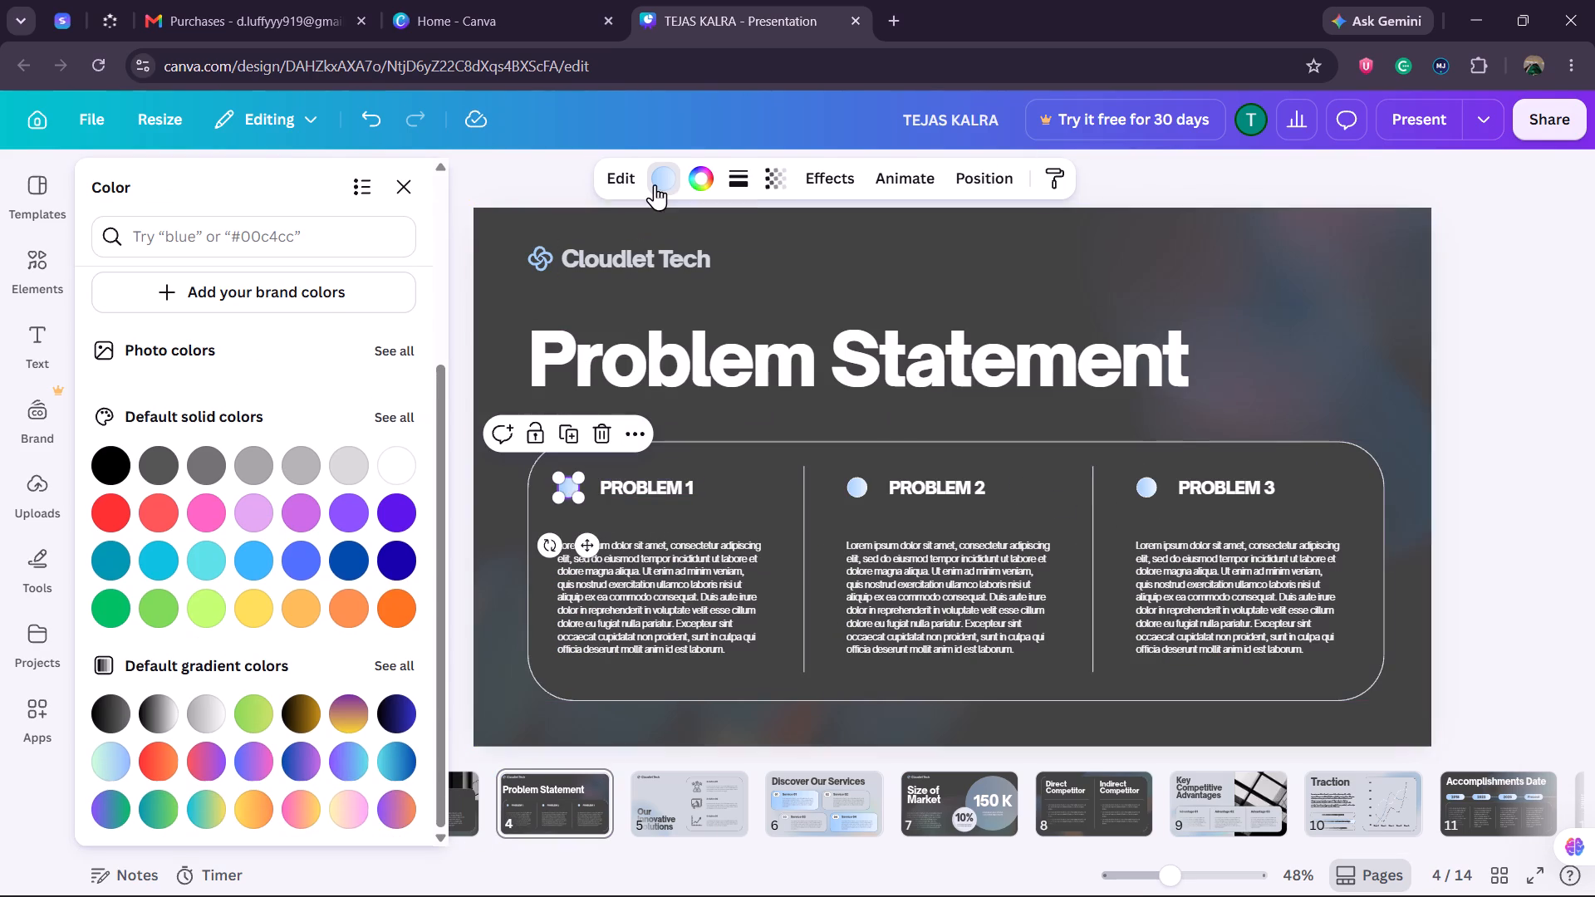
pyautogui.click(114, 605)
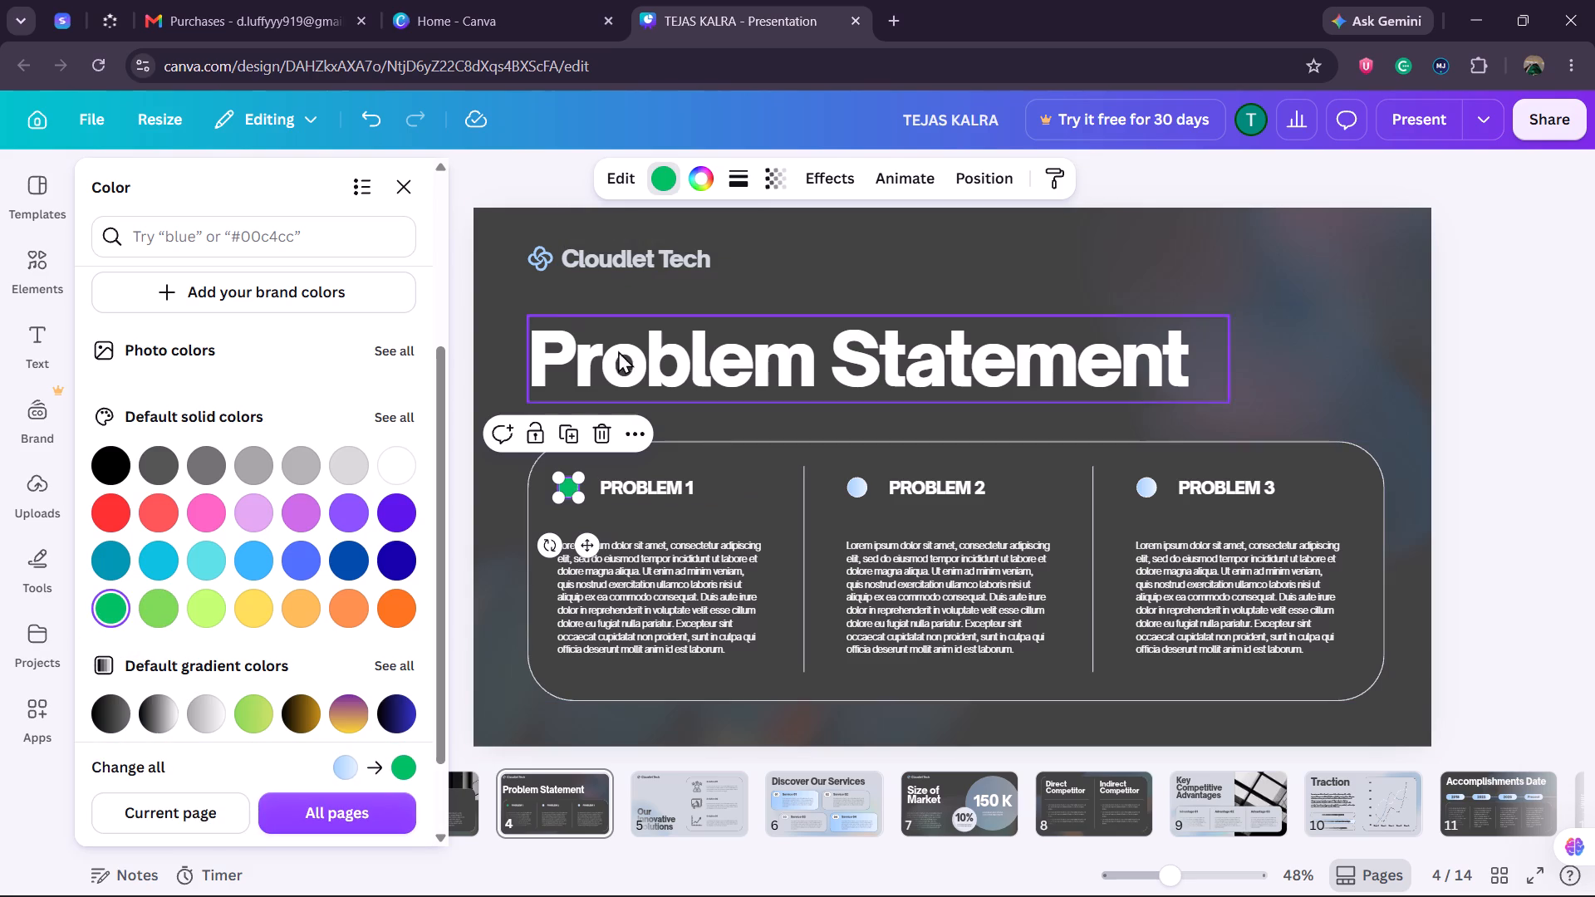
pyautogui.click(533, 267)
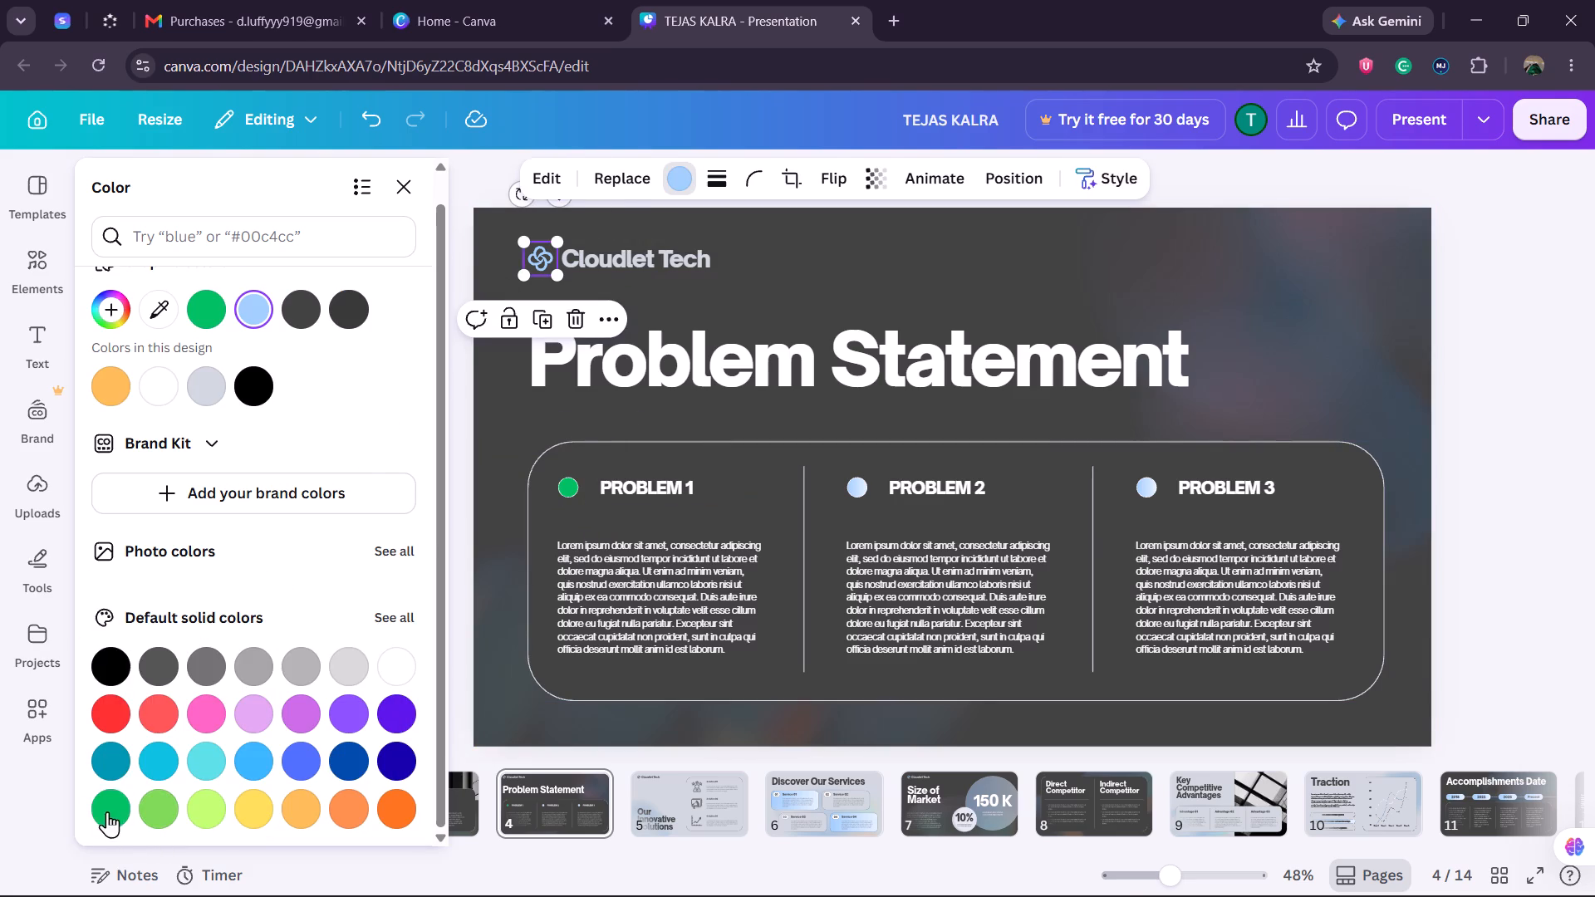
pyautogui.click(101, 805)
pyautogui.click(861, 488)
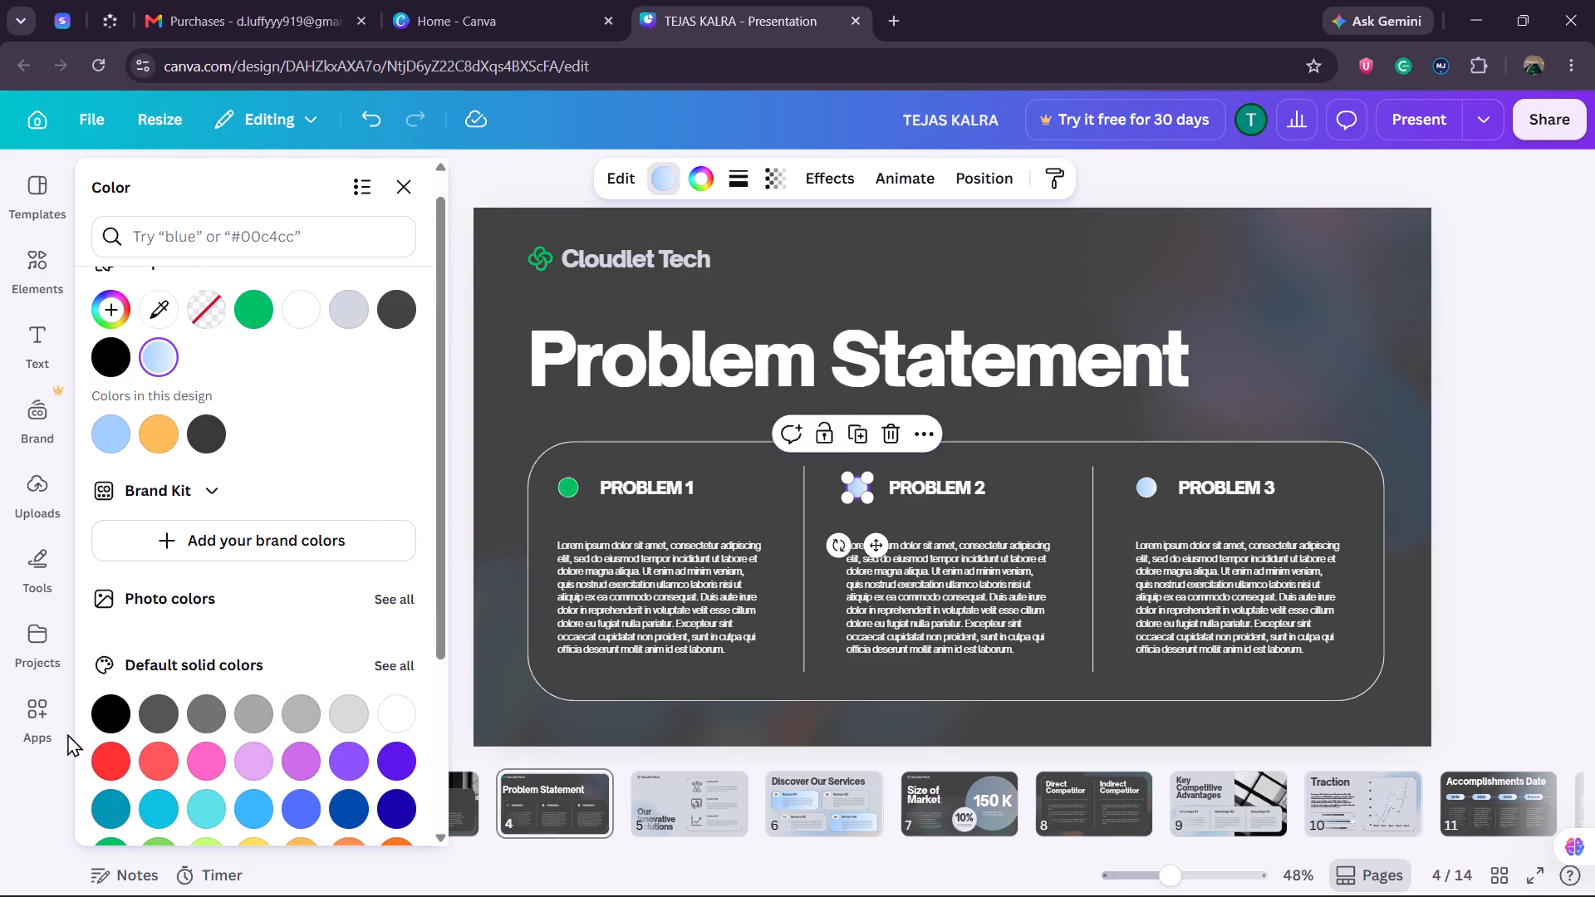
pyautogui.scroll(-1, 176, 790)
pyautogui.click(122, 611)
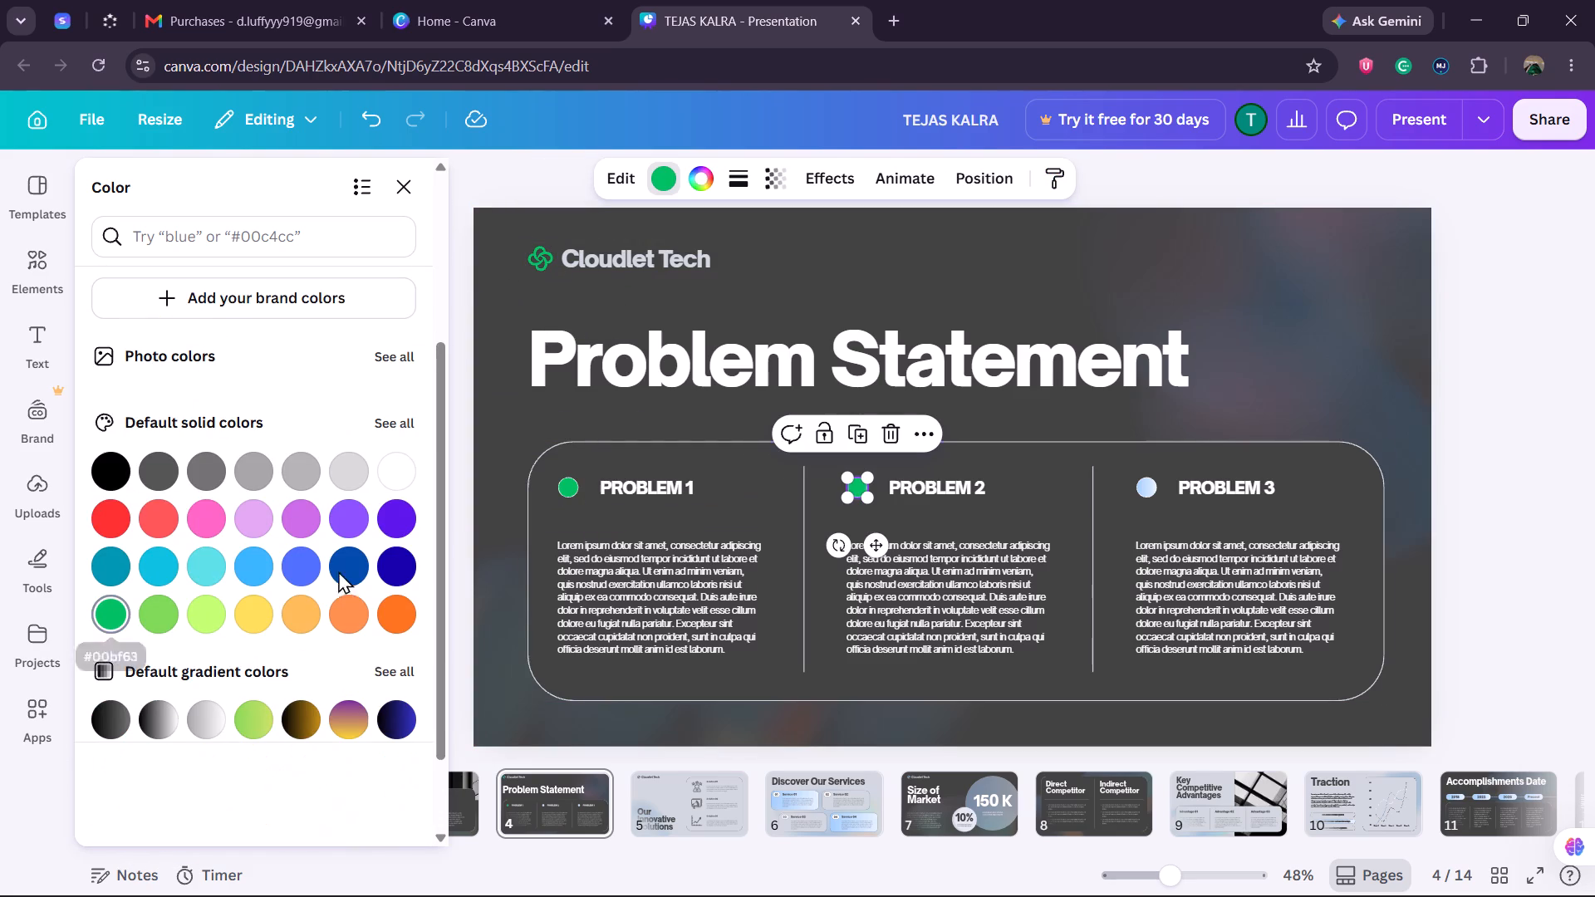
pyautogui.click(1145, 485)
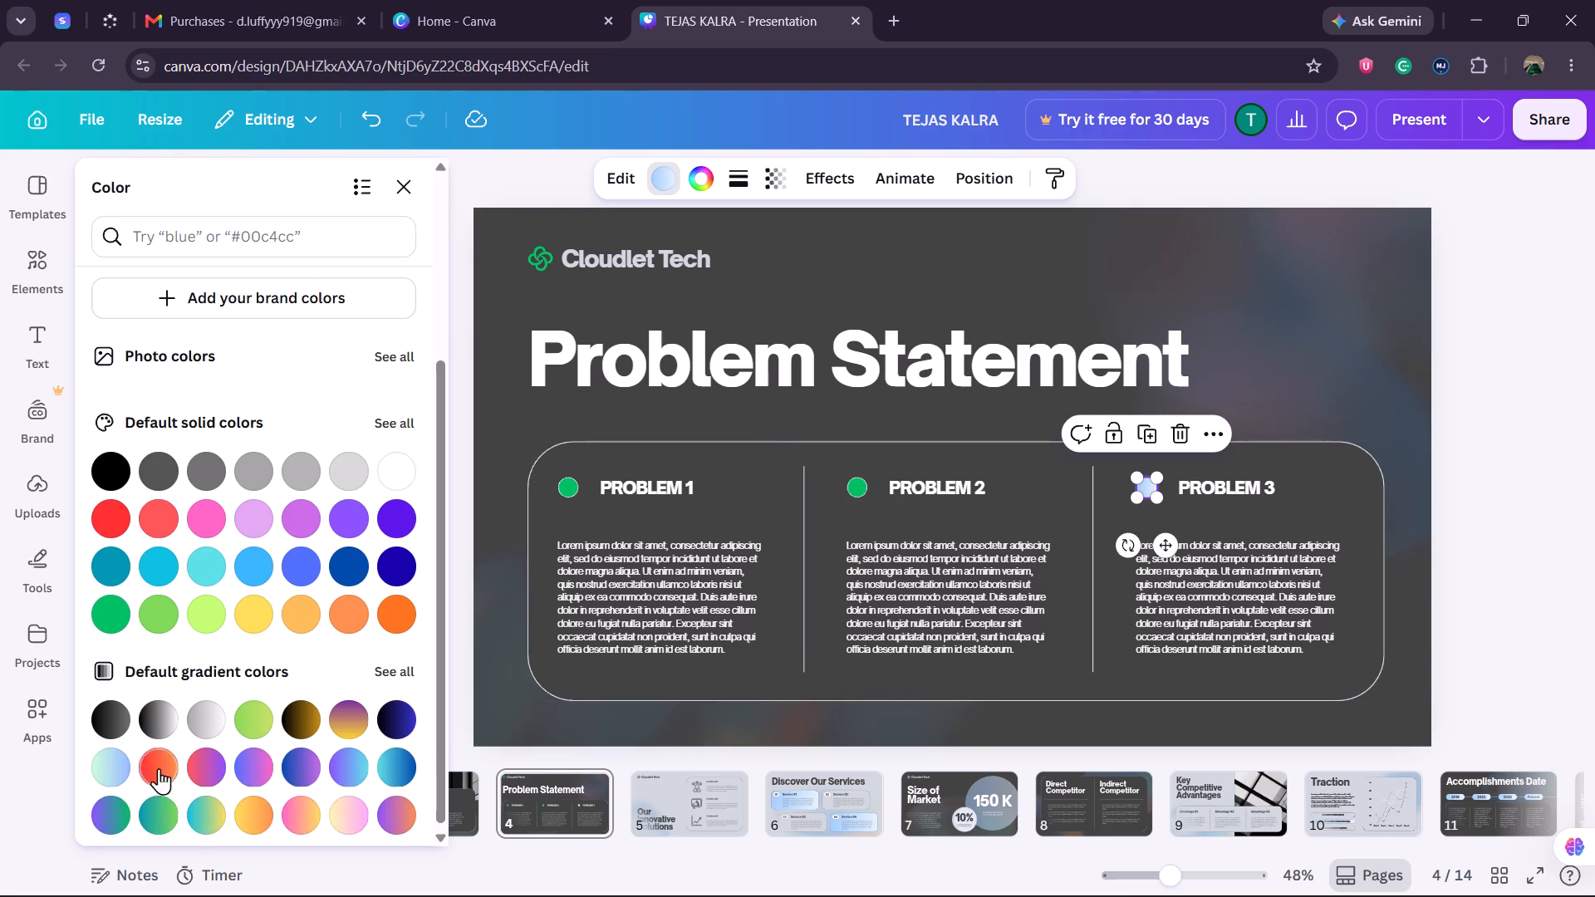
pyautogui.click(121, 610)
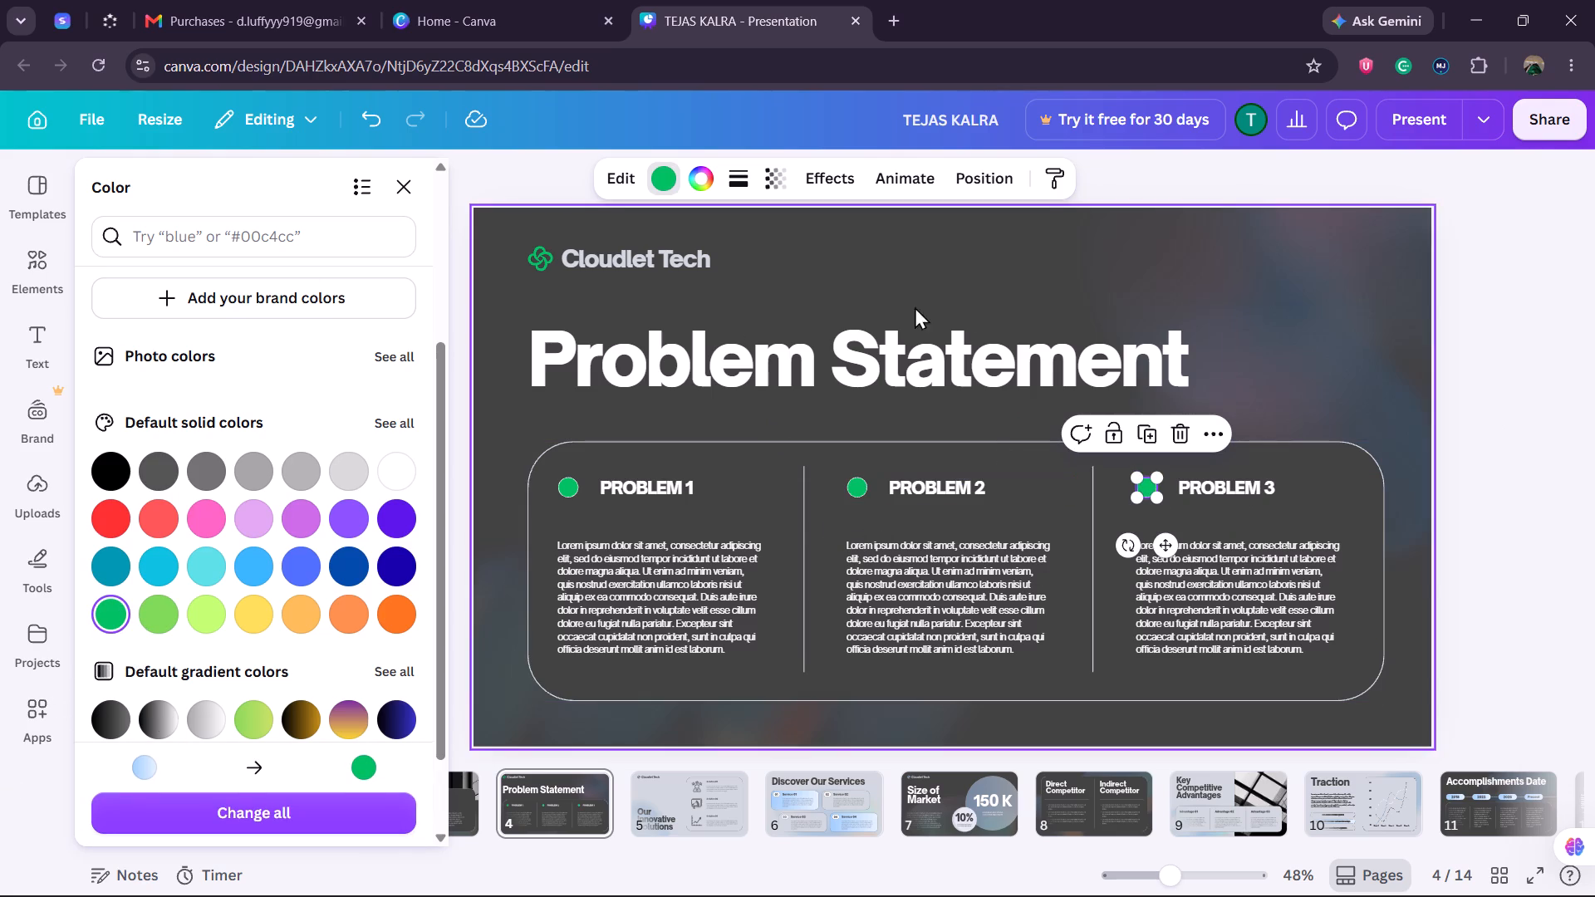
pyautogui.click(886, 365)
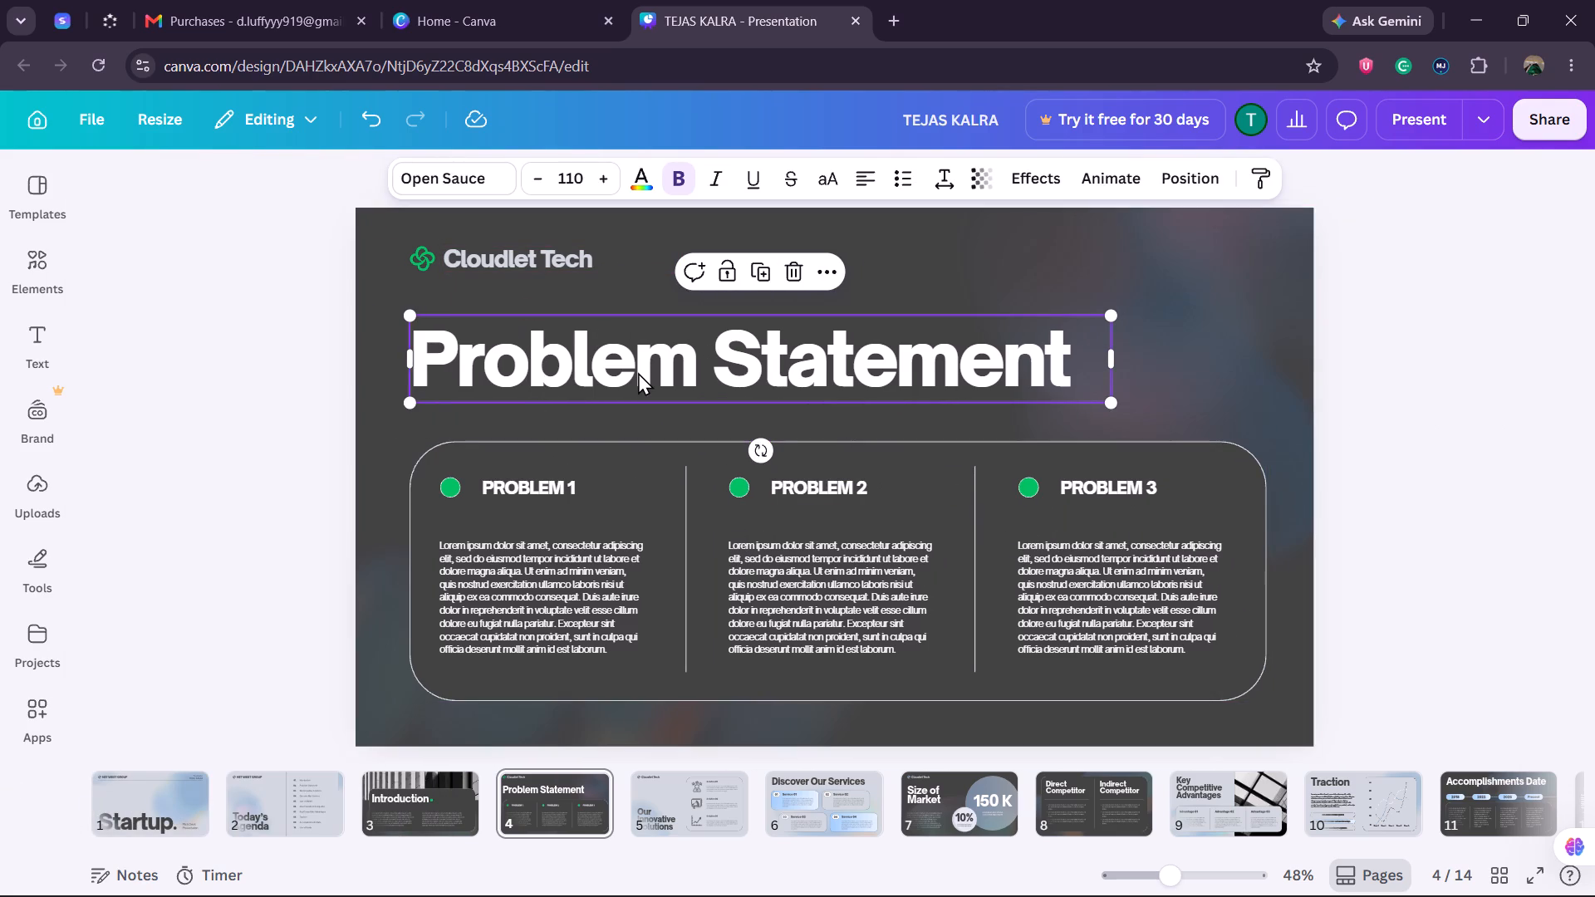
# Recolour the blurred background graphic on the "Problem Statement" slide, changing its teal to #1AD27A and its purple to #00bf63.
pyautogui.click(1246, 364)
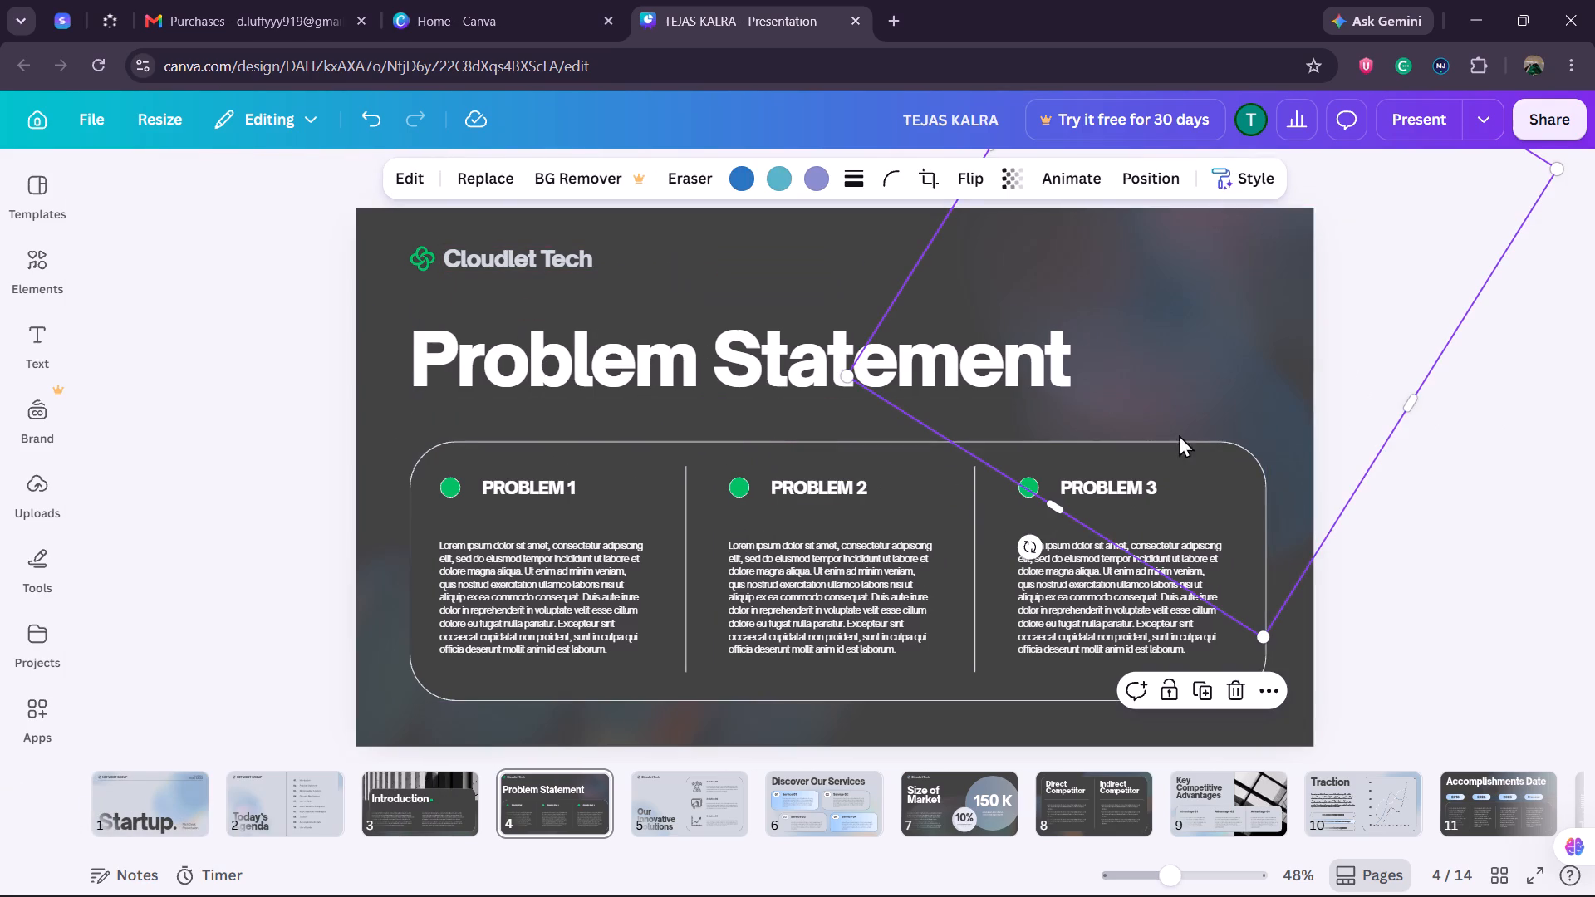
pyautogui.click(1479, 508)
pyautogui.click(1220, 370)
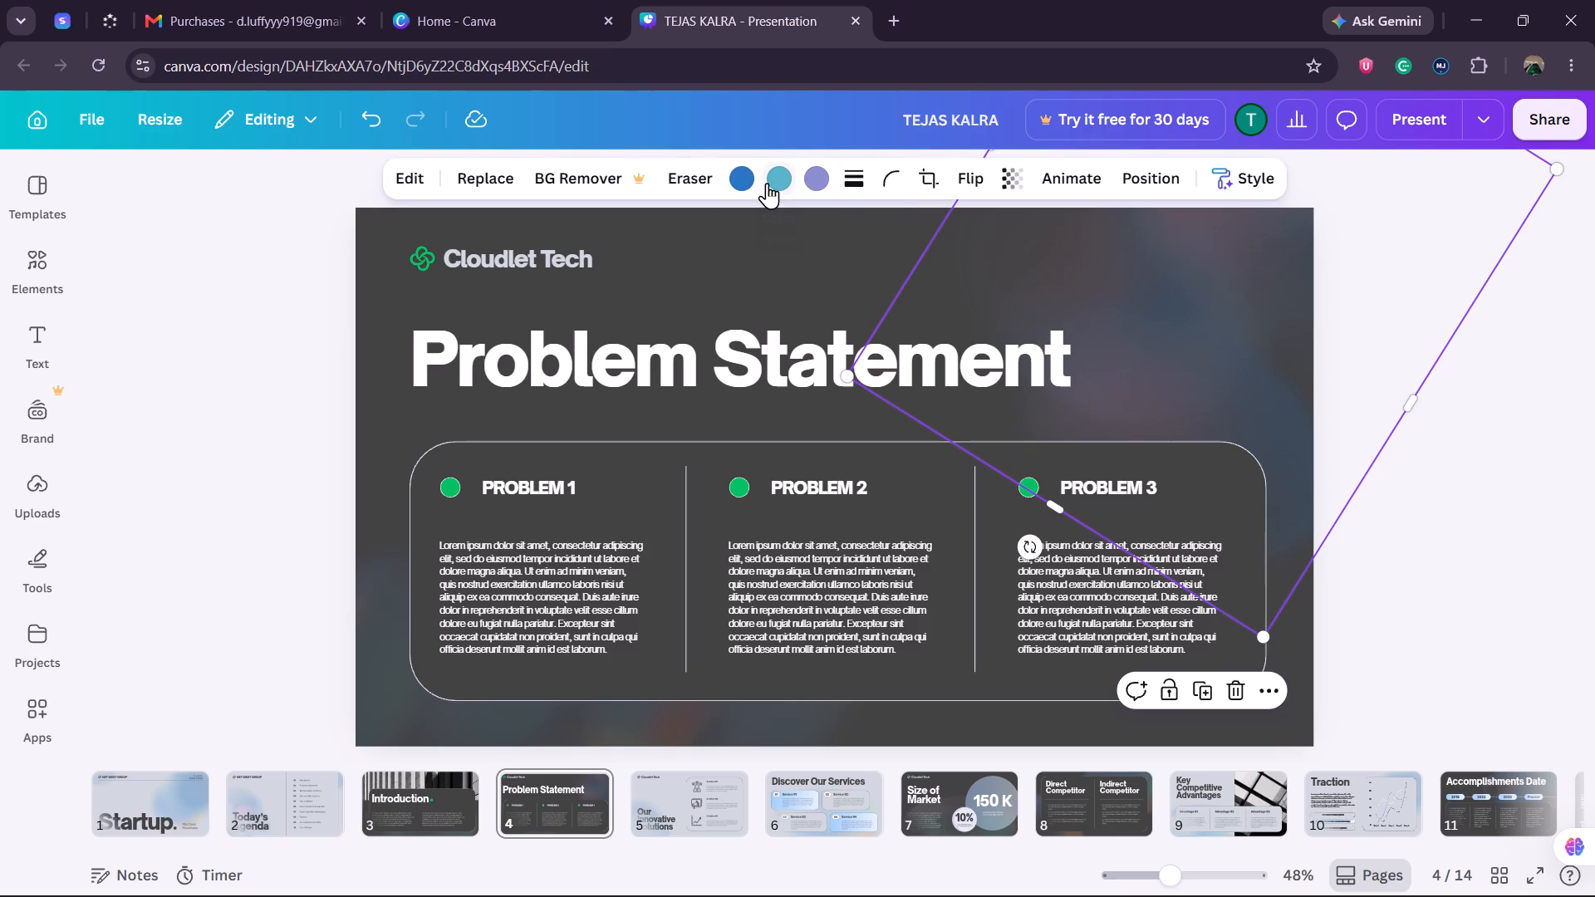
pyautogui.click(767, 183)
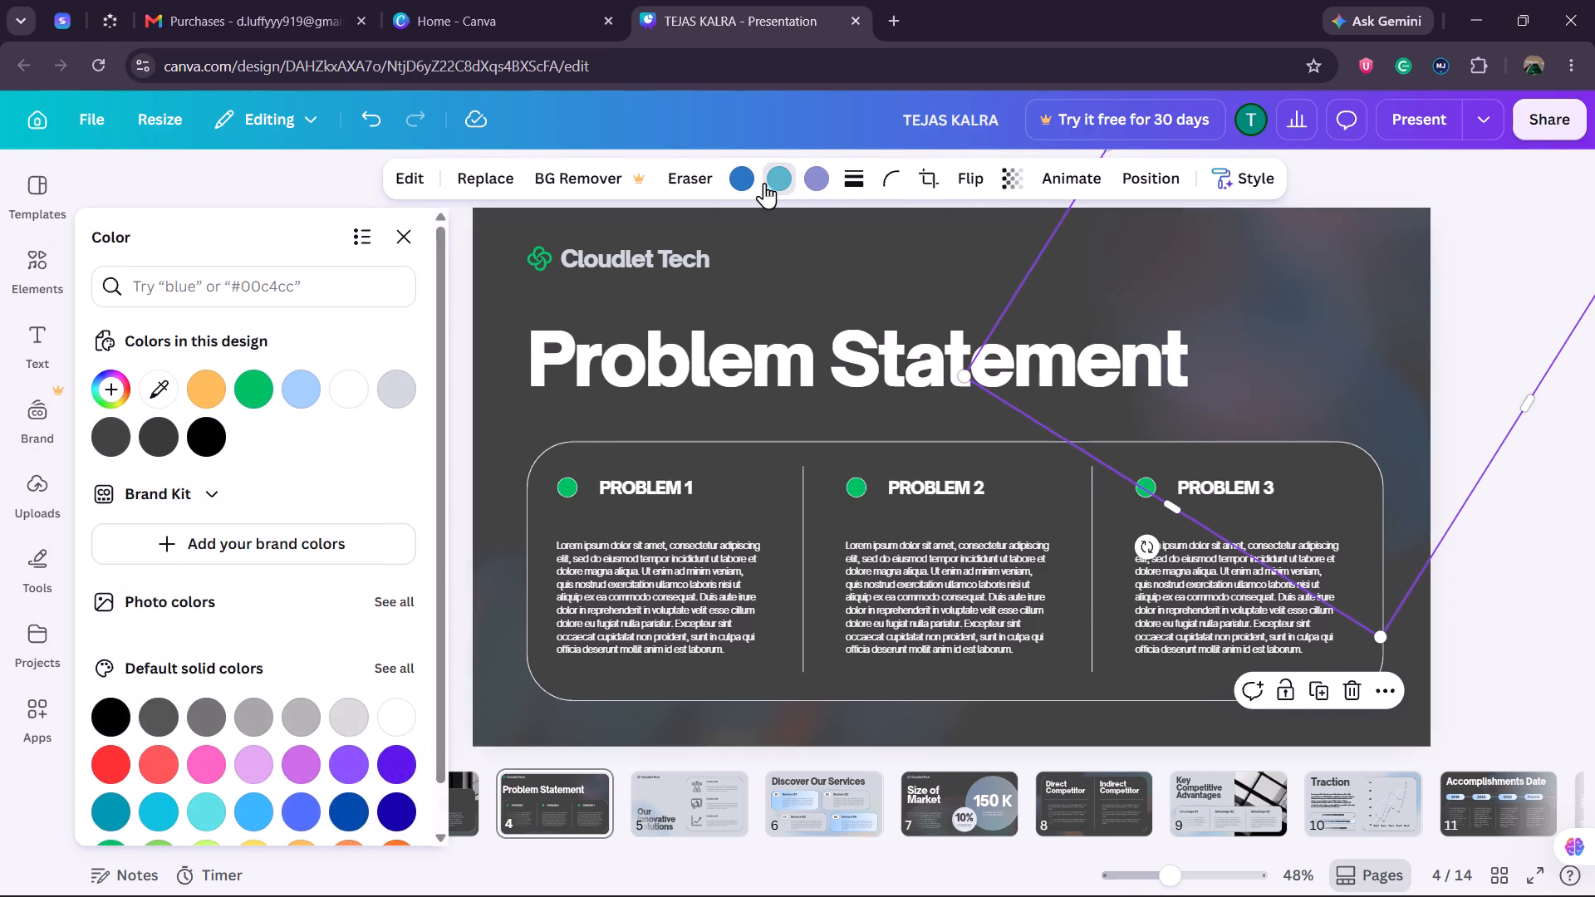
pyautogui.click(266, 390)
pyautogui.click(266, 390)
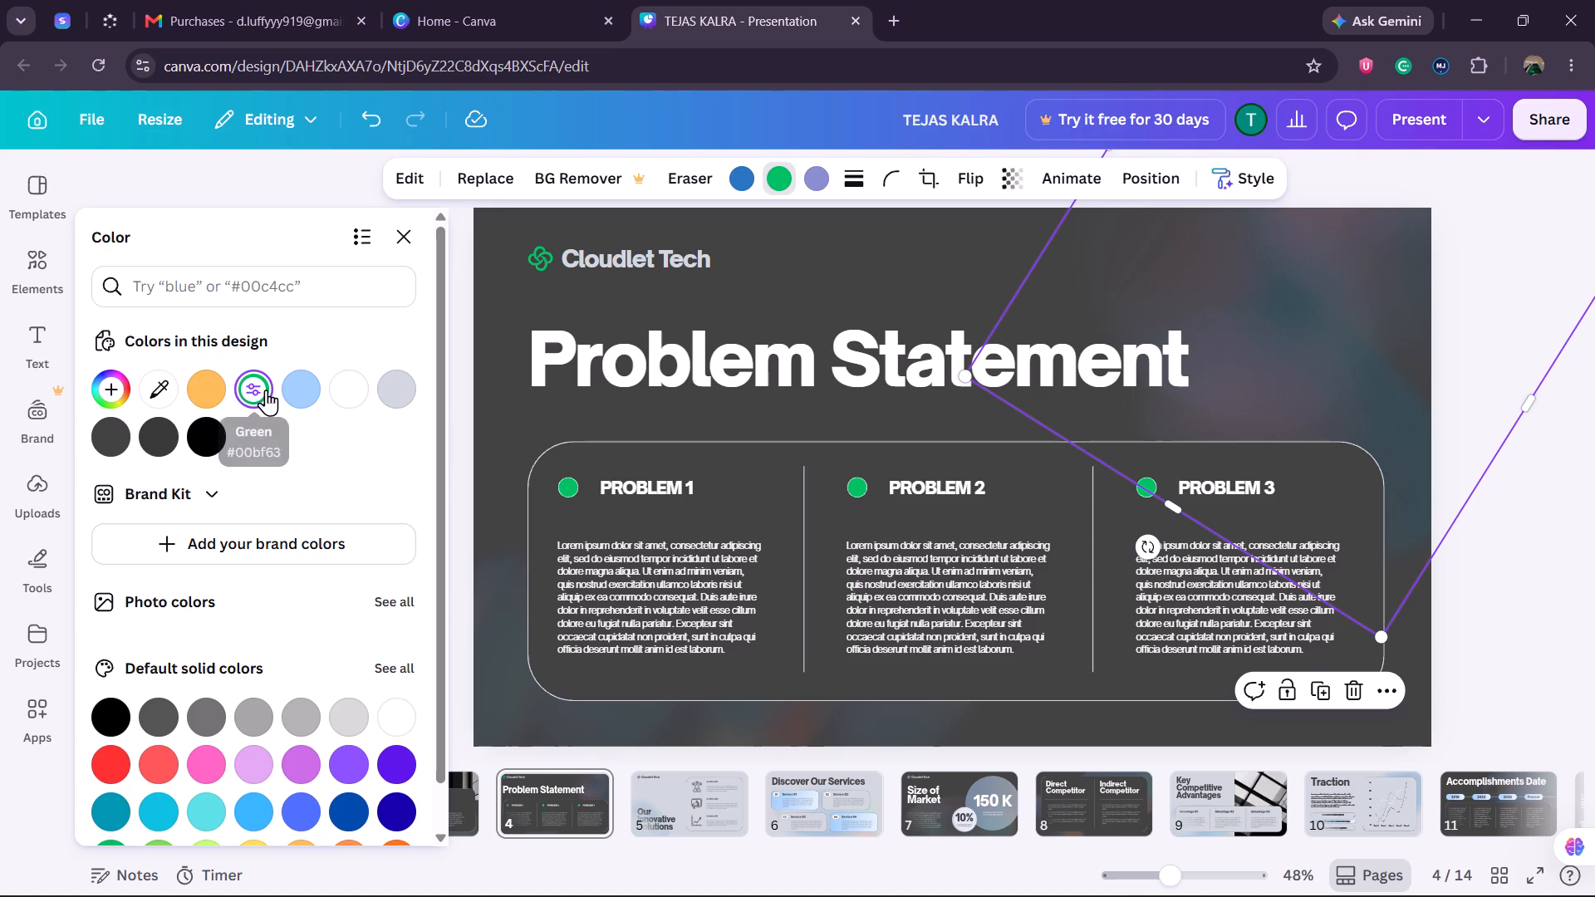
pyautogui.click(370, 454)
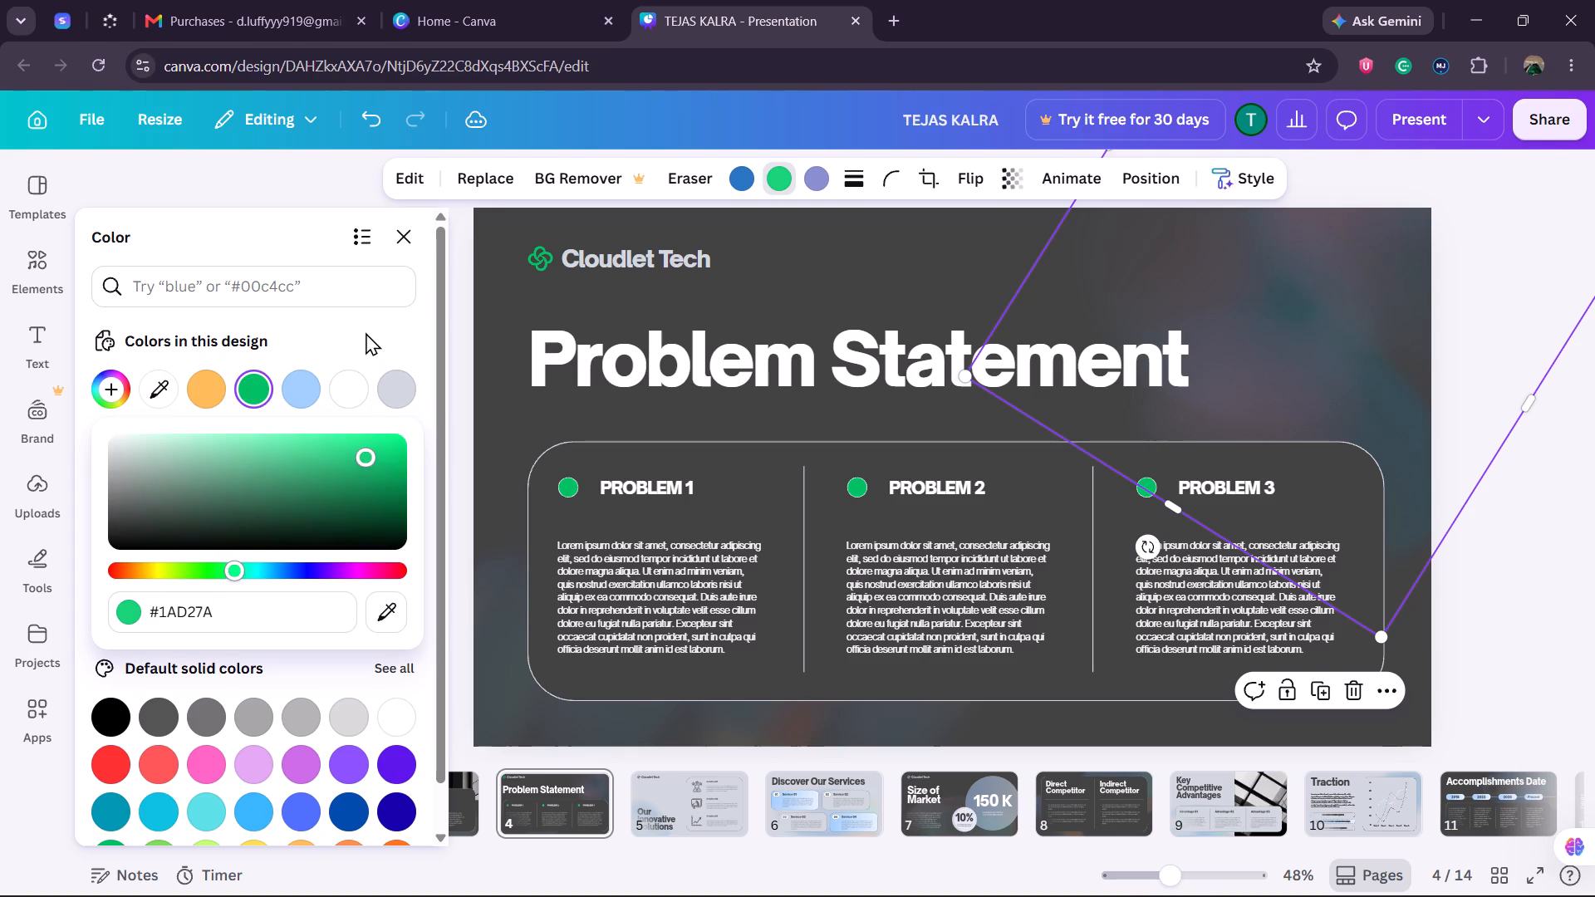
pyautogui.click(368, 329)
pyautogui.click(805, 184)
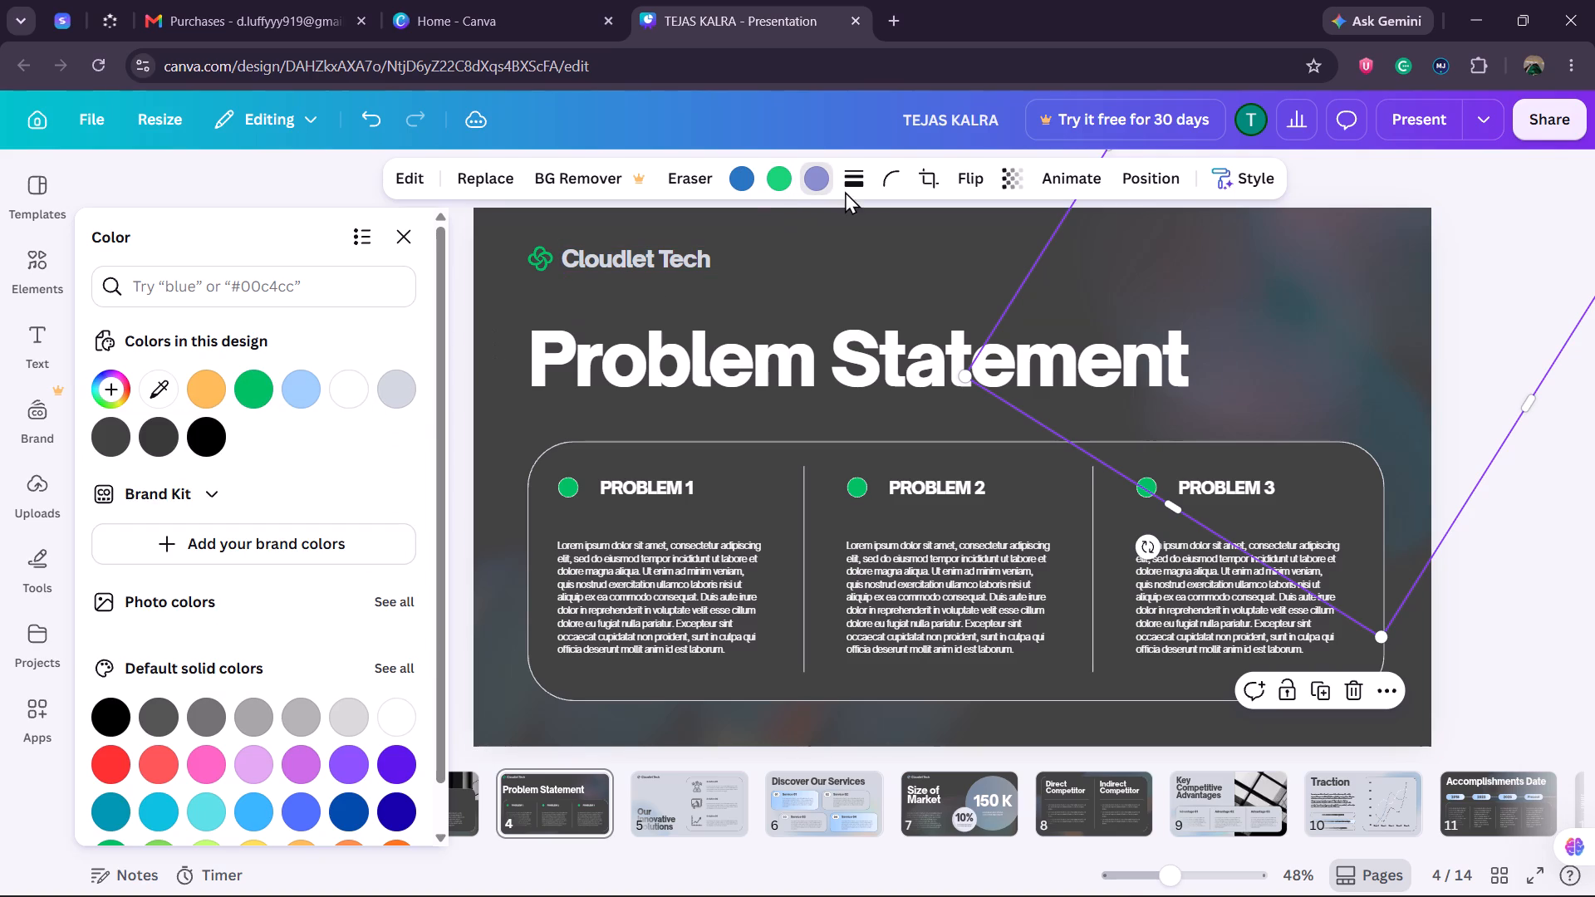
pyautogui.click(243, 390)
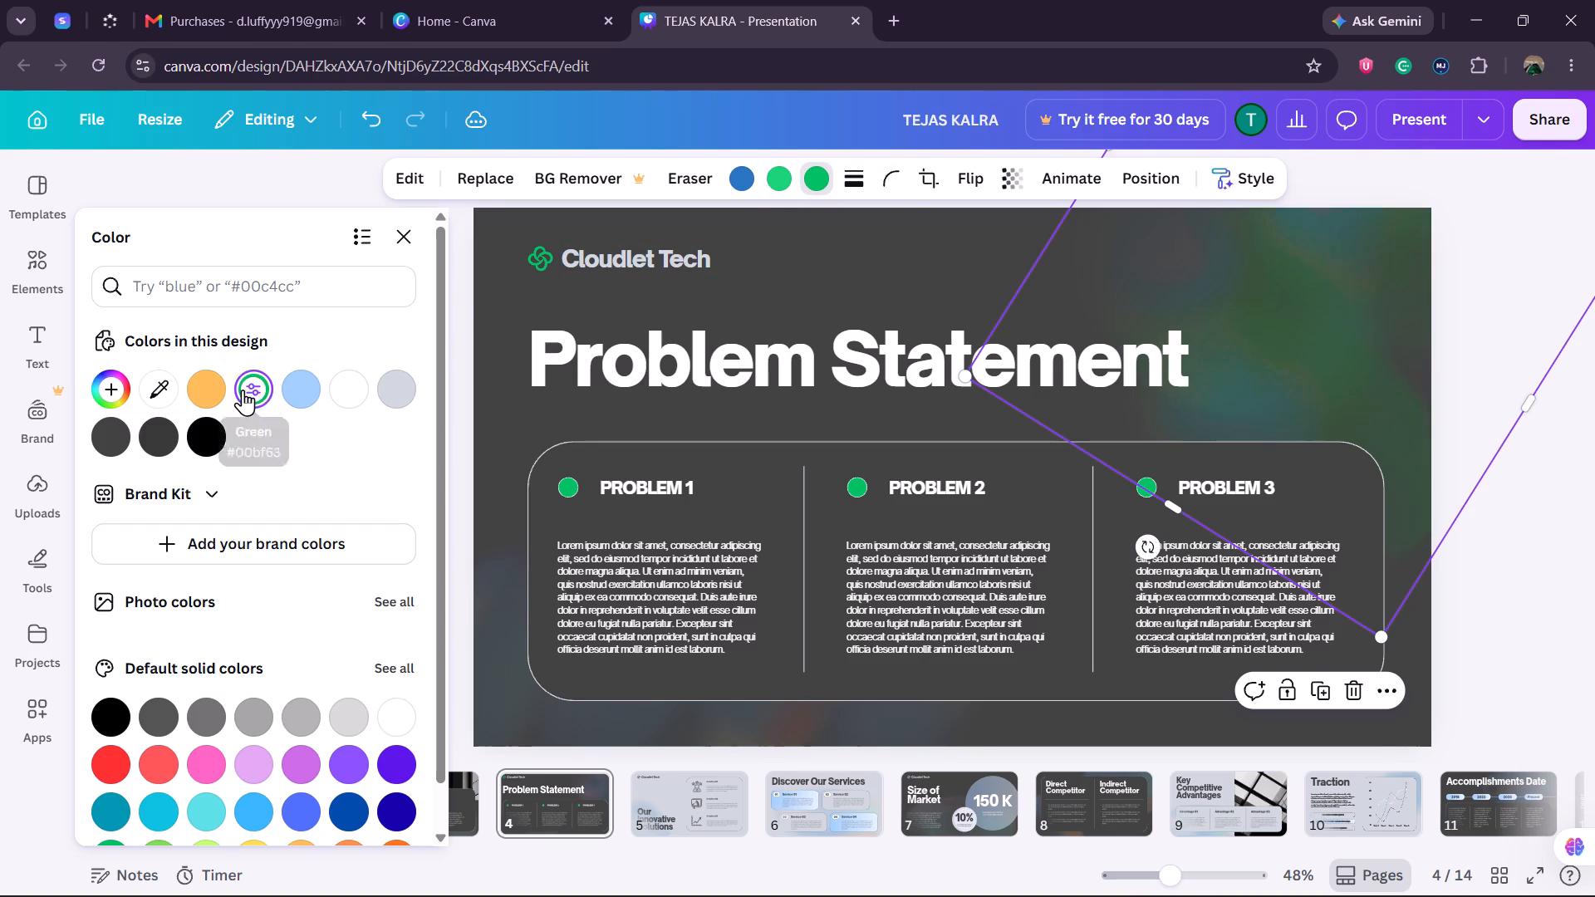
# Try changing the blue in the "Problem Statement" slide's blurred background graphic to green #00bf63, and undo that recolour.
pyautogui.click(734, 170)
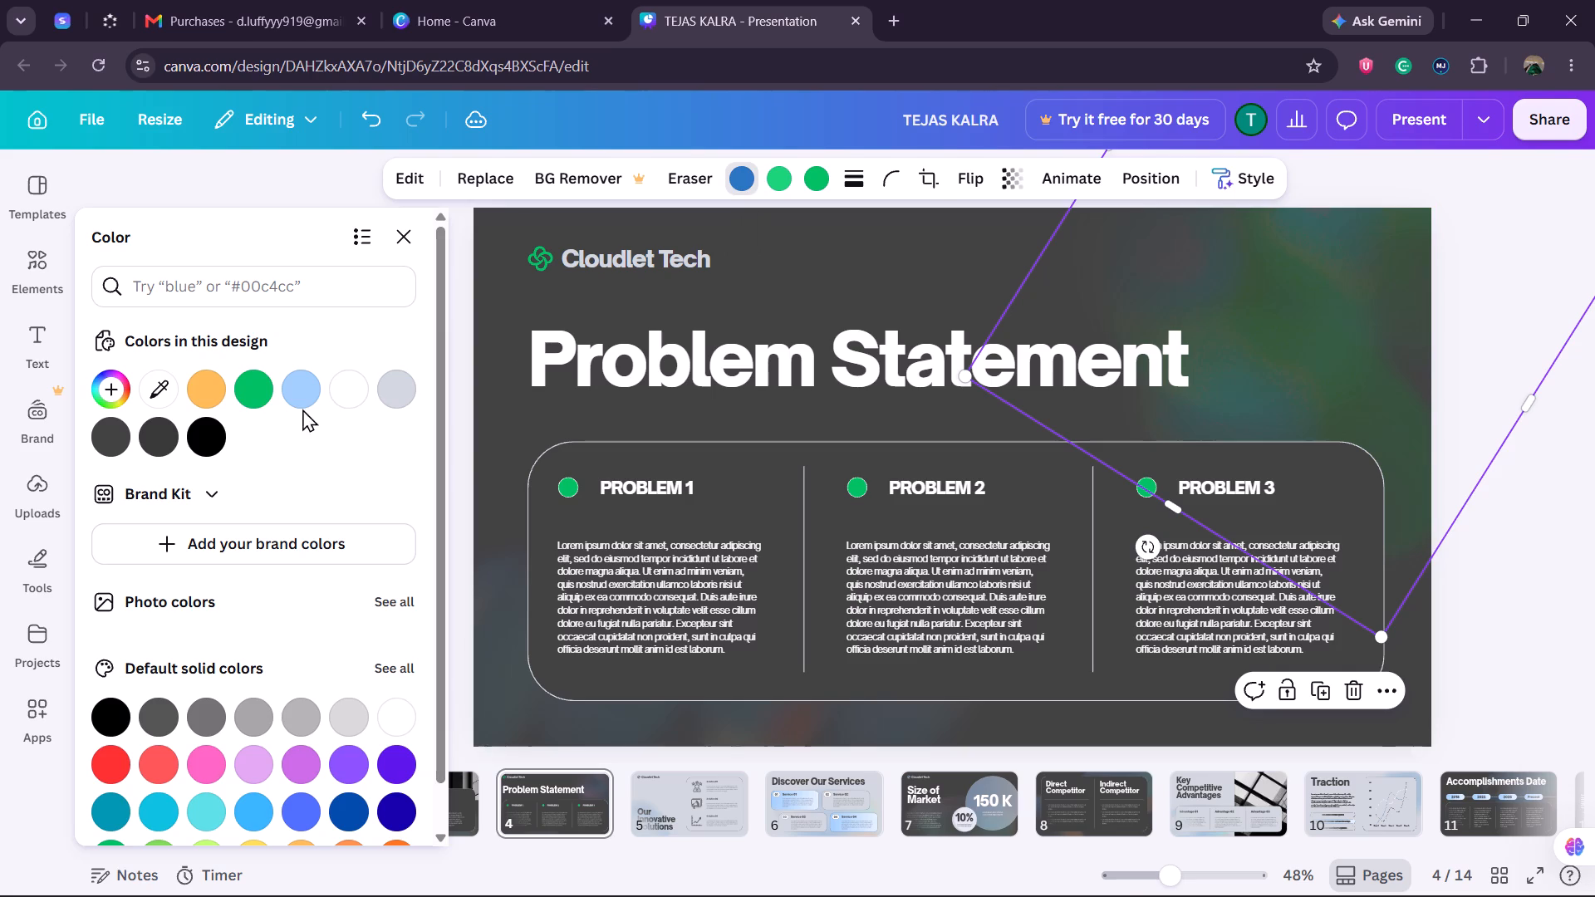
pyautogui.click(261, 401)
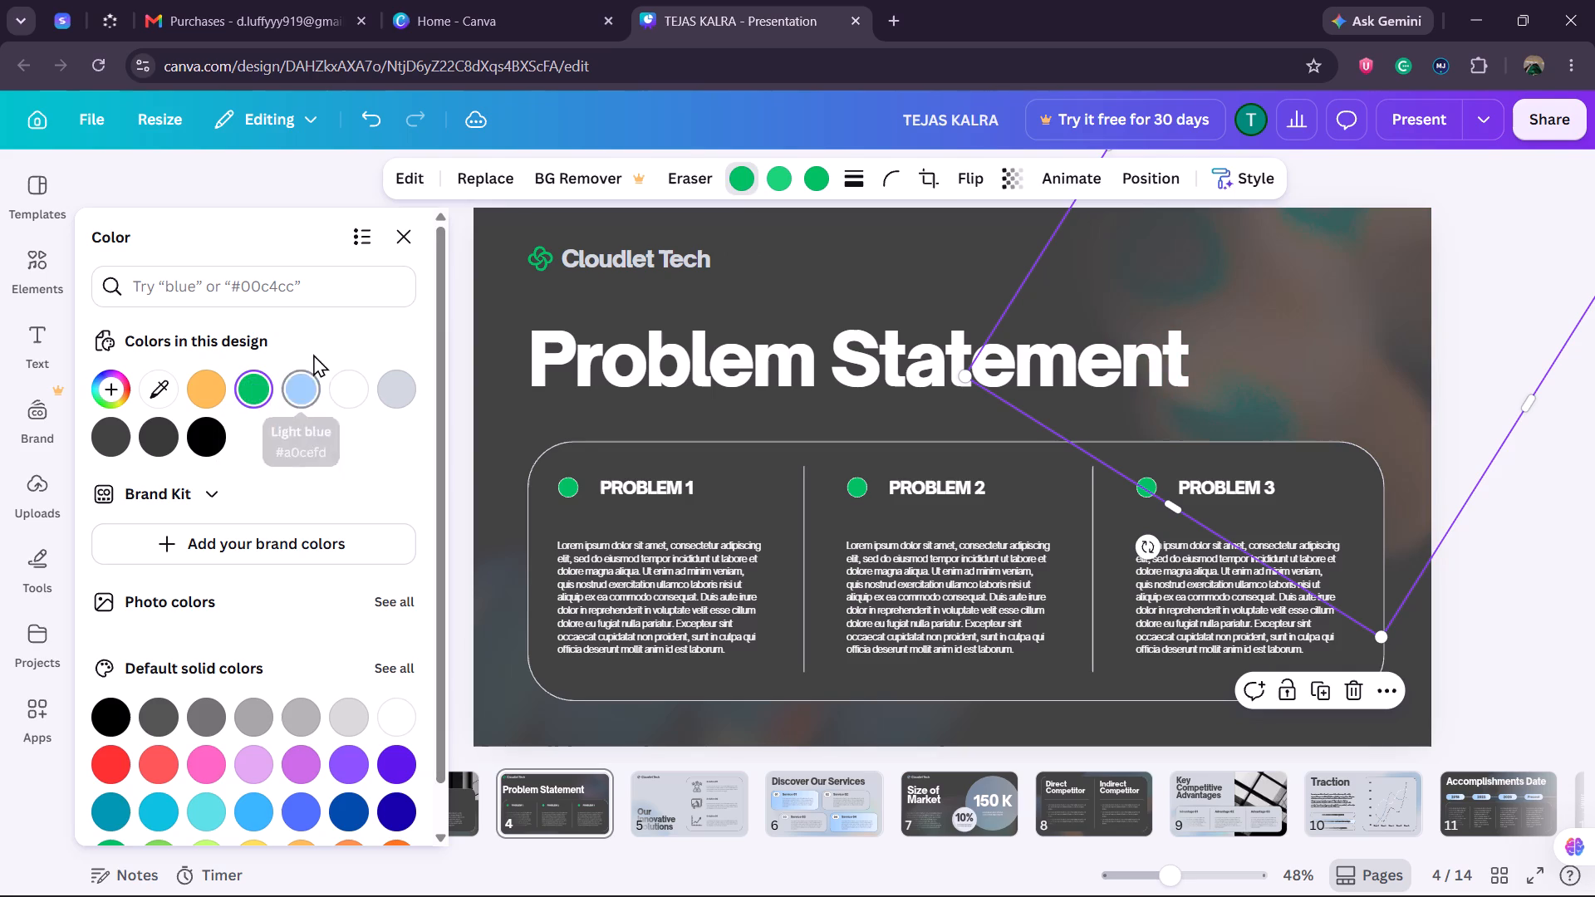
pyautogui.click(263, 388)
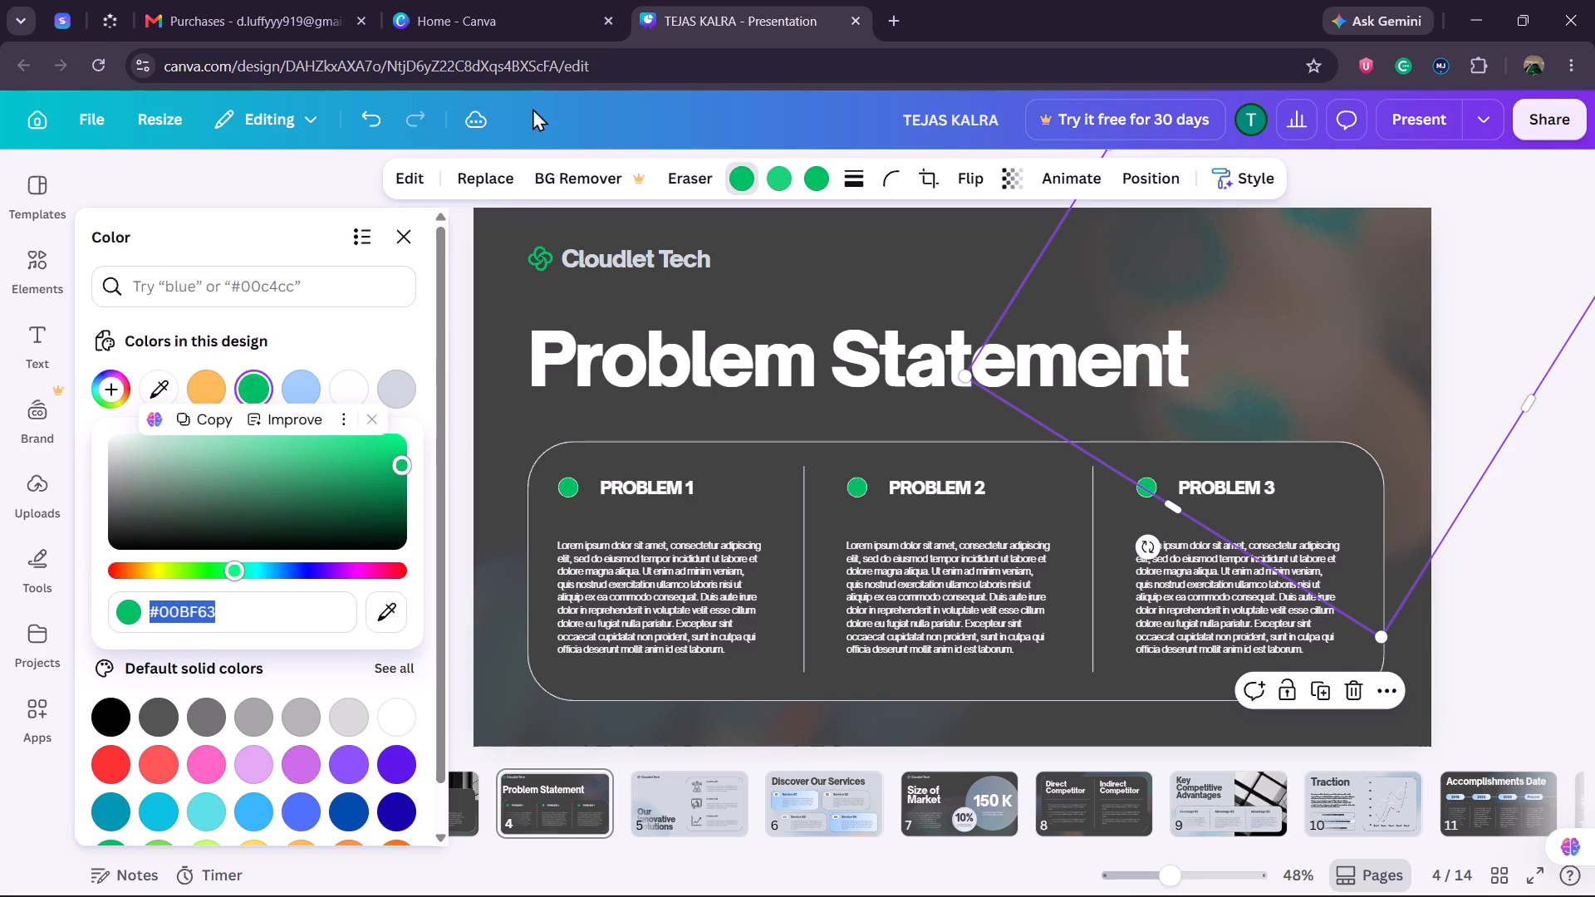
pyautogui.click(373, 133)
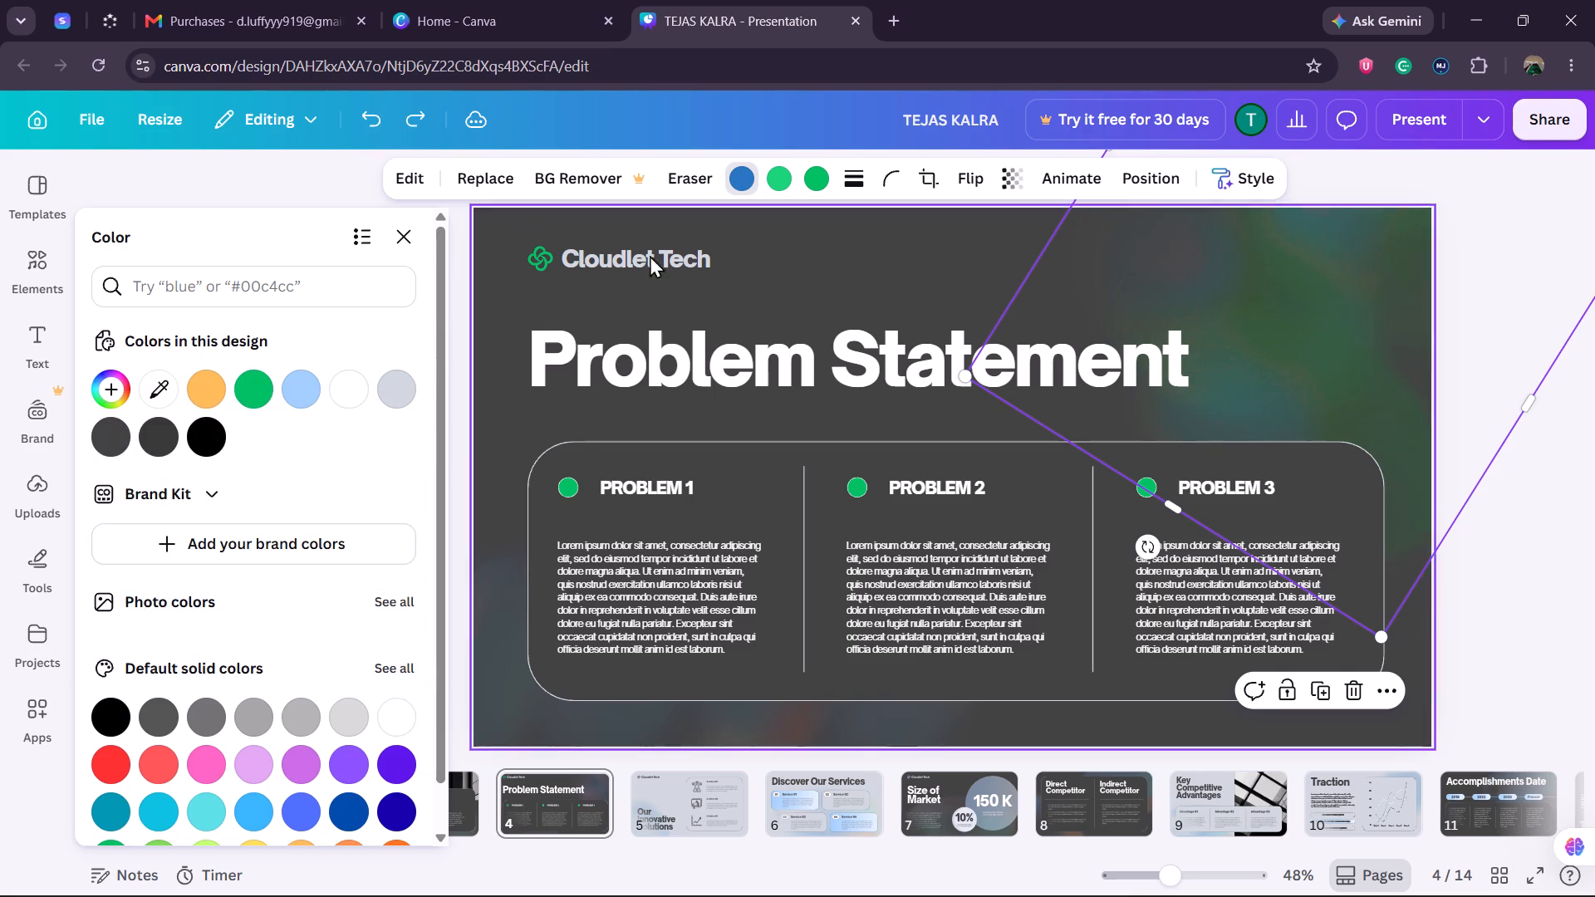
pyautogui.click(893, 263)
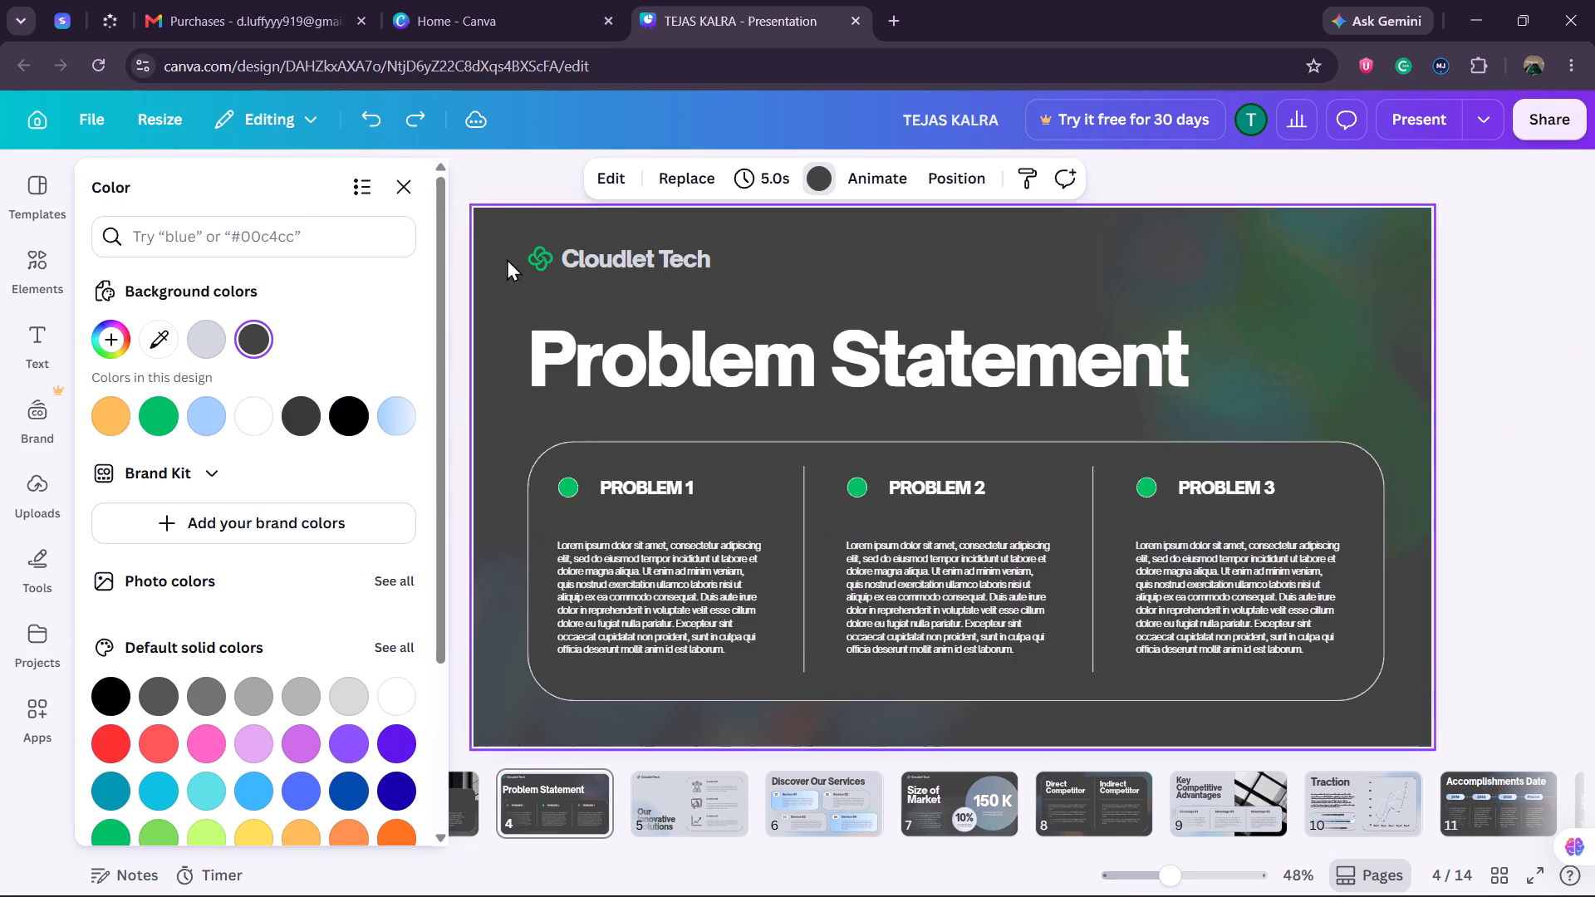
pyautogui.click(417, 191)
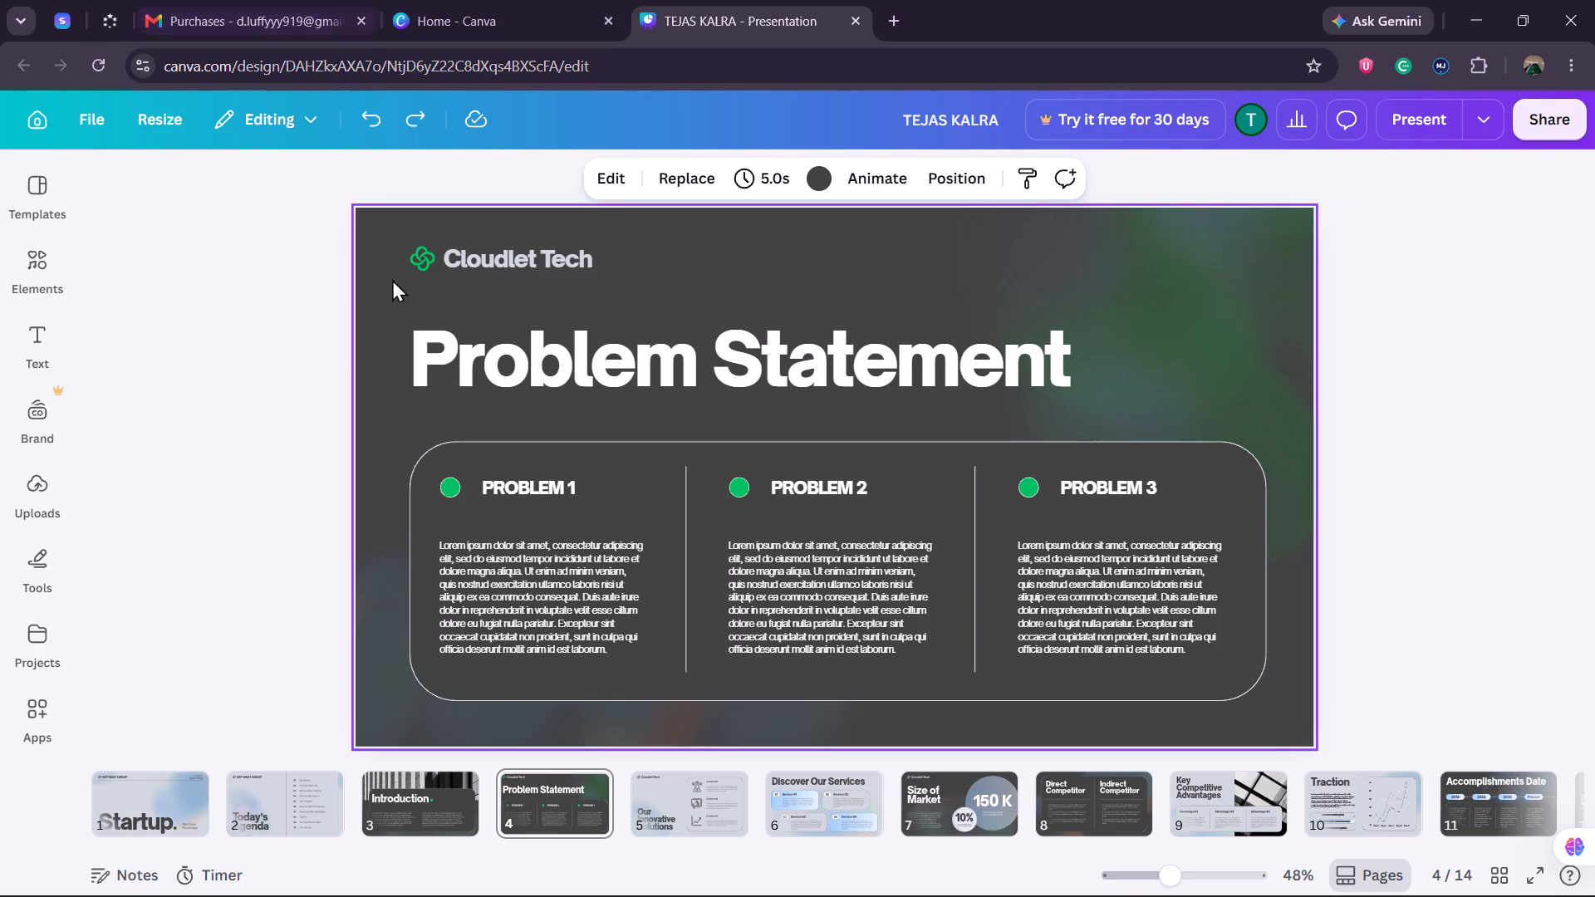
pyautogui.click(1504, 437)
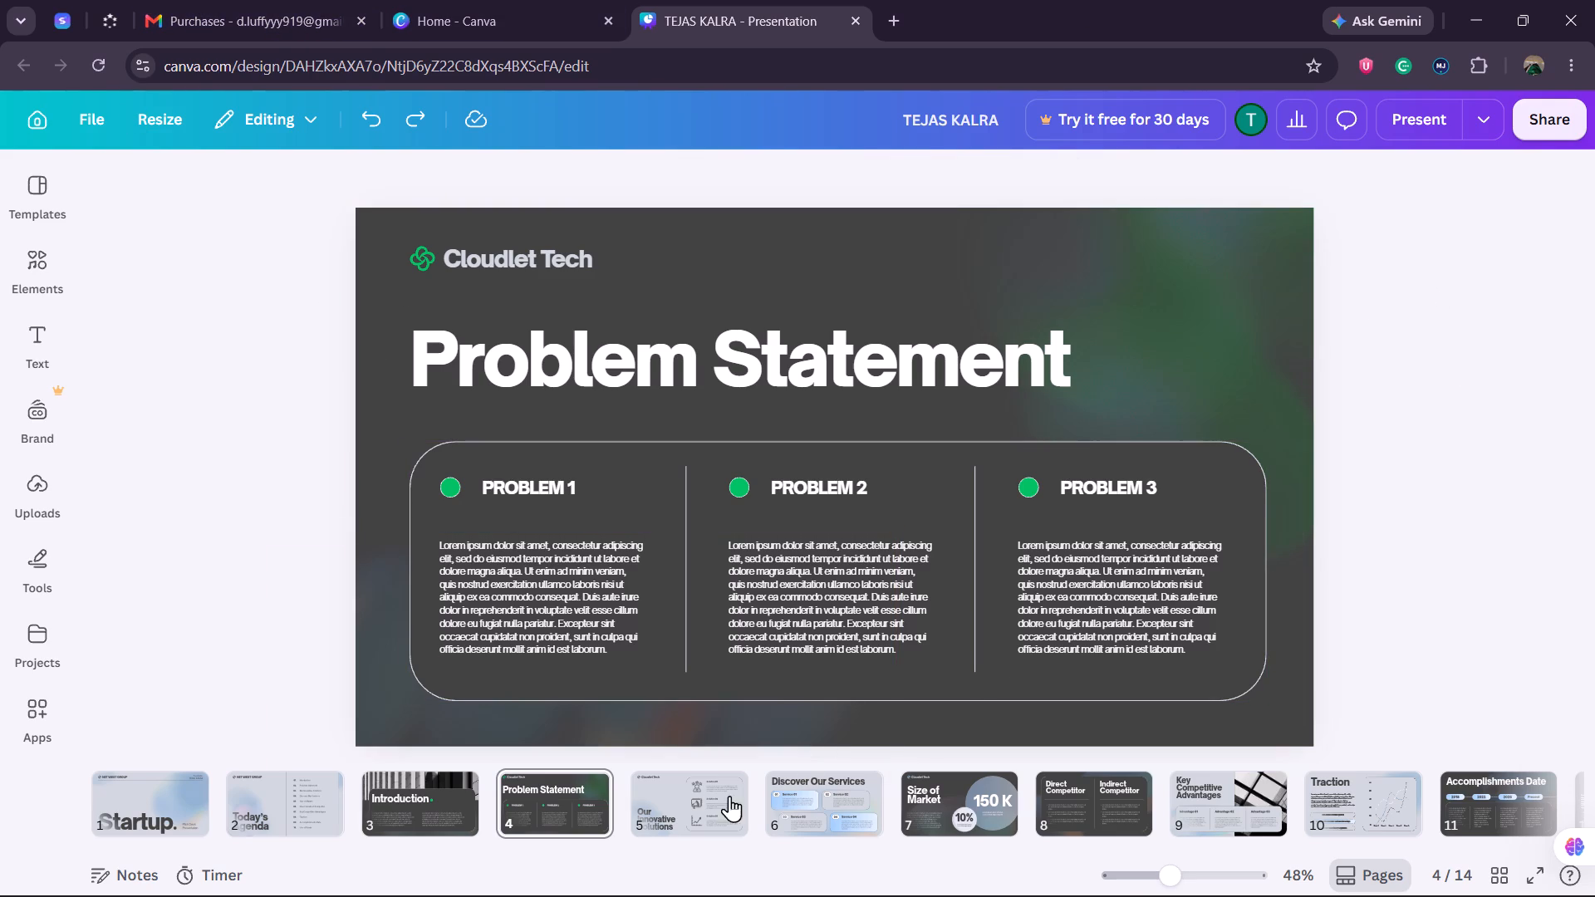
# On the "Today's Agenda" slide, recolour the blurred graphic behind the title, changing its teal and purple to #00bf63.
pyautogui.click(444, 815)
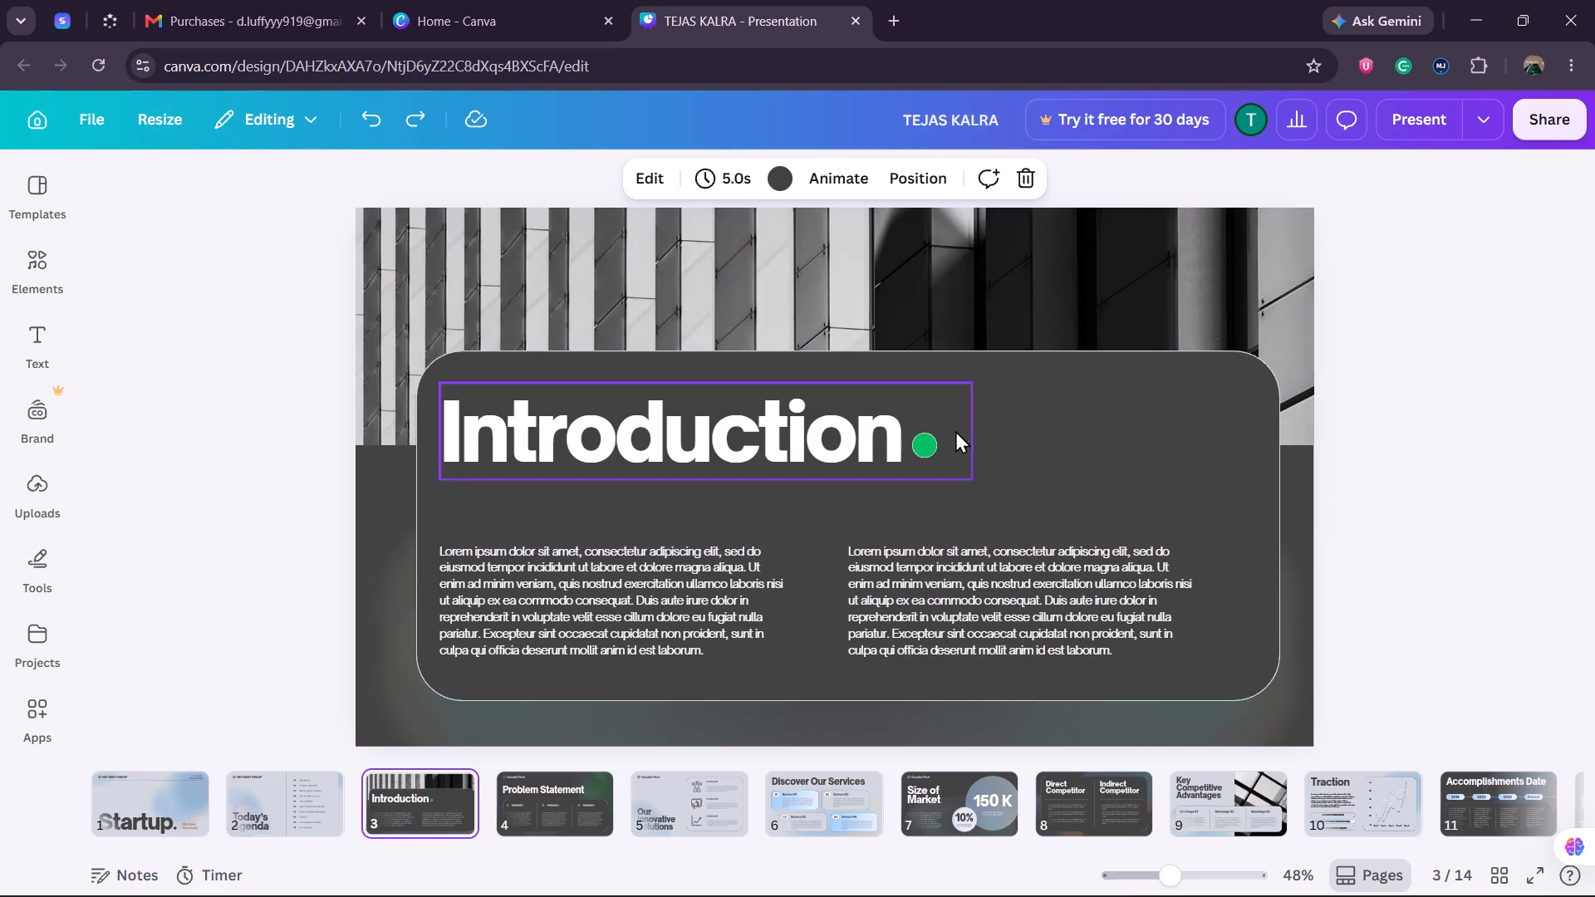
pyautogui.click(1374, 464)
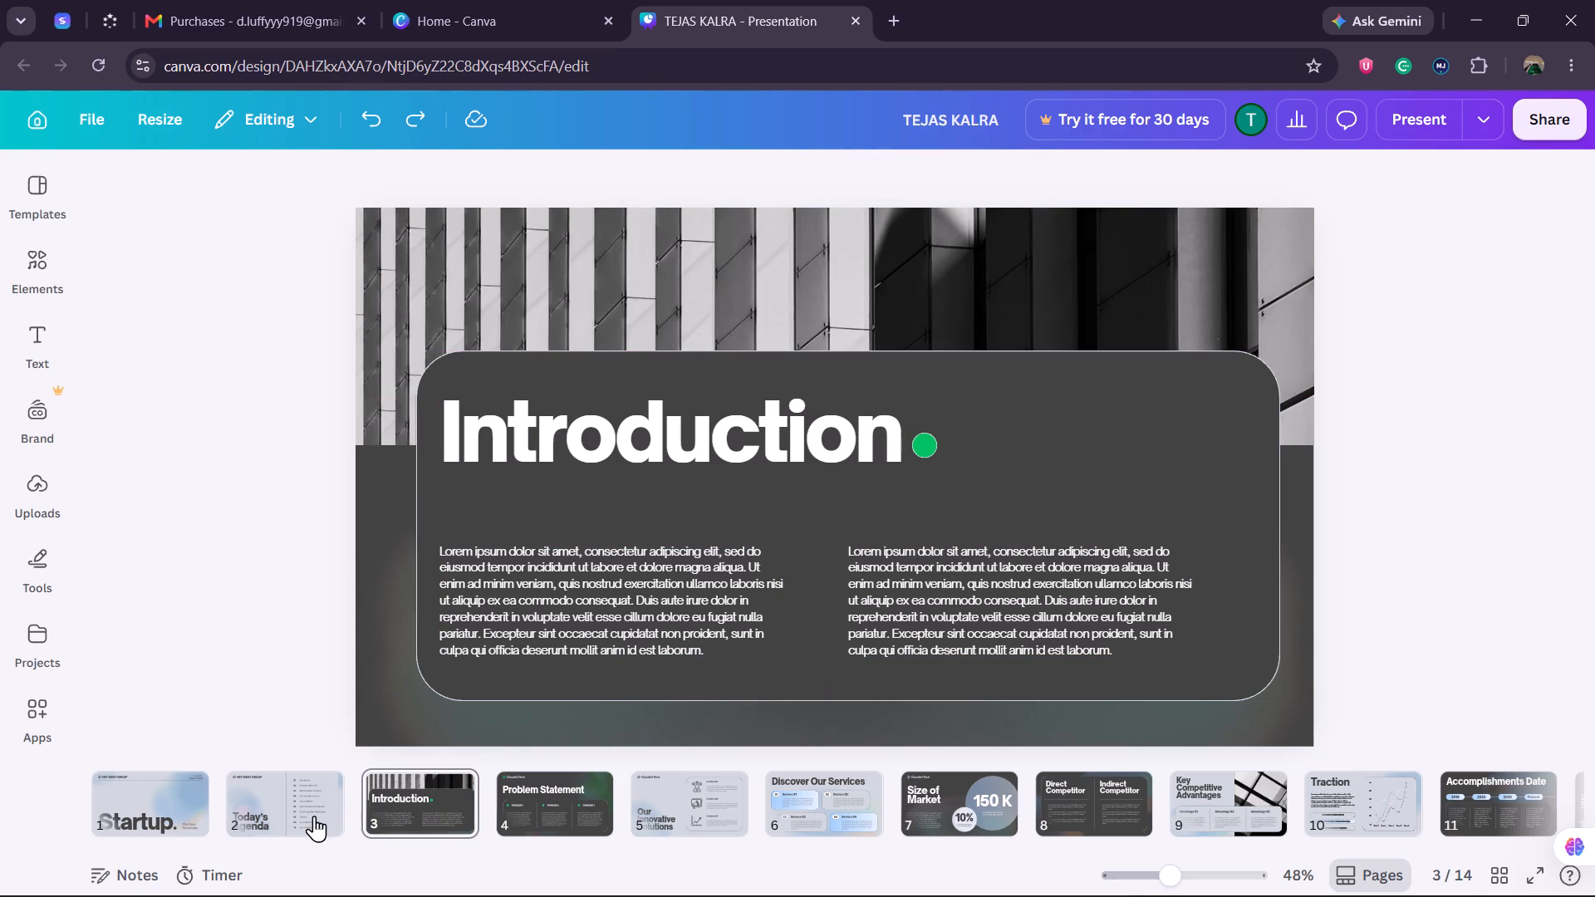
pyautogui.click(312, 814)
pyautogui.click(543, 468)
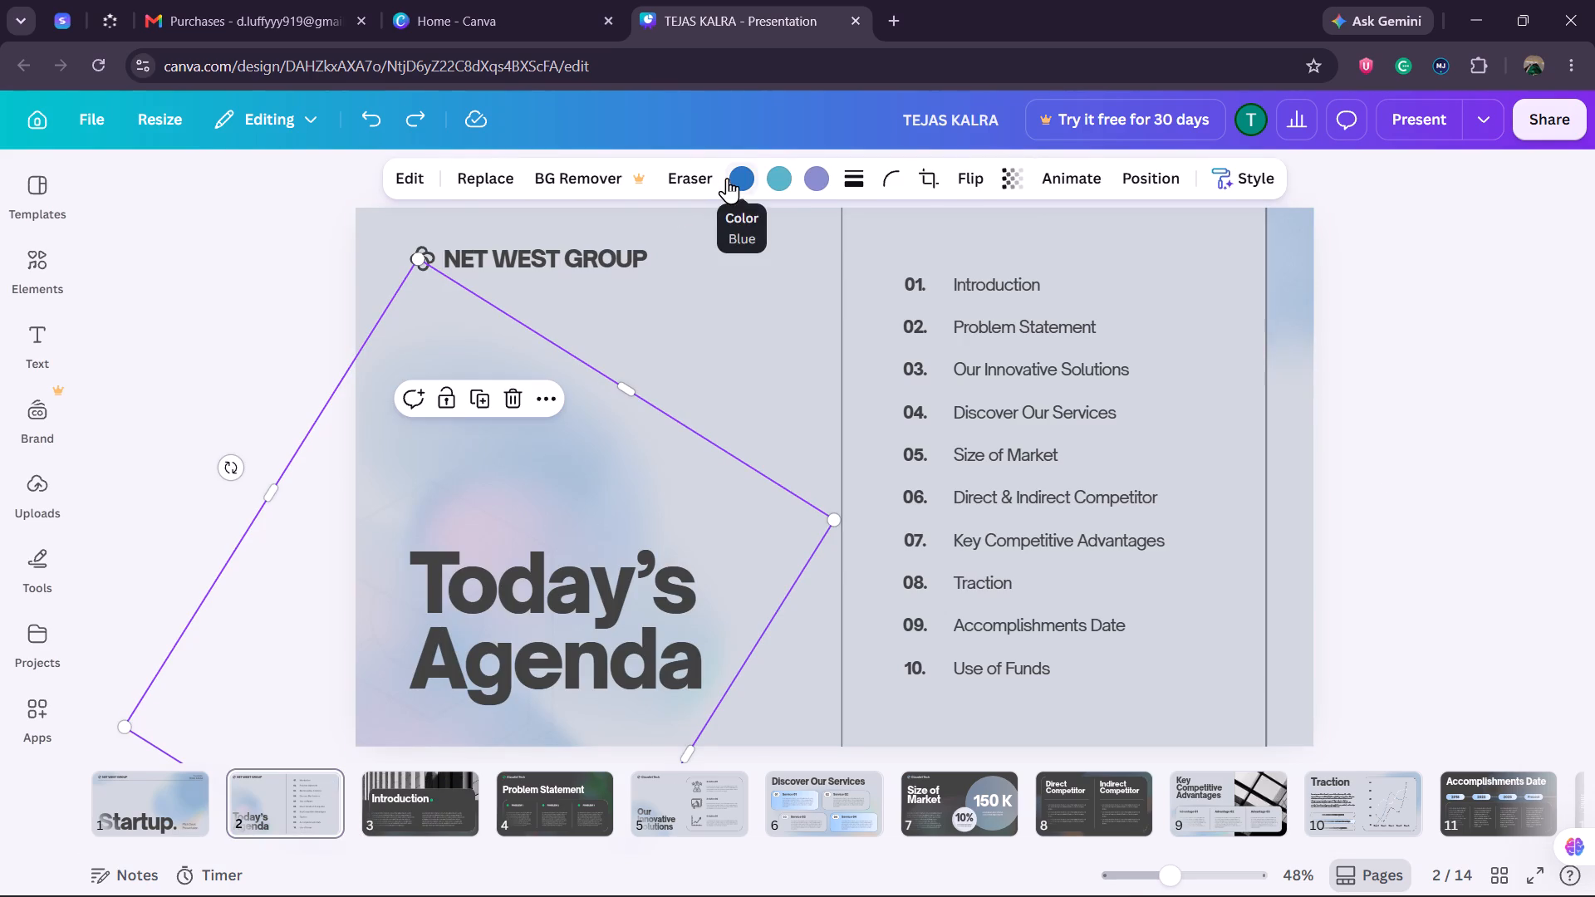
pyautogui.click(782, 179)
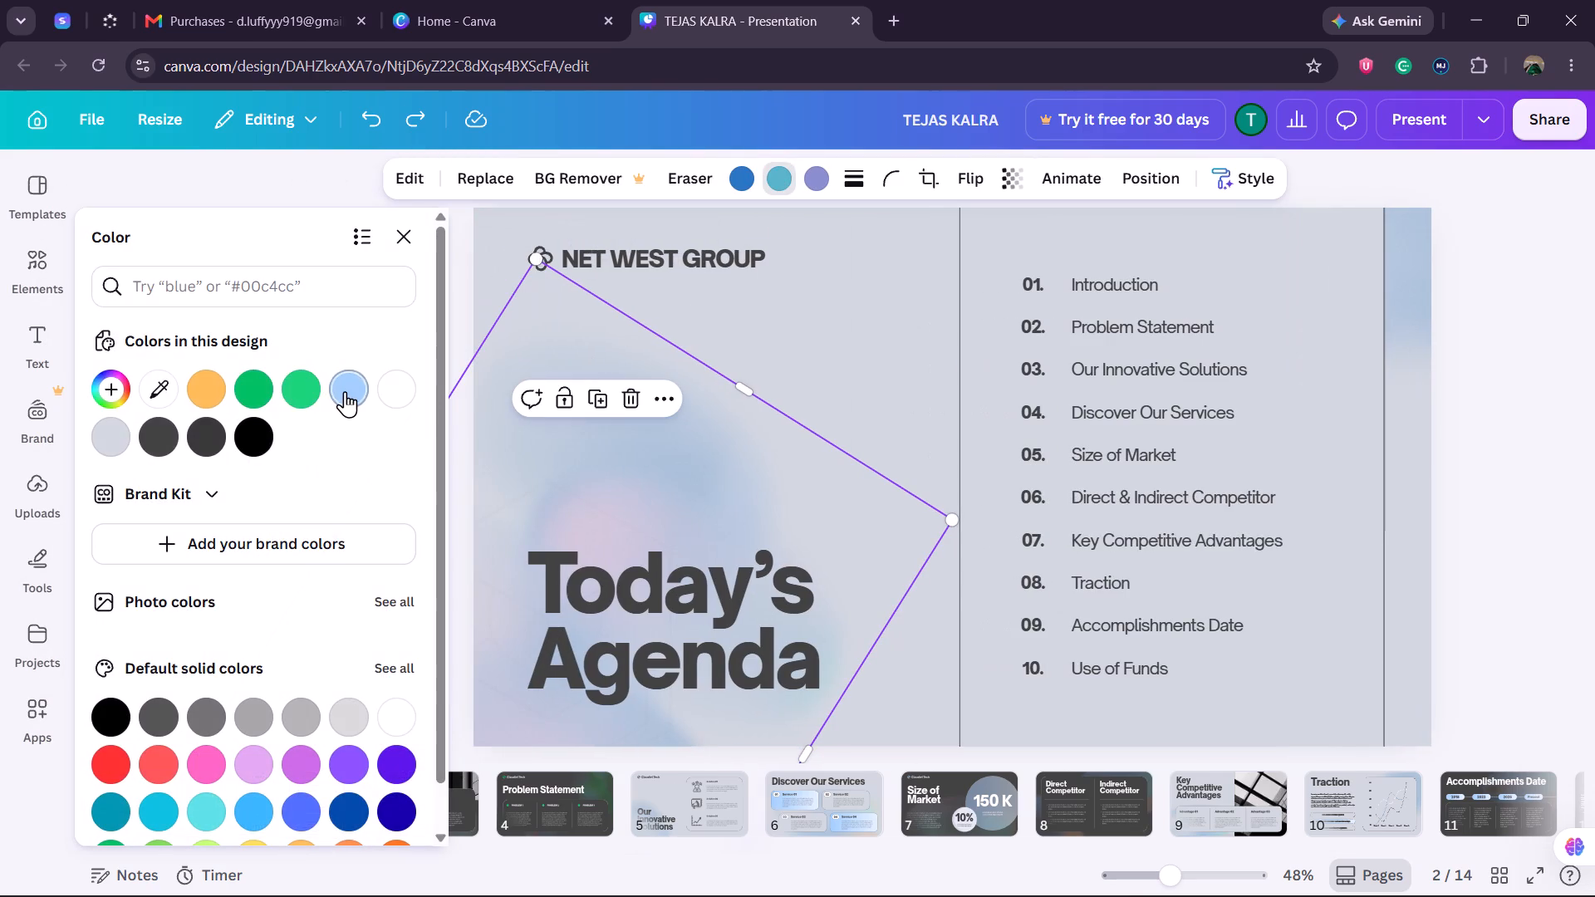
pyautogui.click(248, 392)
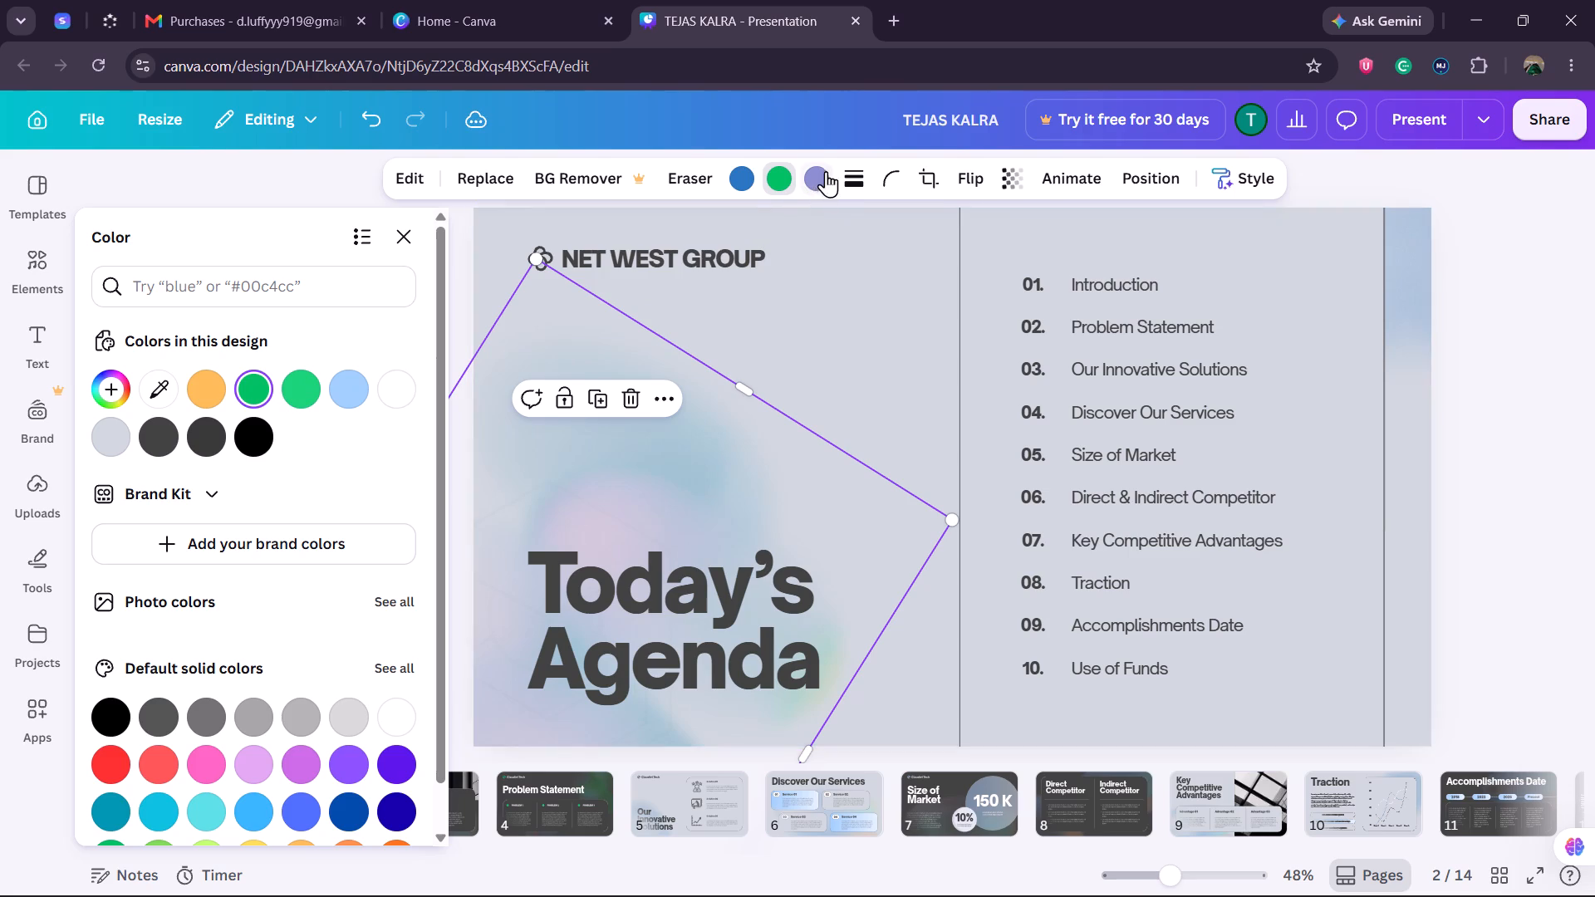
pyautogui.click(827, 169)
pyautogui.click(253, 389)
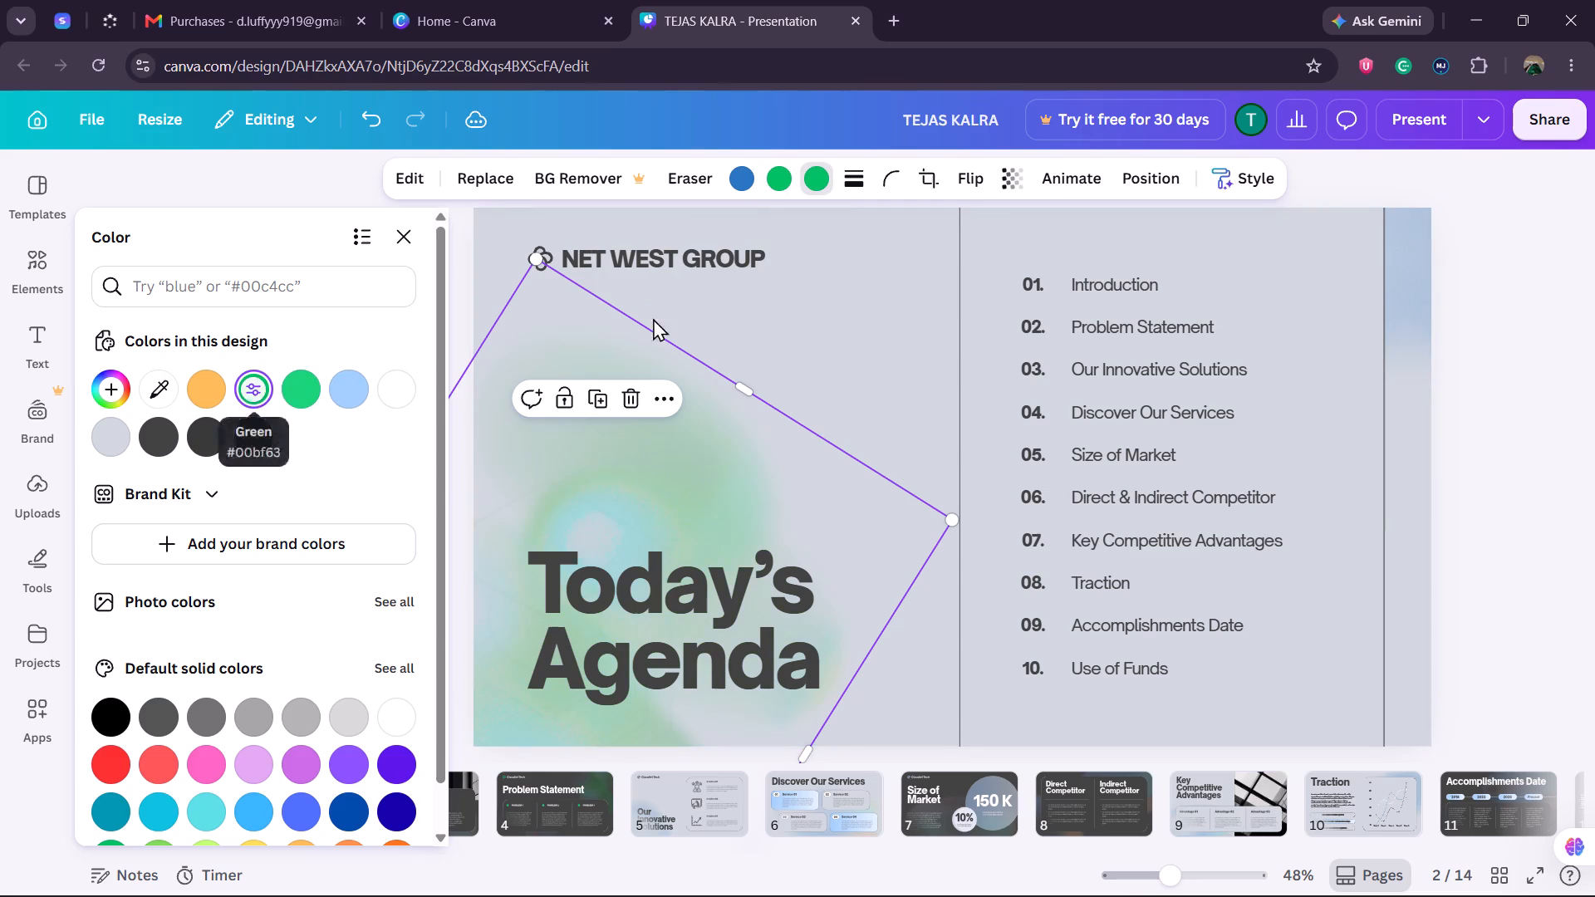
pyautogui.click(866, 268)
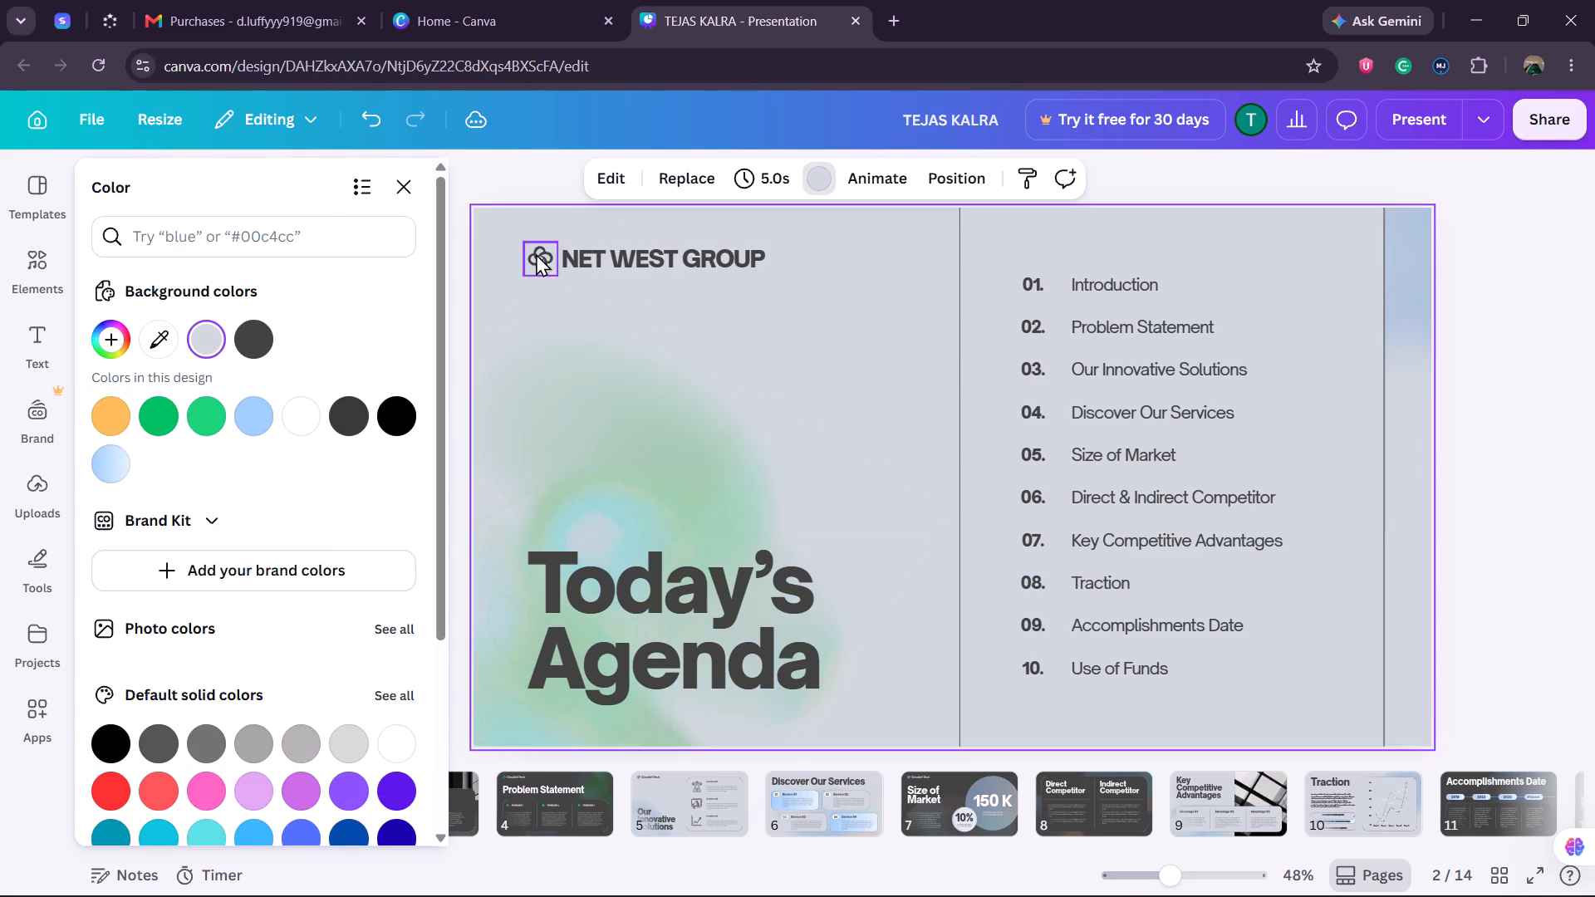
# Recolour the logo icon beside "NET WEST GROUP" on the "Today's Agenda" slide green #00bf63.
pyautogui.click(535, 254)
pyautogui.click(206, 339)
pyautogui.click(806, 306)
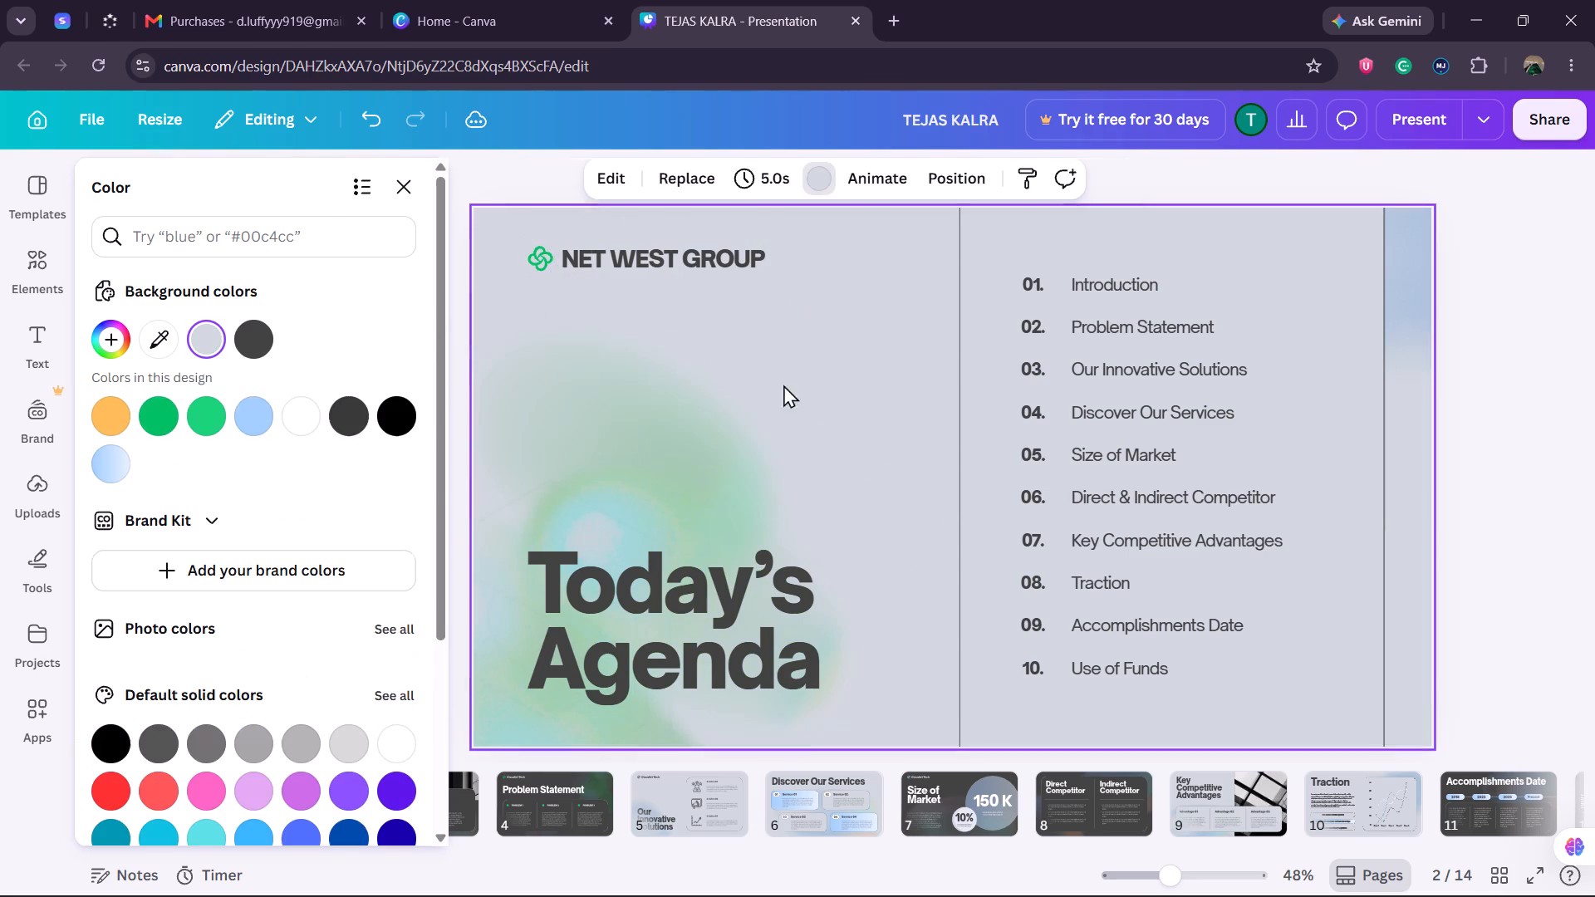
# On the "Startup." cover slide, recolour the large blurred graphic, changing its light blue, orange and tan to #00bf63.
pyautogui.click(465, 820)
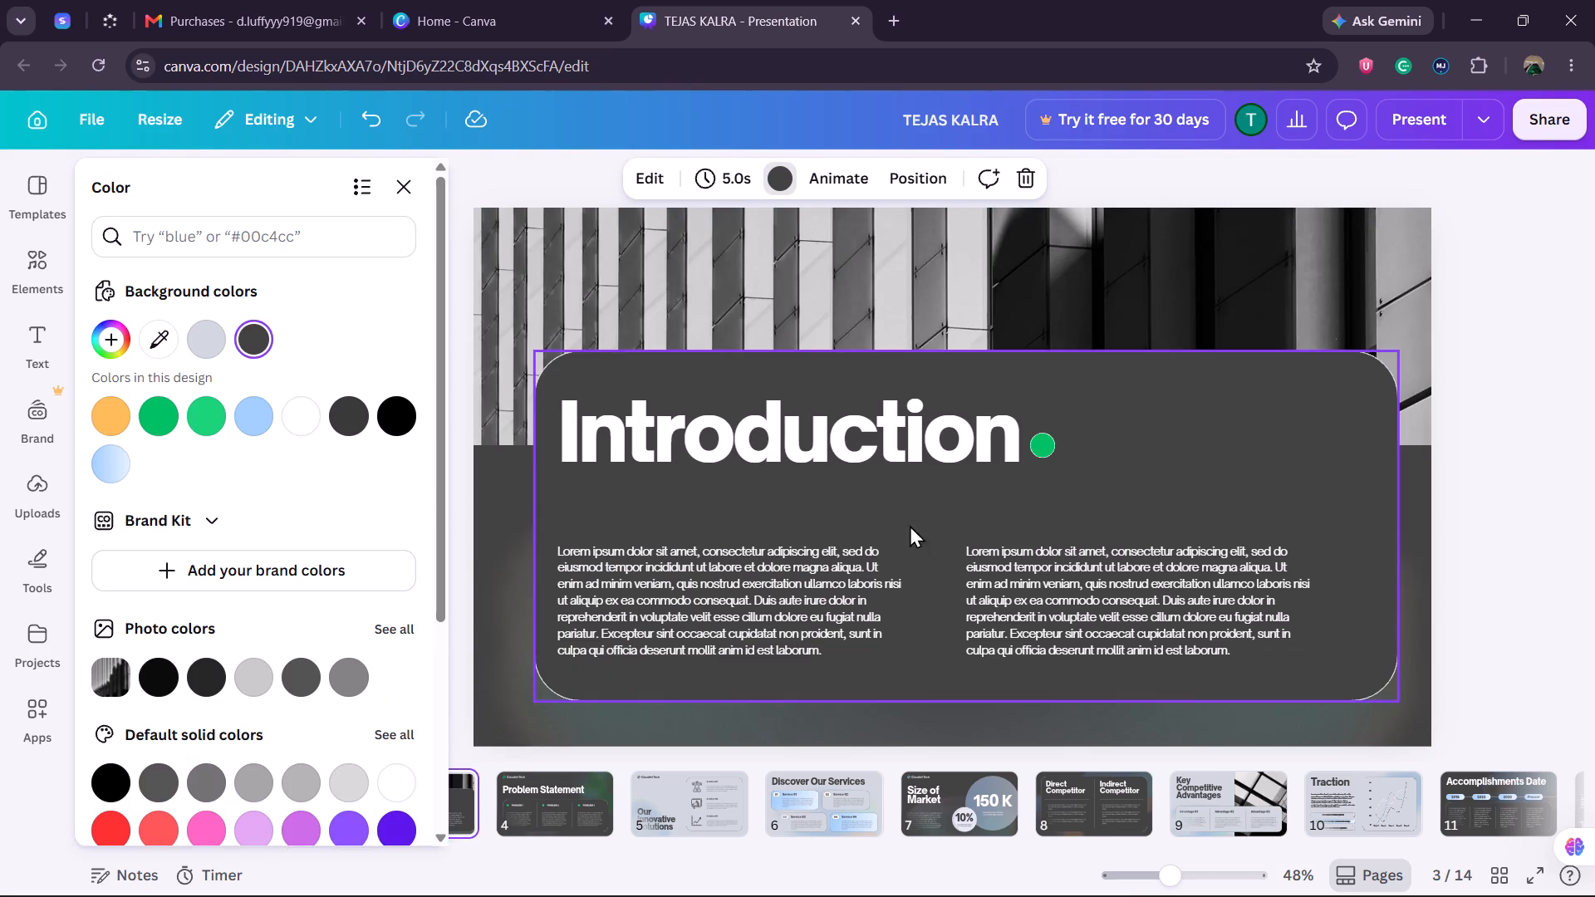
pyautogui.click(407, 200)
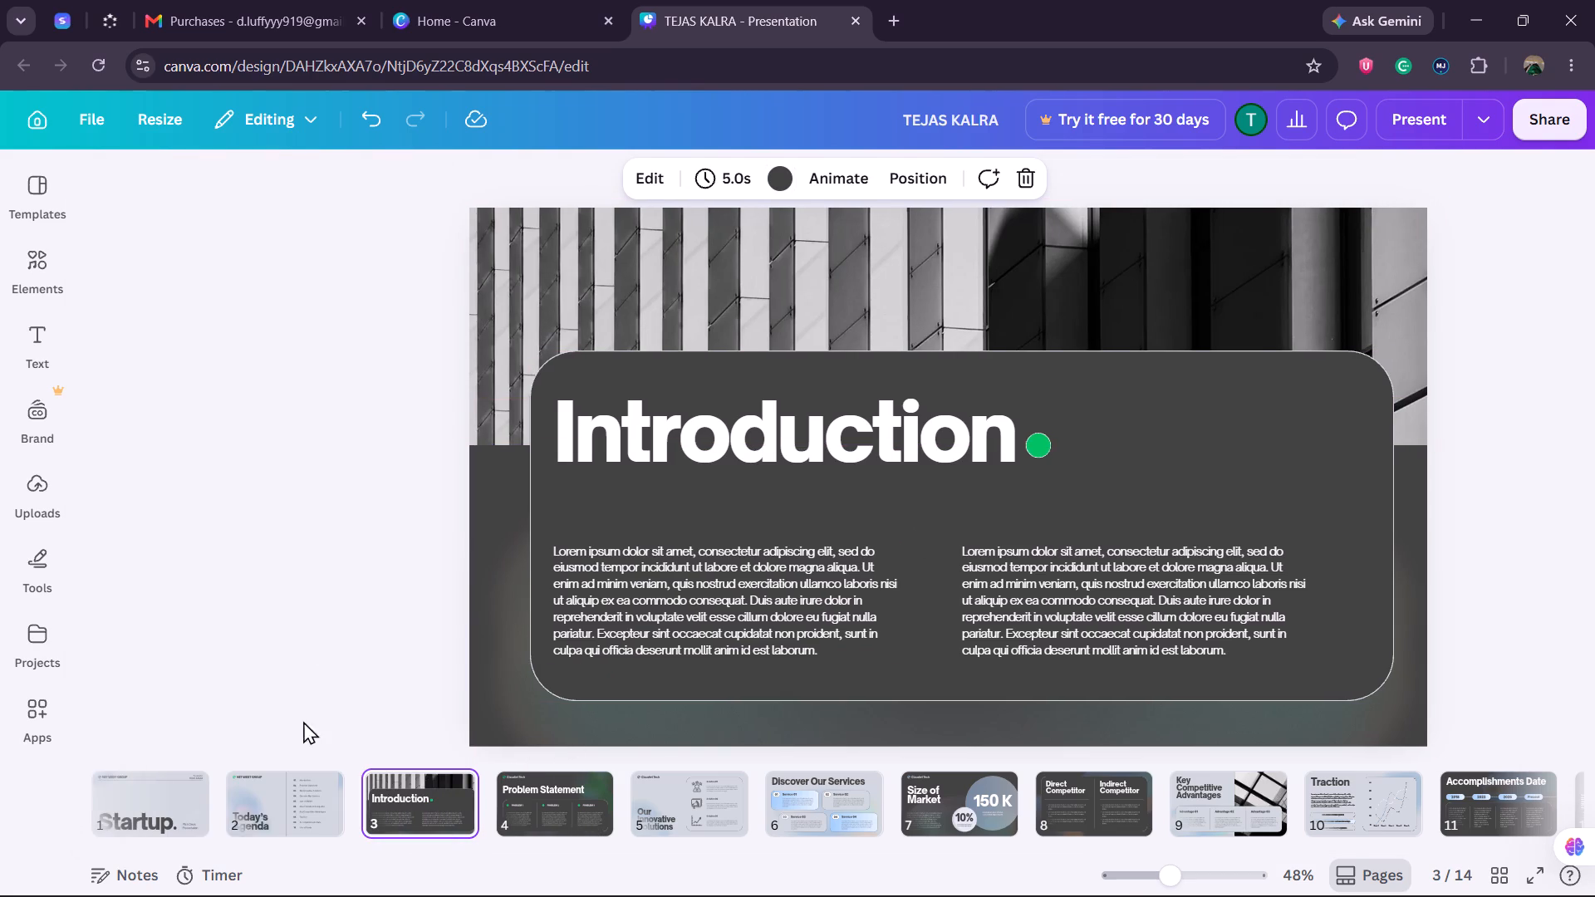
pyautogui.click(184, 815)
pyautogui.click(1193, 394)
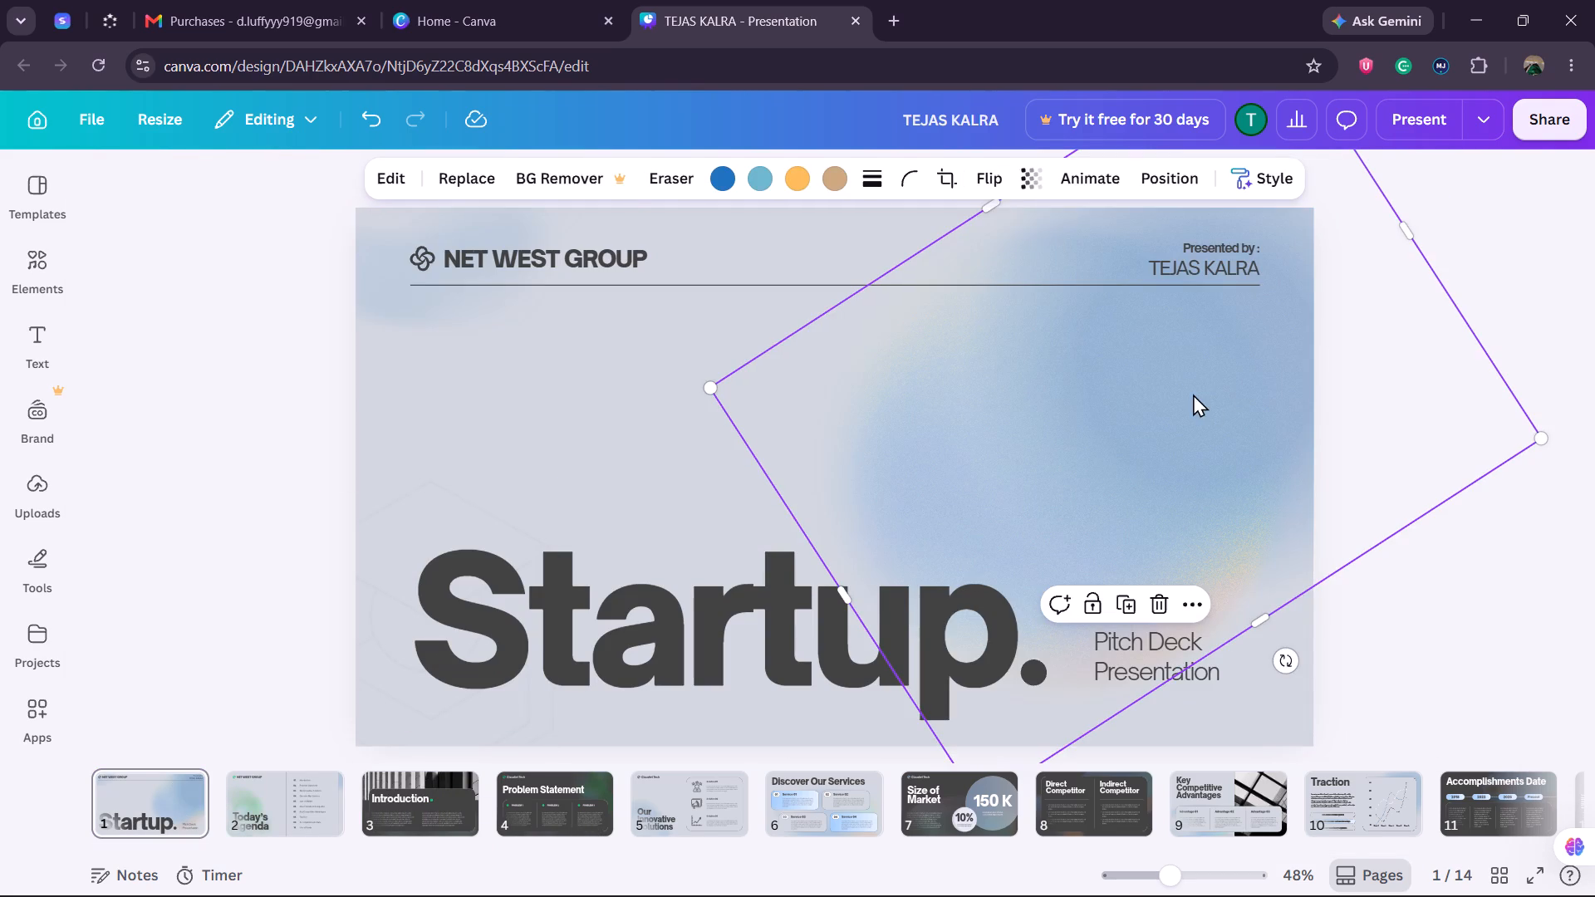
pyautogui.click(729, 176)
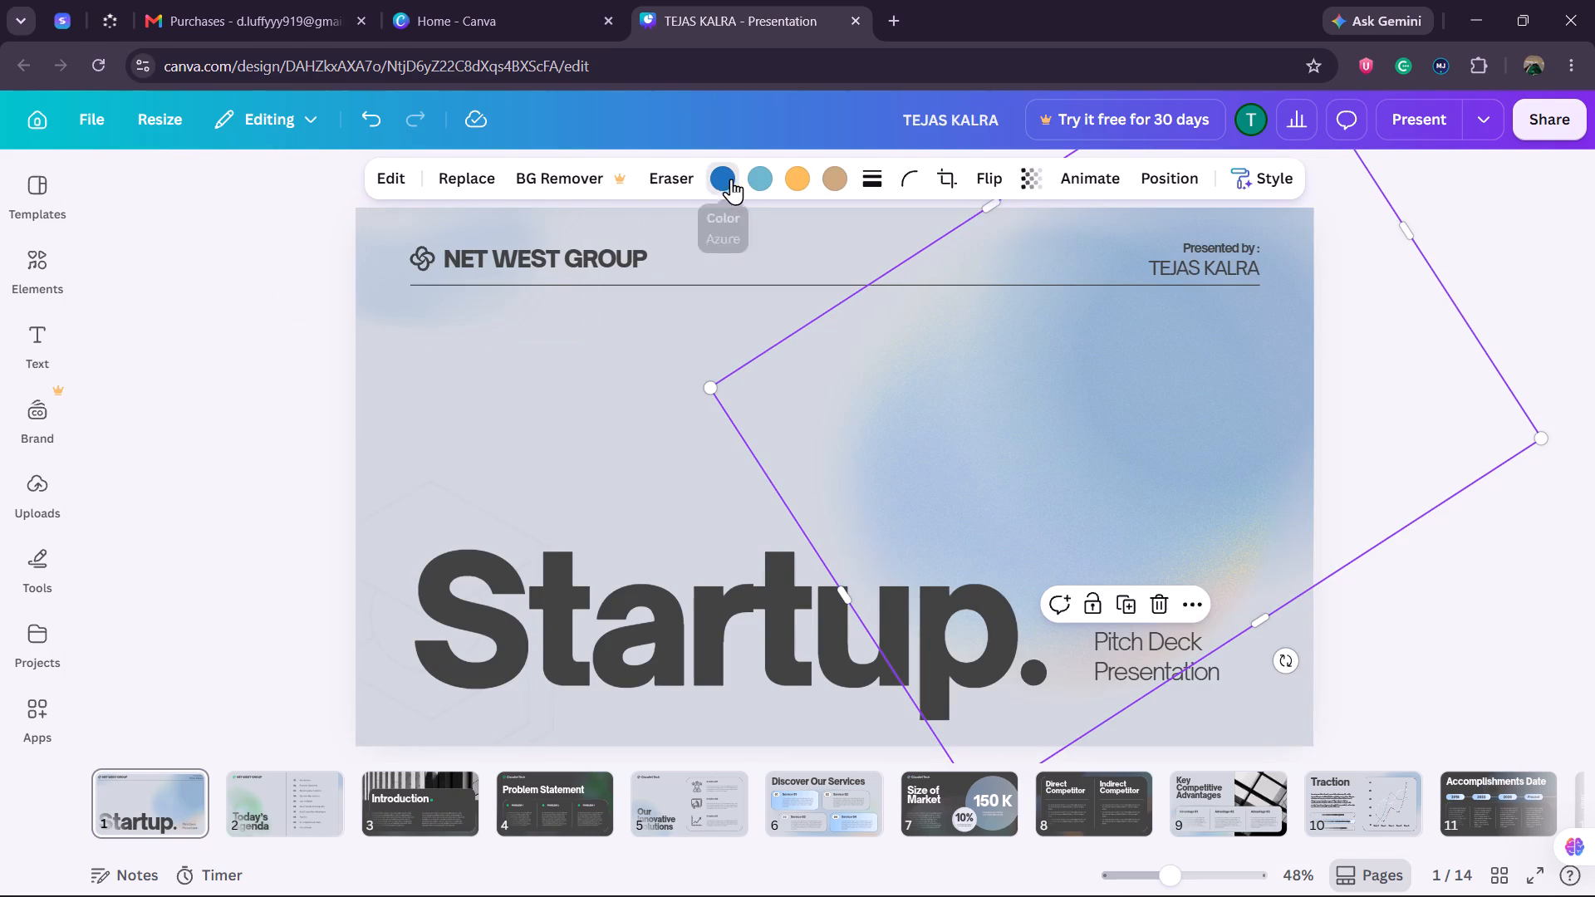
pyautogui.click(764, 179)
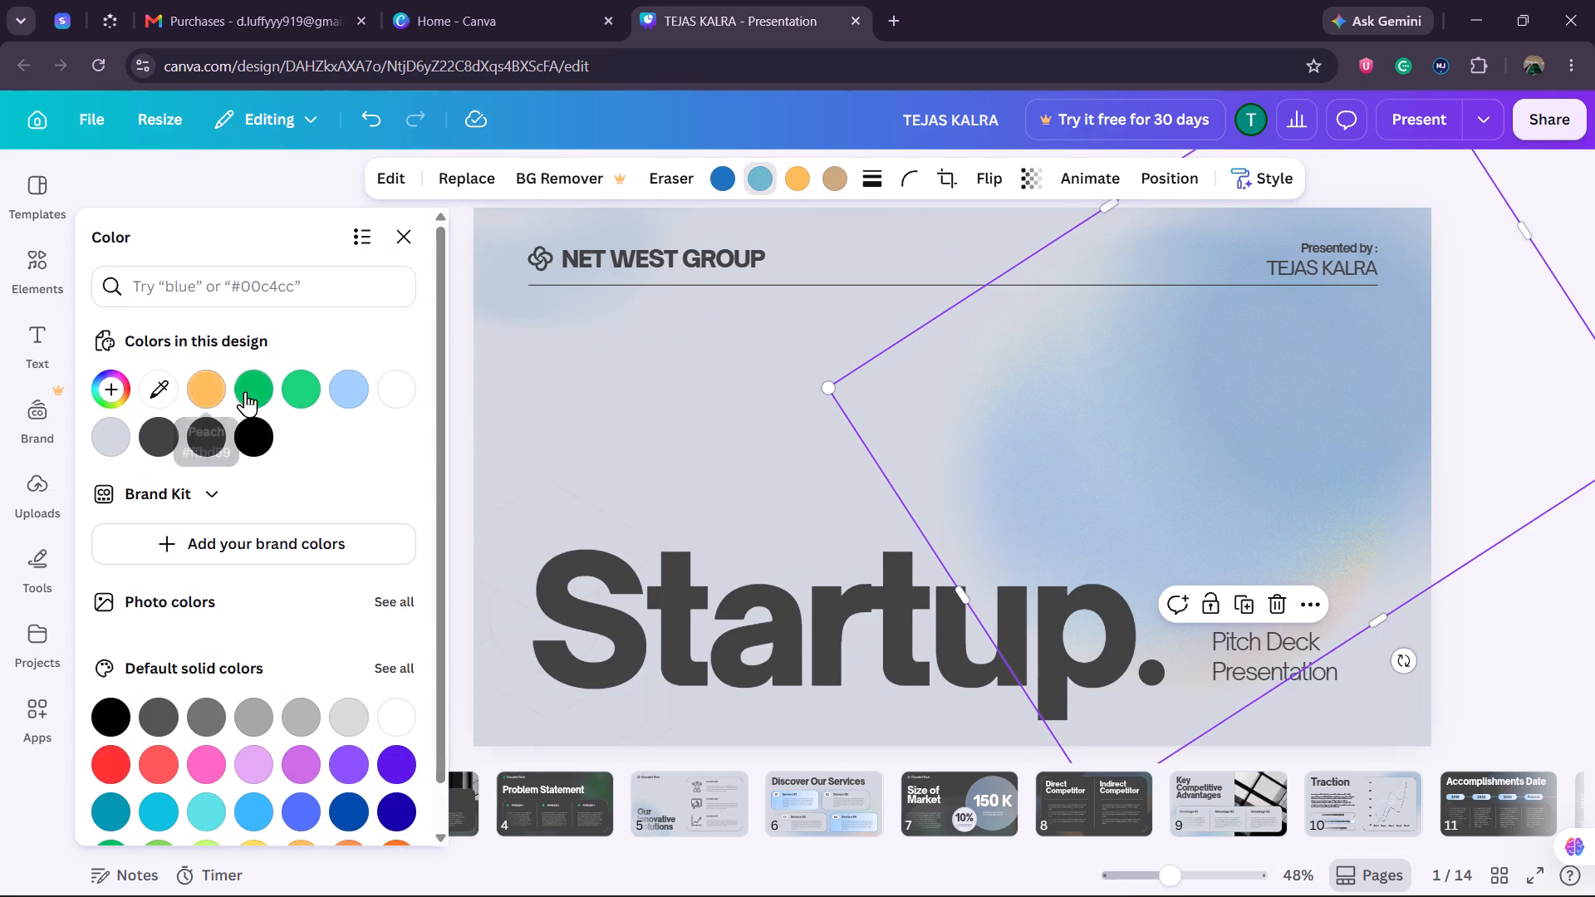
pyautogui.click(246, 391)
pyautogui.click(823, 175)
pyautogui.click(795, 185)
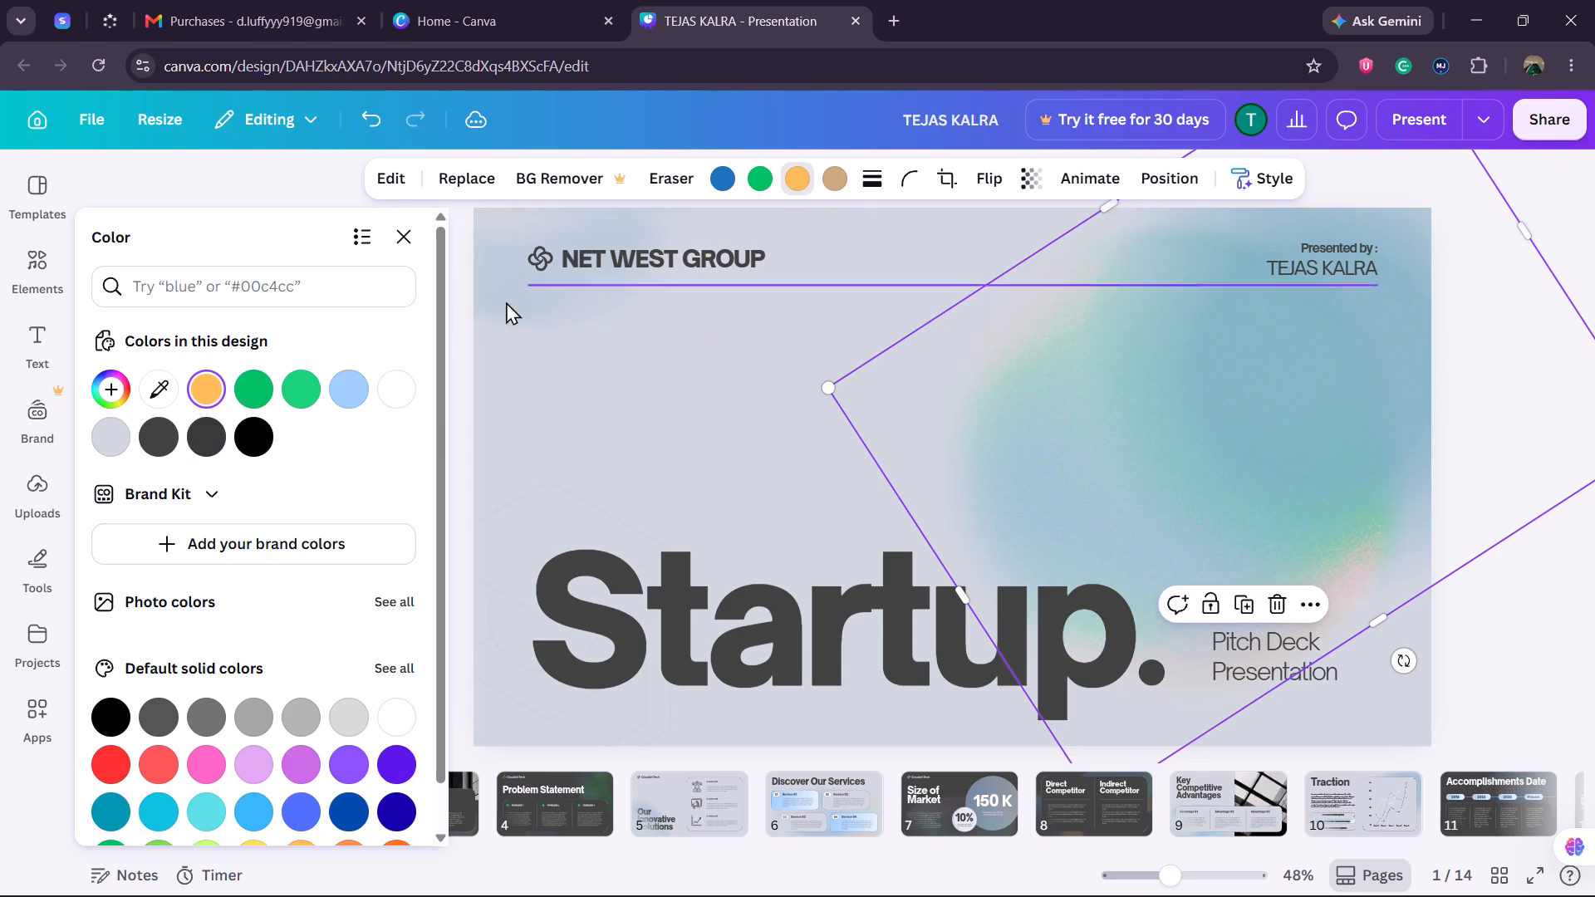
pyautogui.click(262, 390)
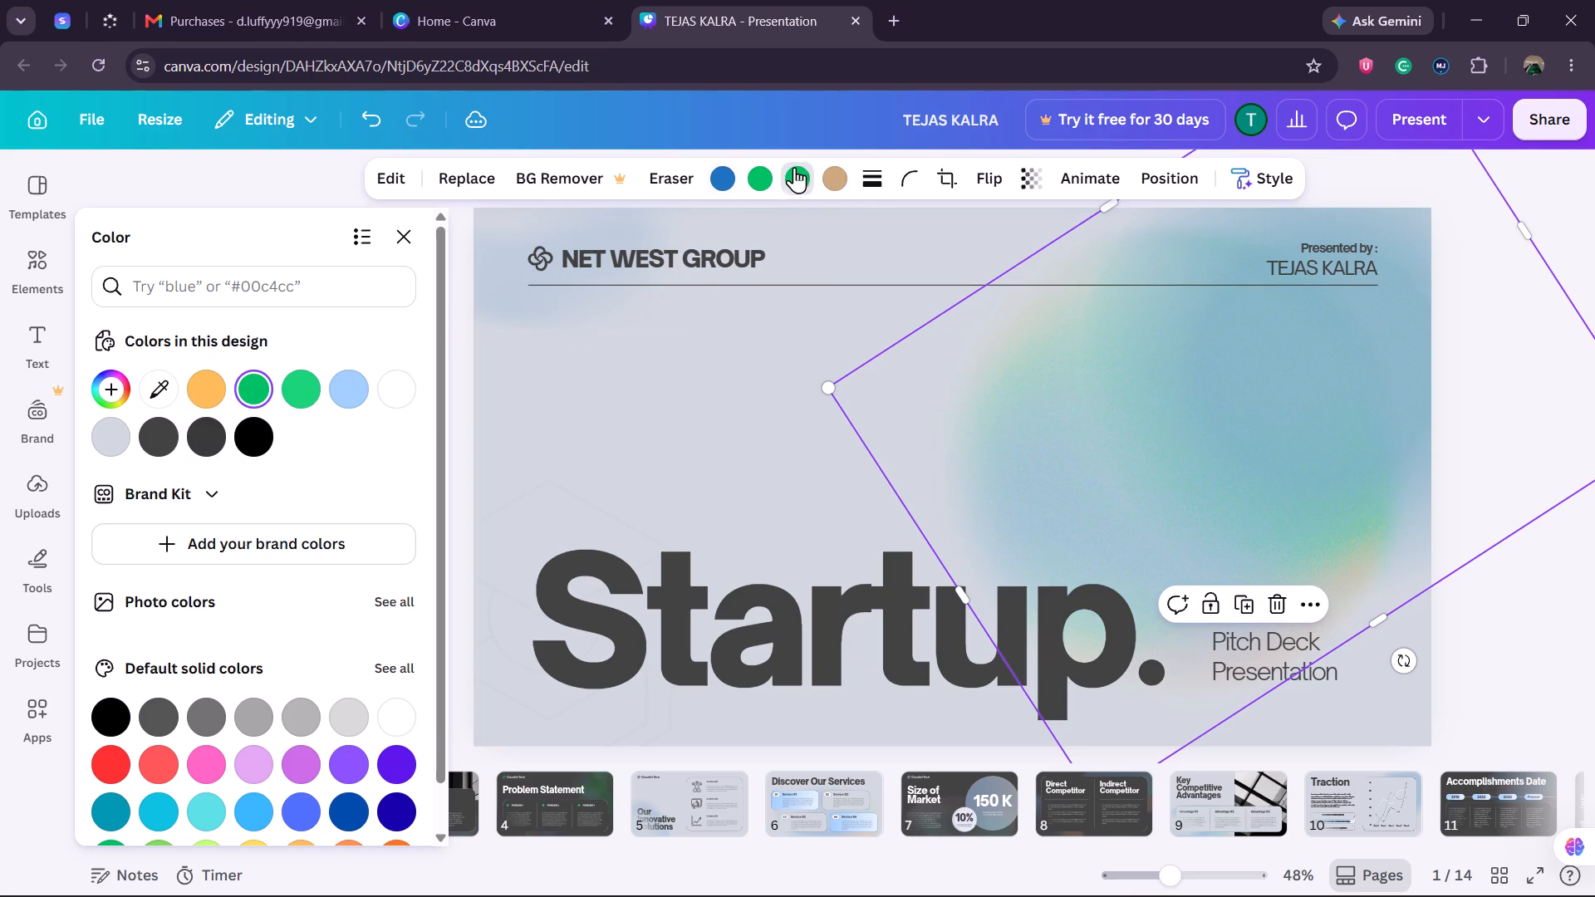
pyautogui.click(839, 167)
pyautogui.click(253, 394)
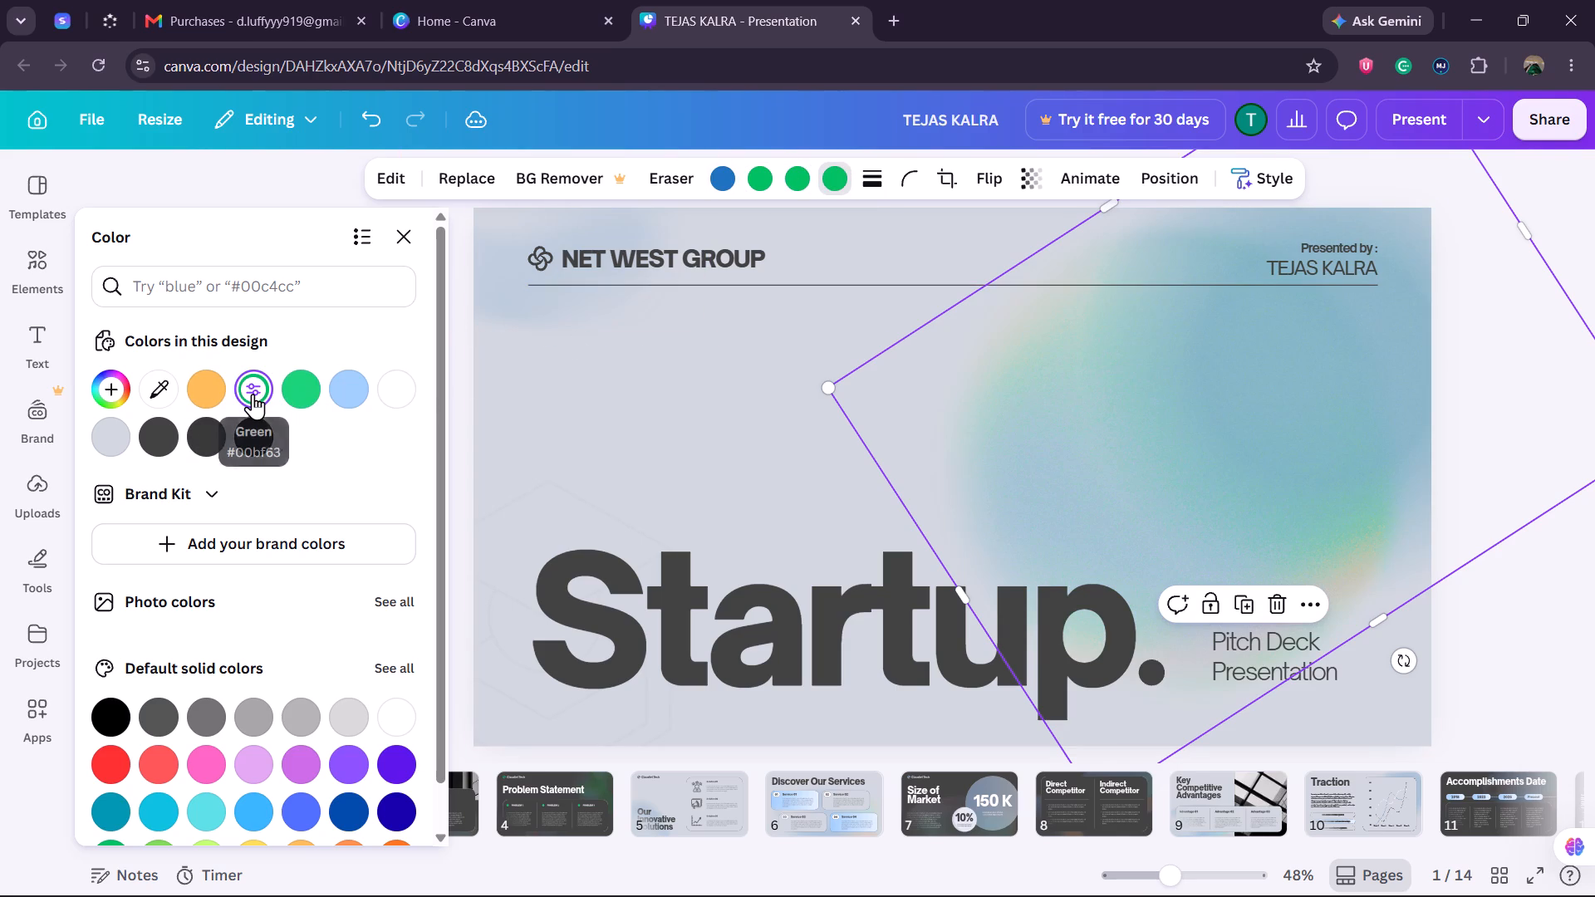
pyautogui.click(253, 394)
pyautogui.click(599, 366)
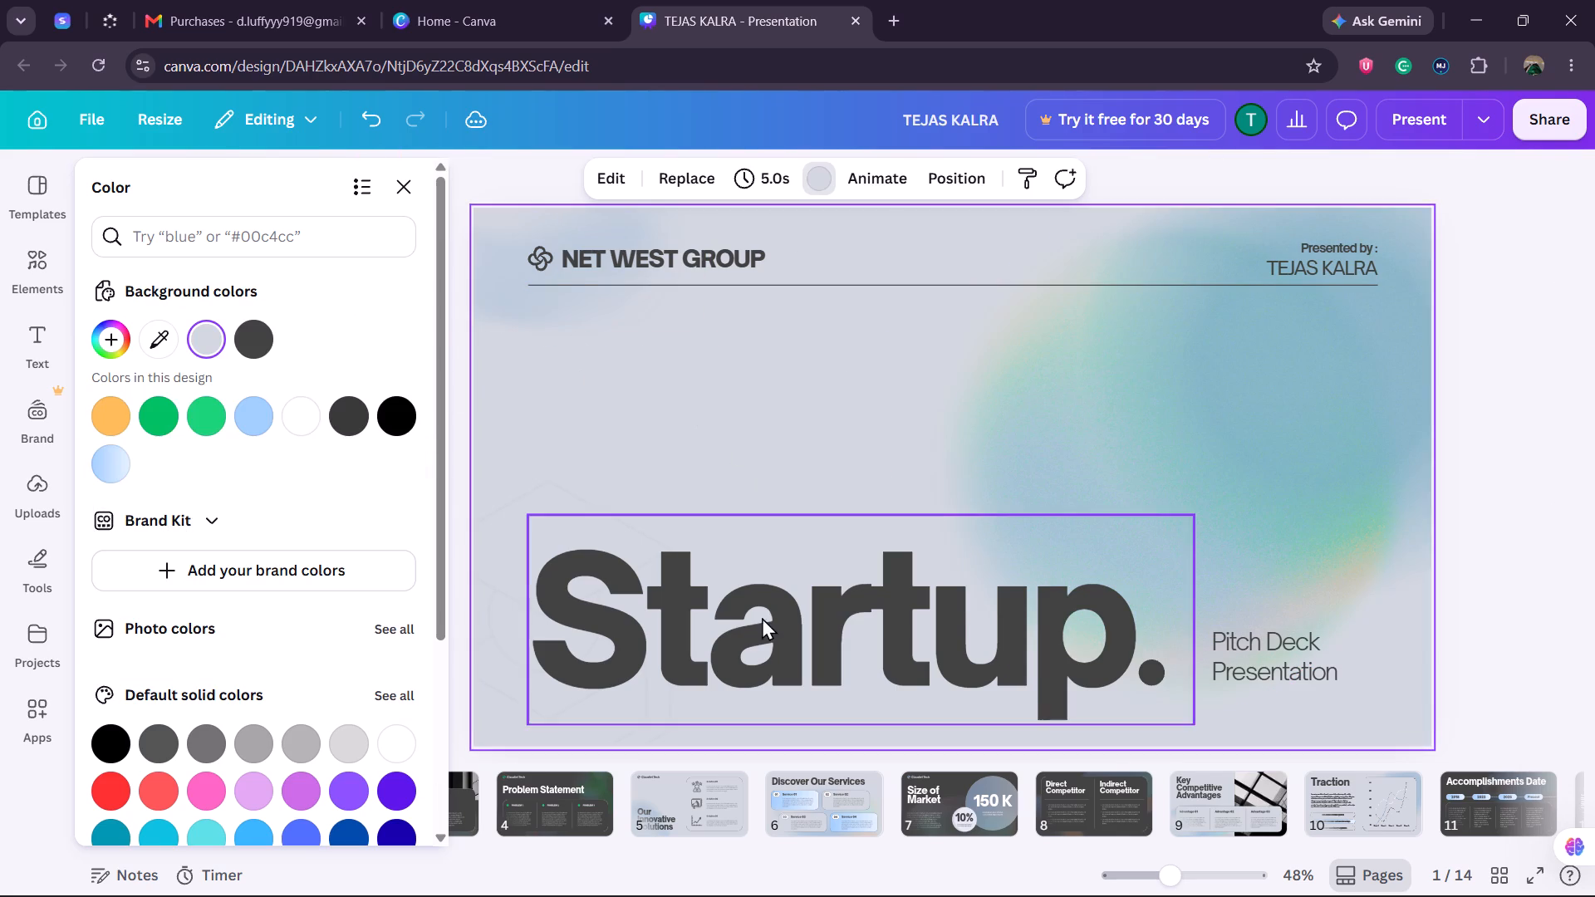
# Recolour the logo icon beside "NET WEST GROUP" on the "Startup." cover slide green #00bf63.
pyautogui.click(550, 257)
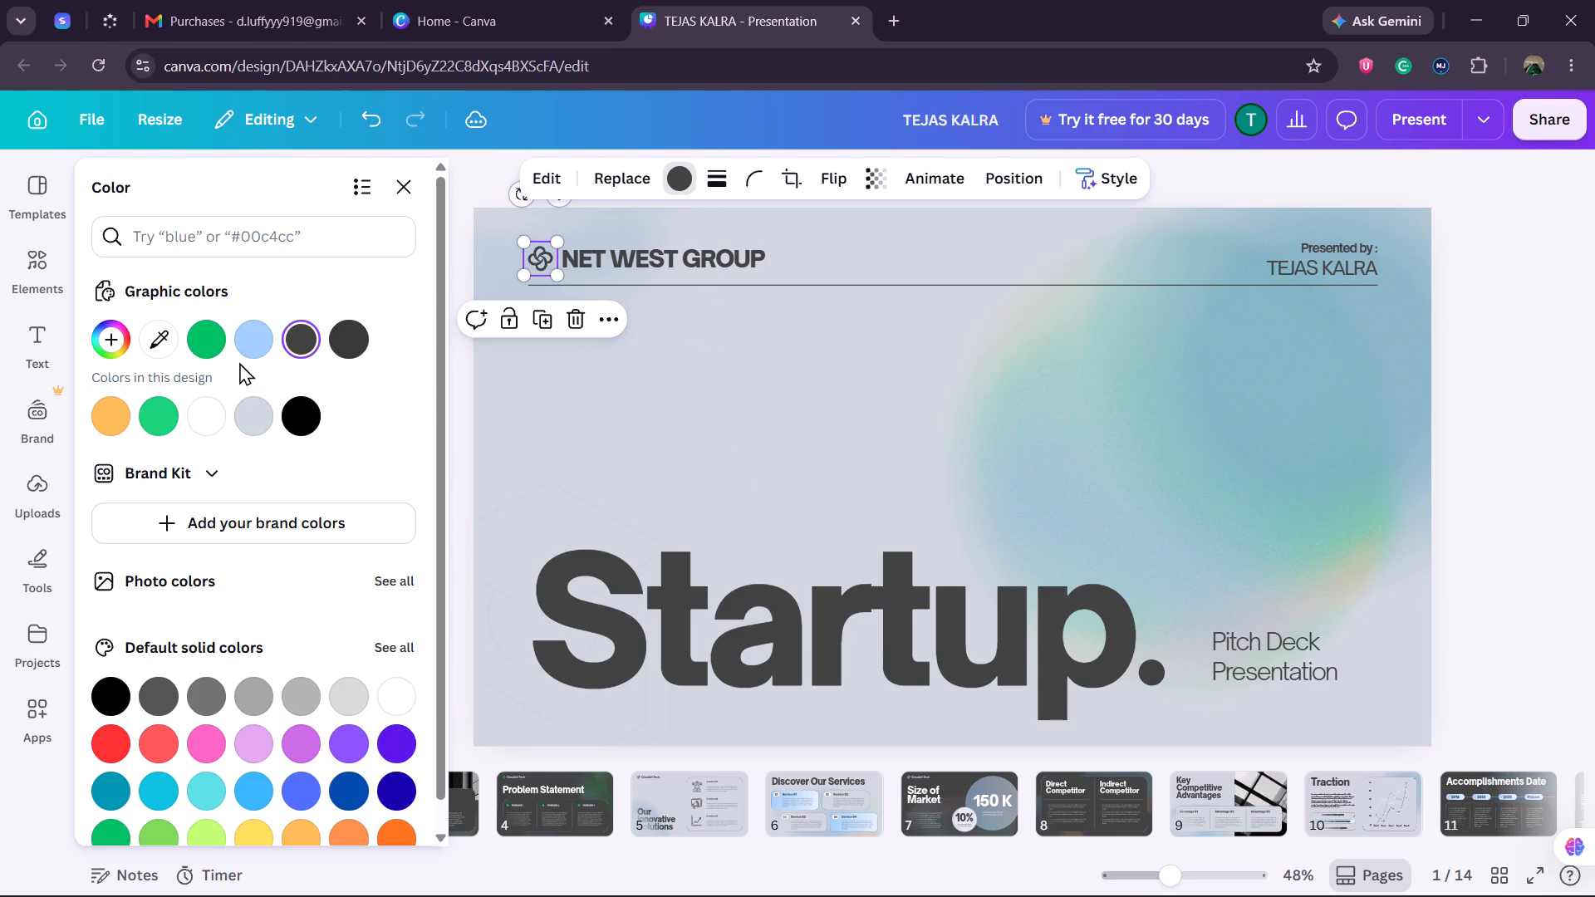
pyautogui.click(210, 346)
pyautogui.click(639, 436)
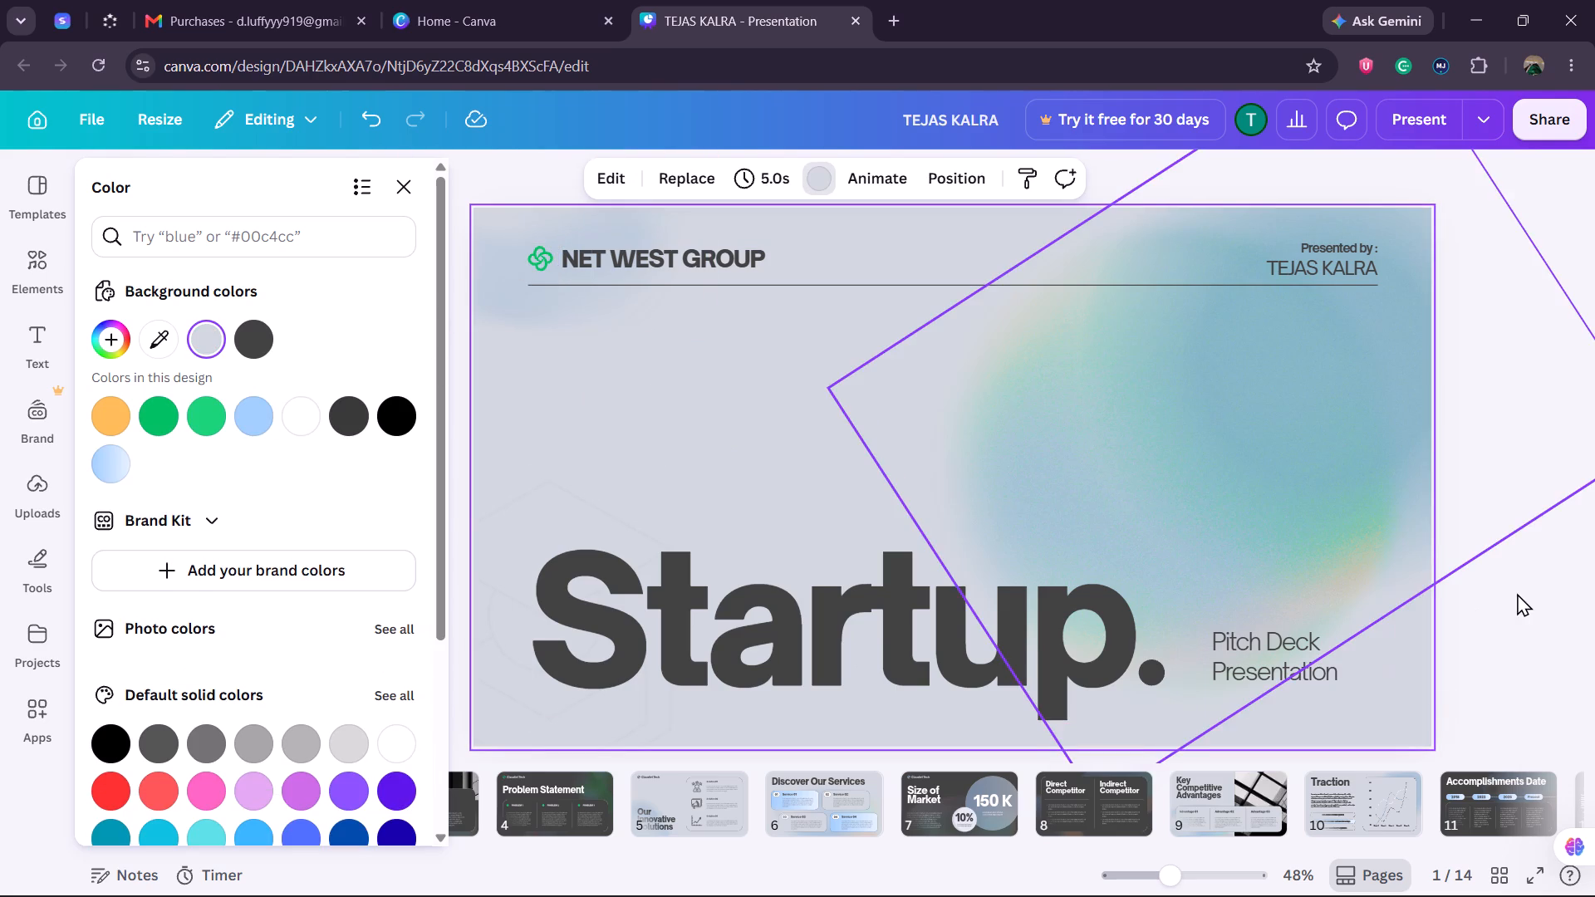
pyautogui.click(1517, 593)
# Replace the "Cloudlet Tech" company name on the "Problem Statement" slide with "NET WEST GROUP".
pyautogui.click(575, 820)
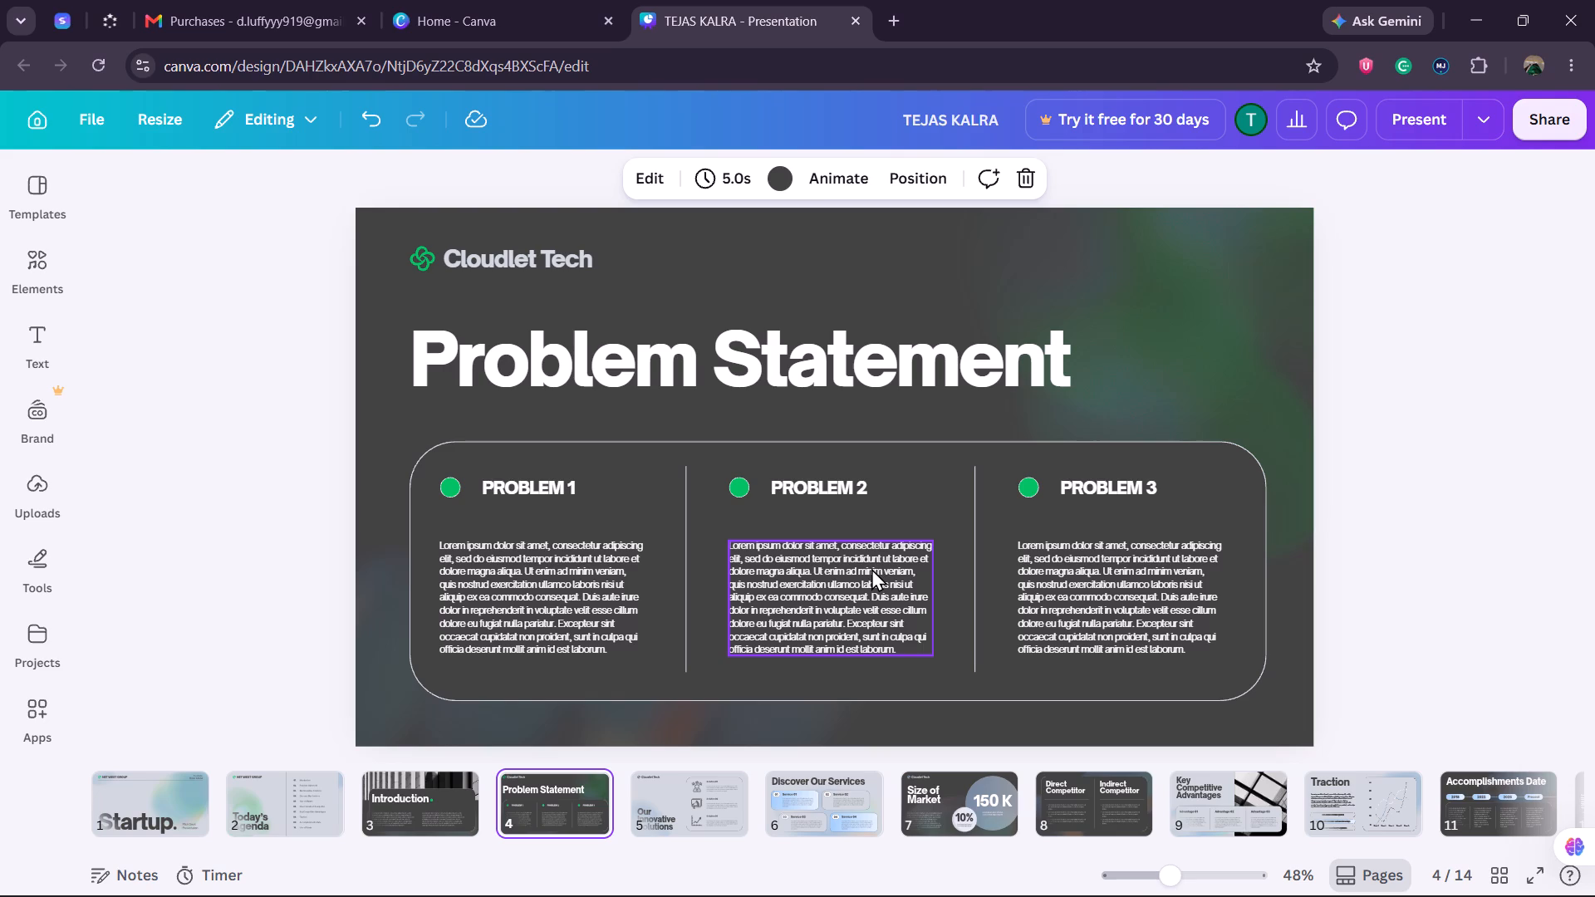
pyautogui.click(529, 263)
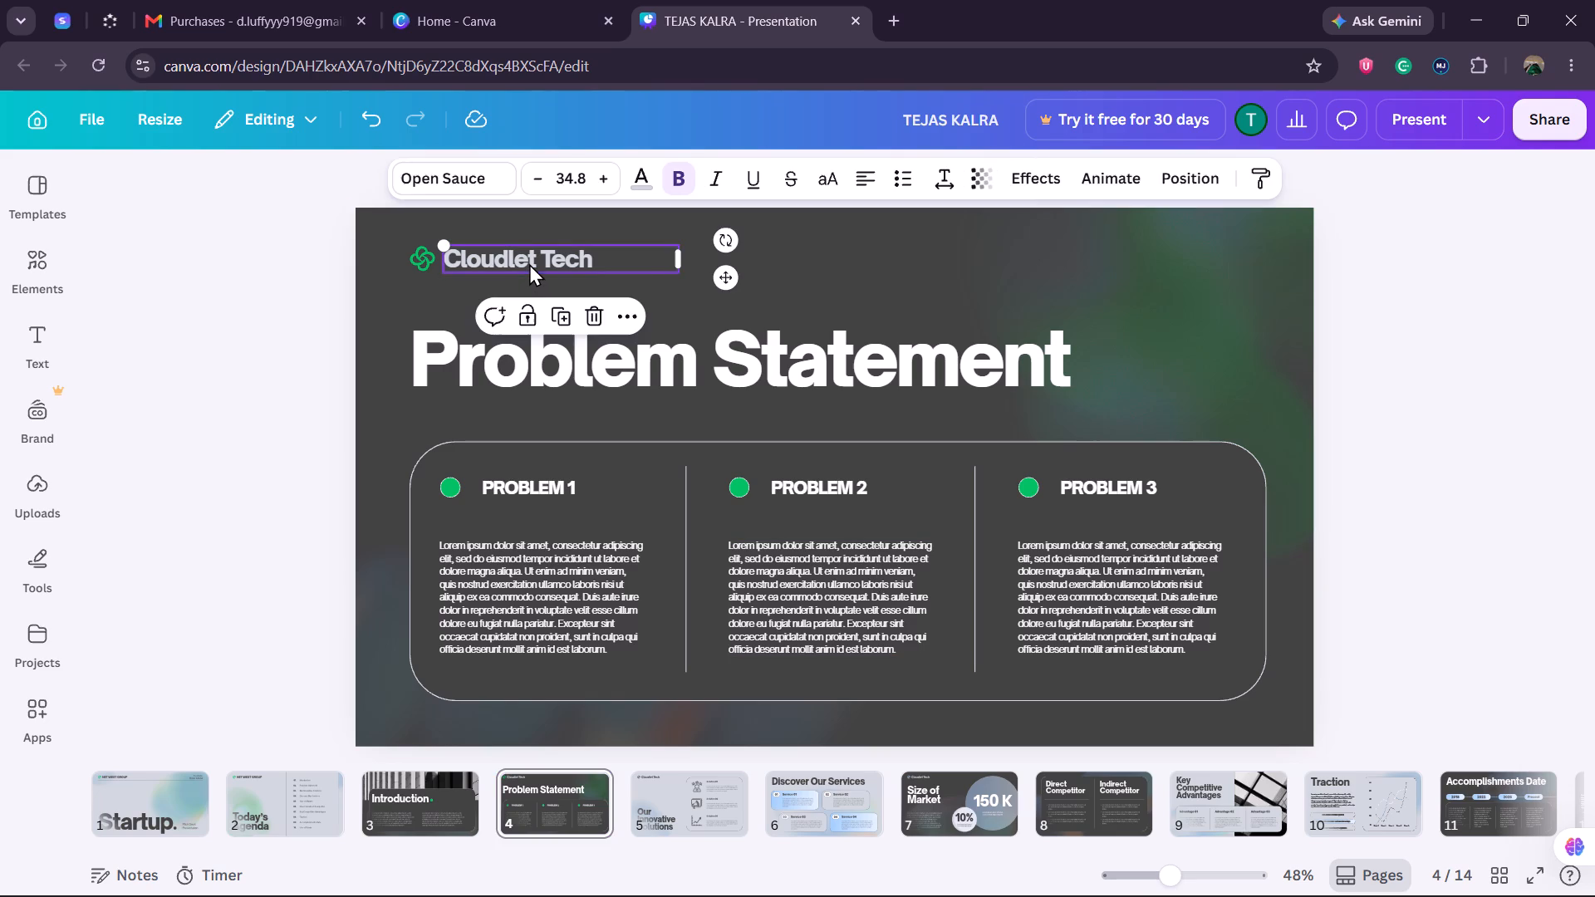
pyautogui.click(529, 263)
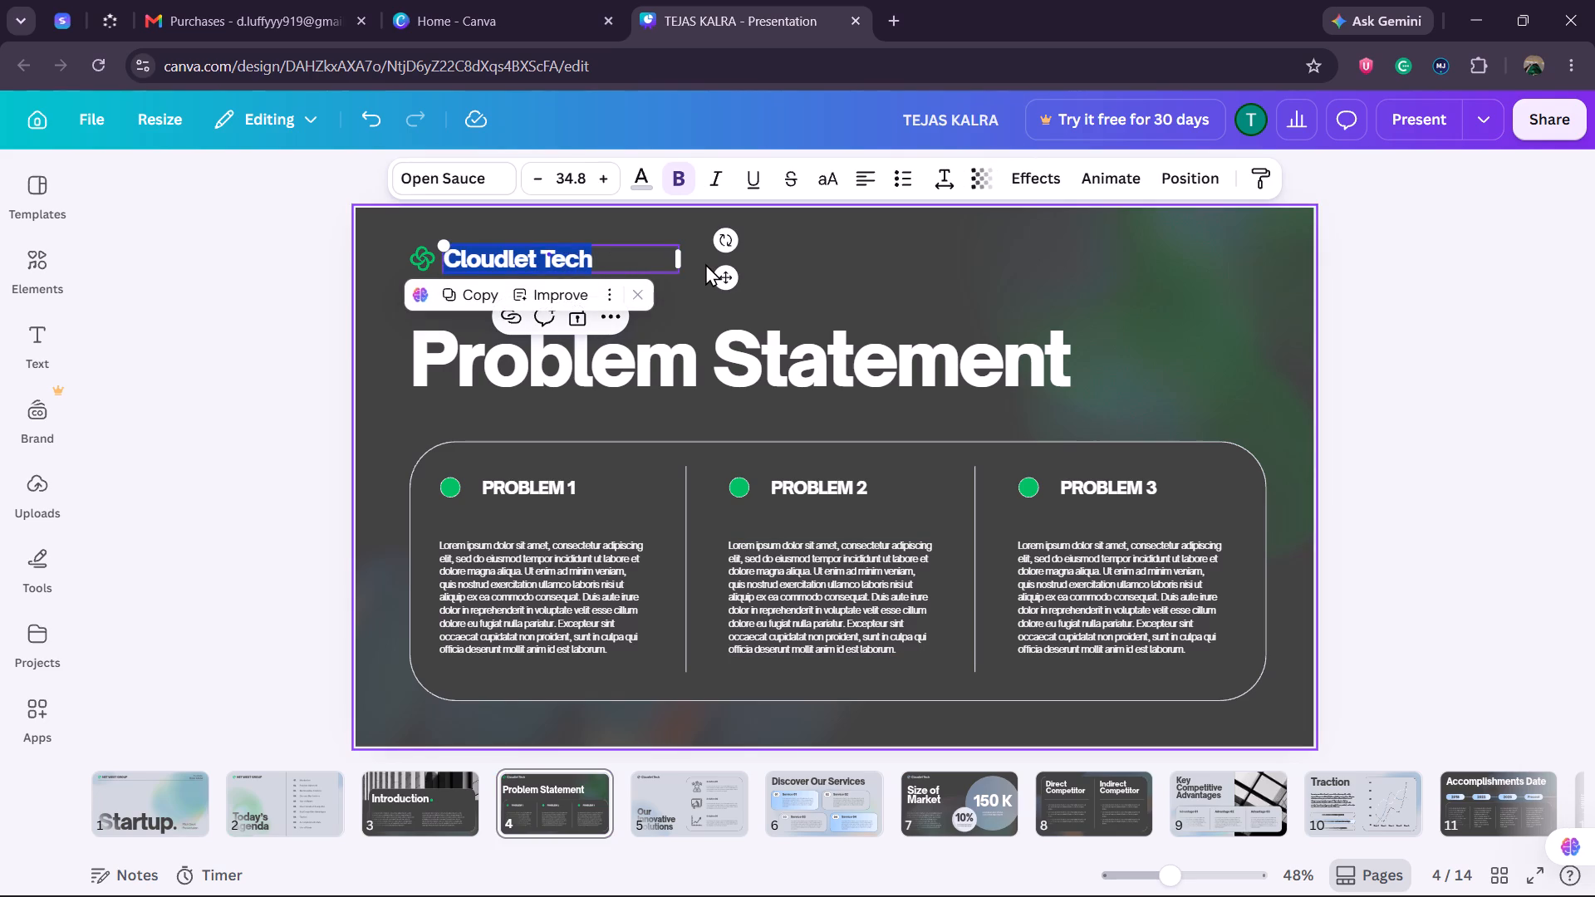
pyautogui.write('NET WEST GROUP')
pyautogui.click(991, 265)
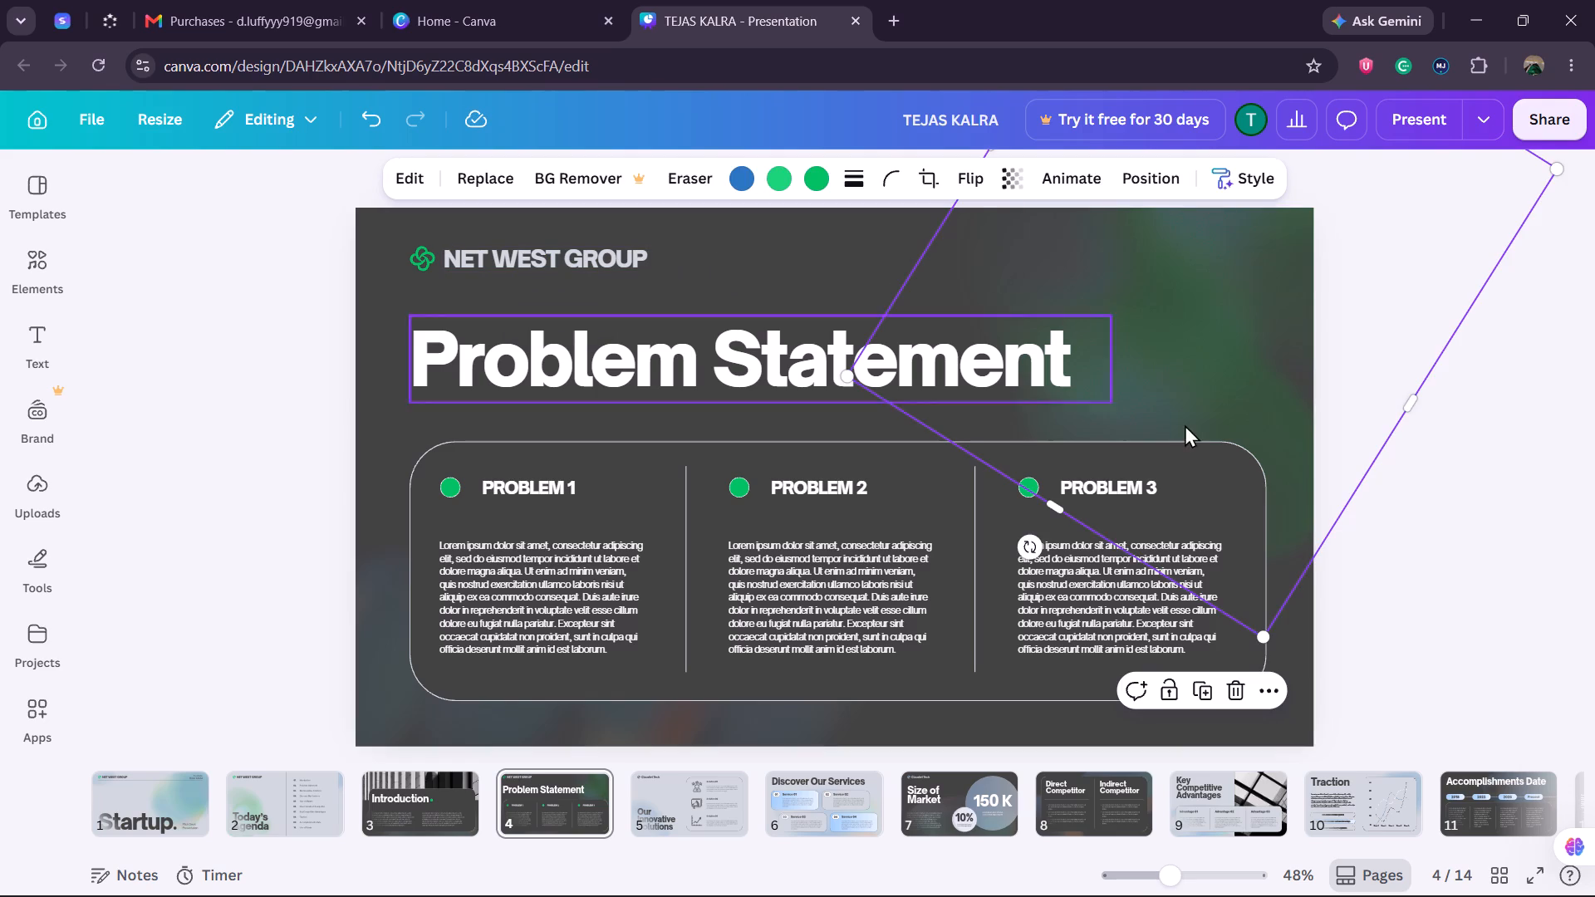
pyautogui.click(1497, 480)
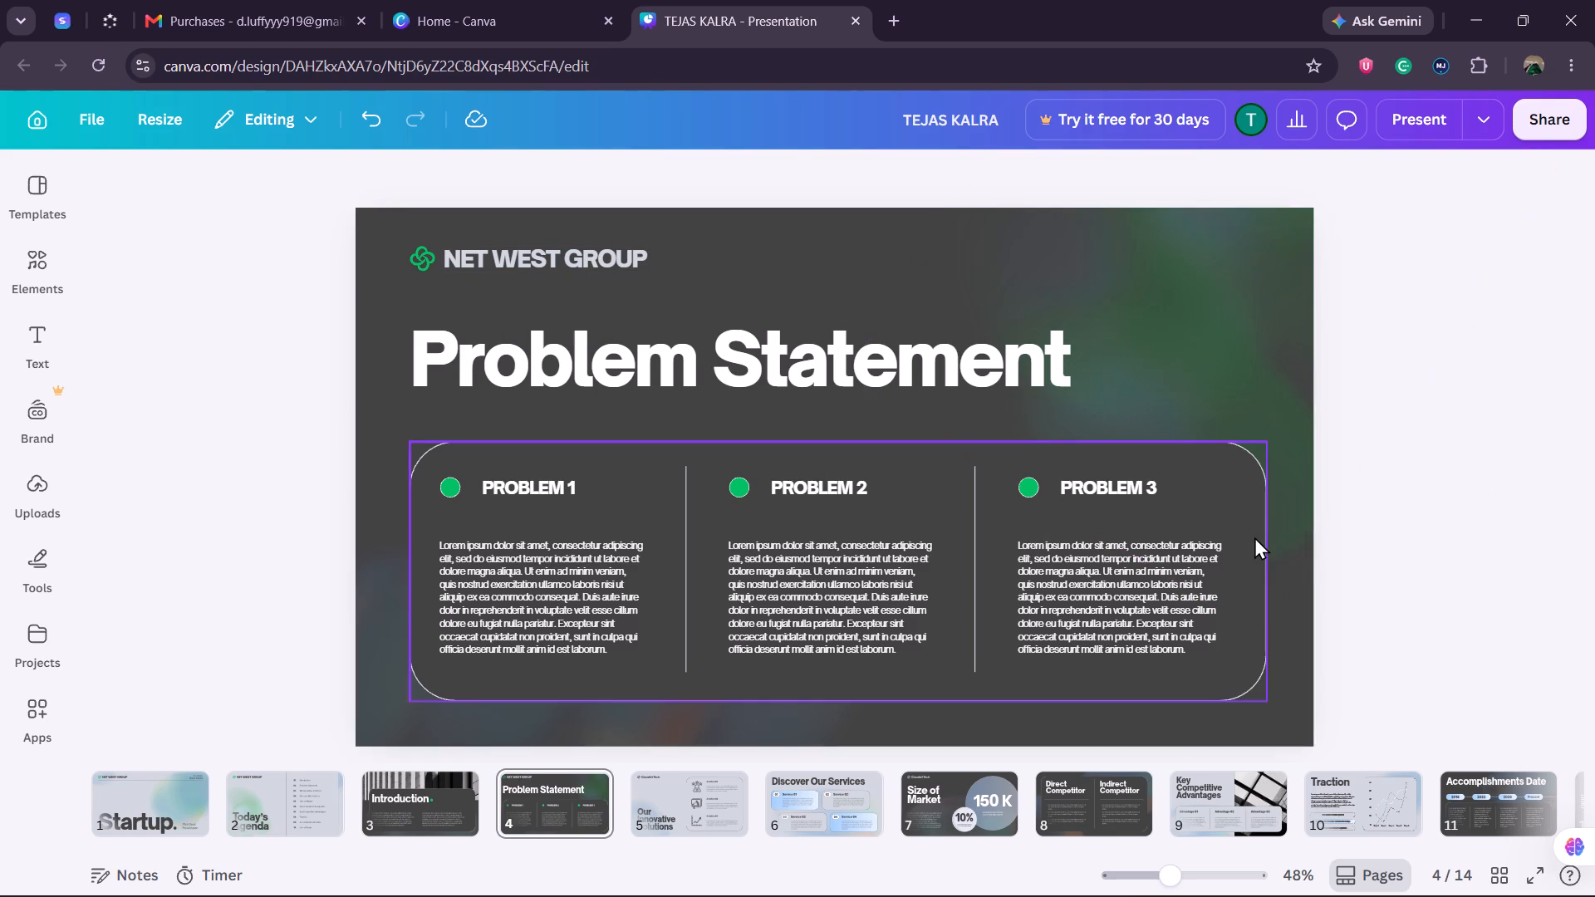
pyautogui.click(1452, 538)
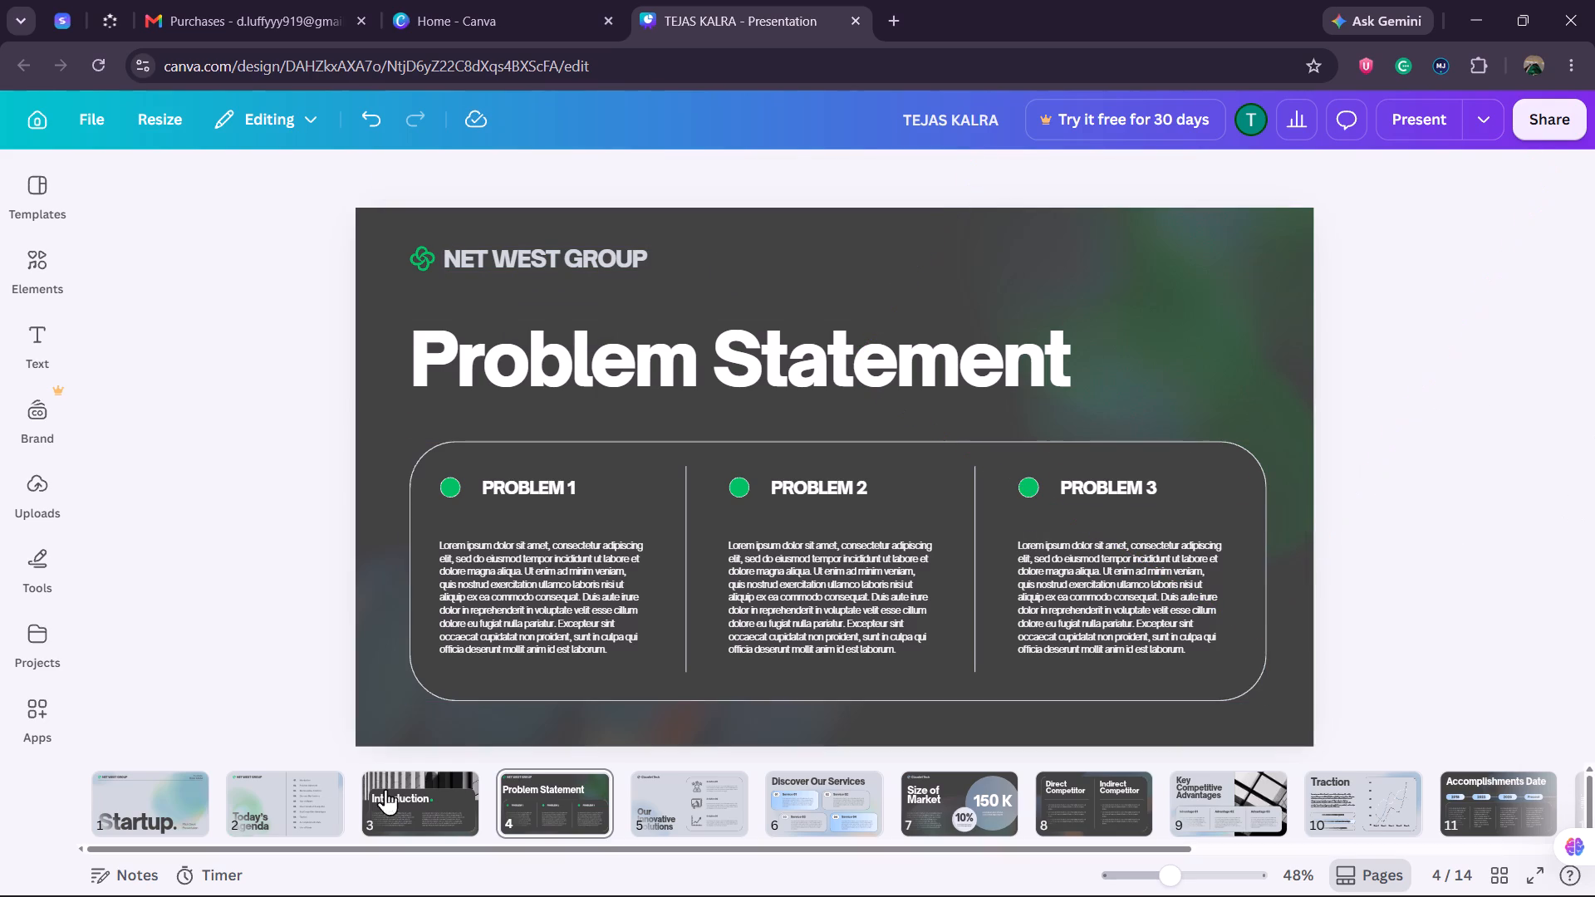
# Recolour the logo icon beside "Cloudlet Tech" on the "Our Innovative Solutions" slide green #00bf63.
pyautogui.click(685, 814)
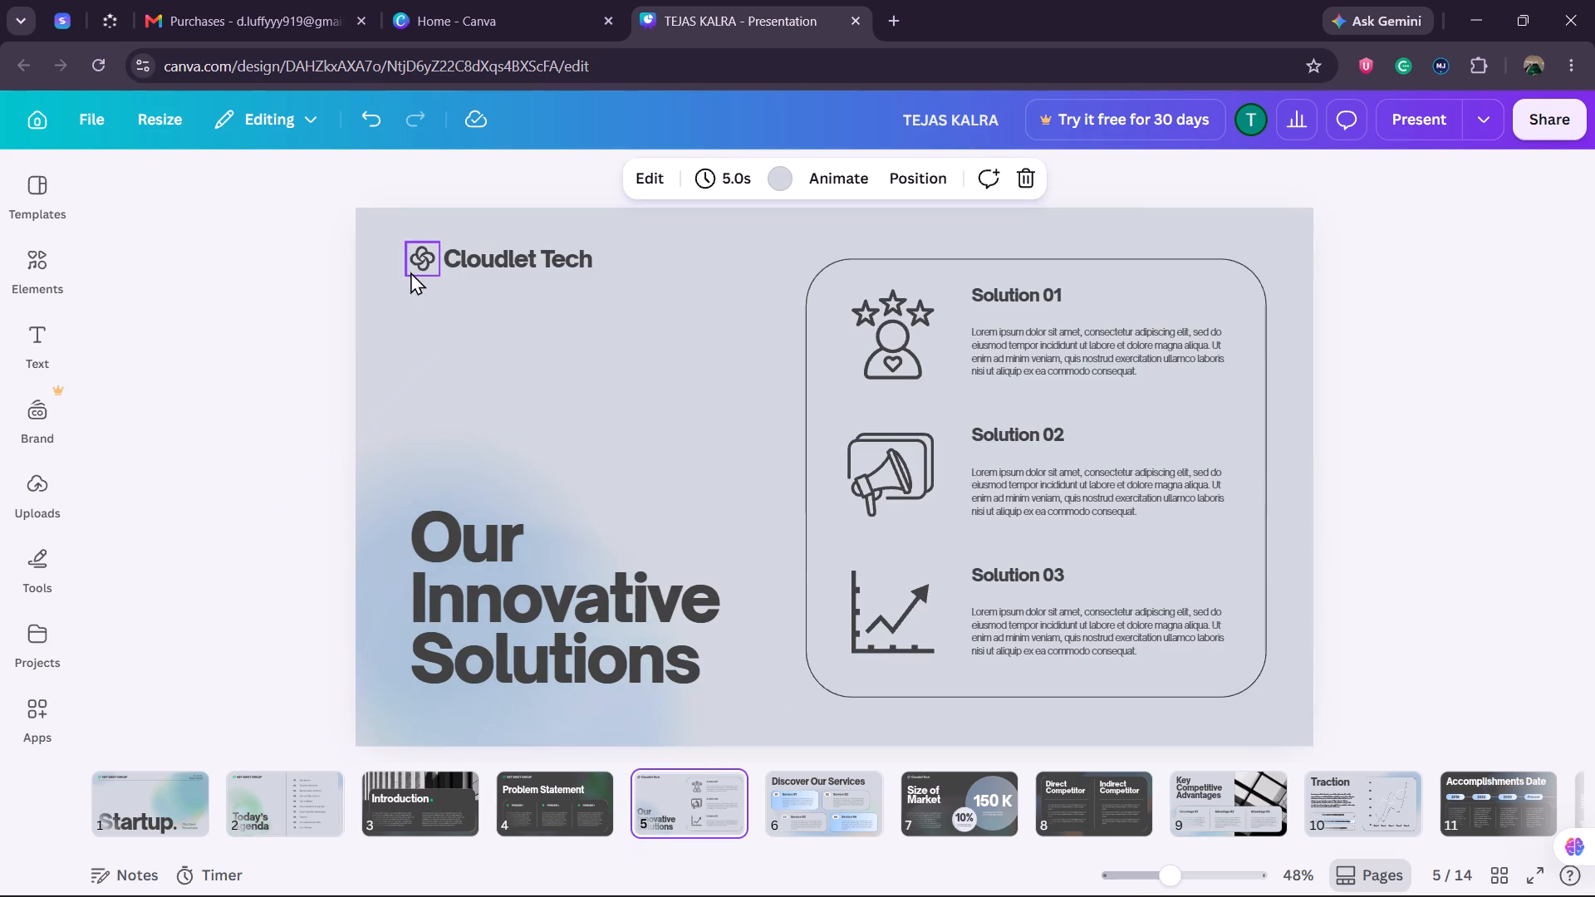
pyautogui.click(410, 272)
pyautogui.click(431, 255)
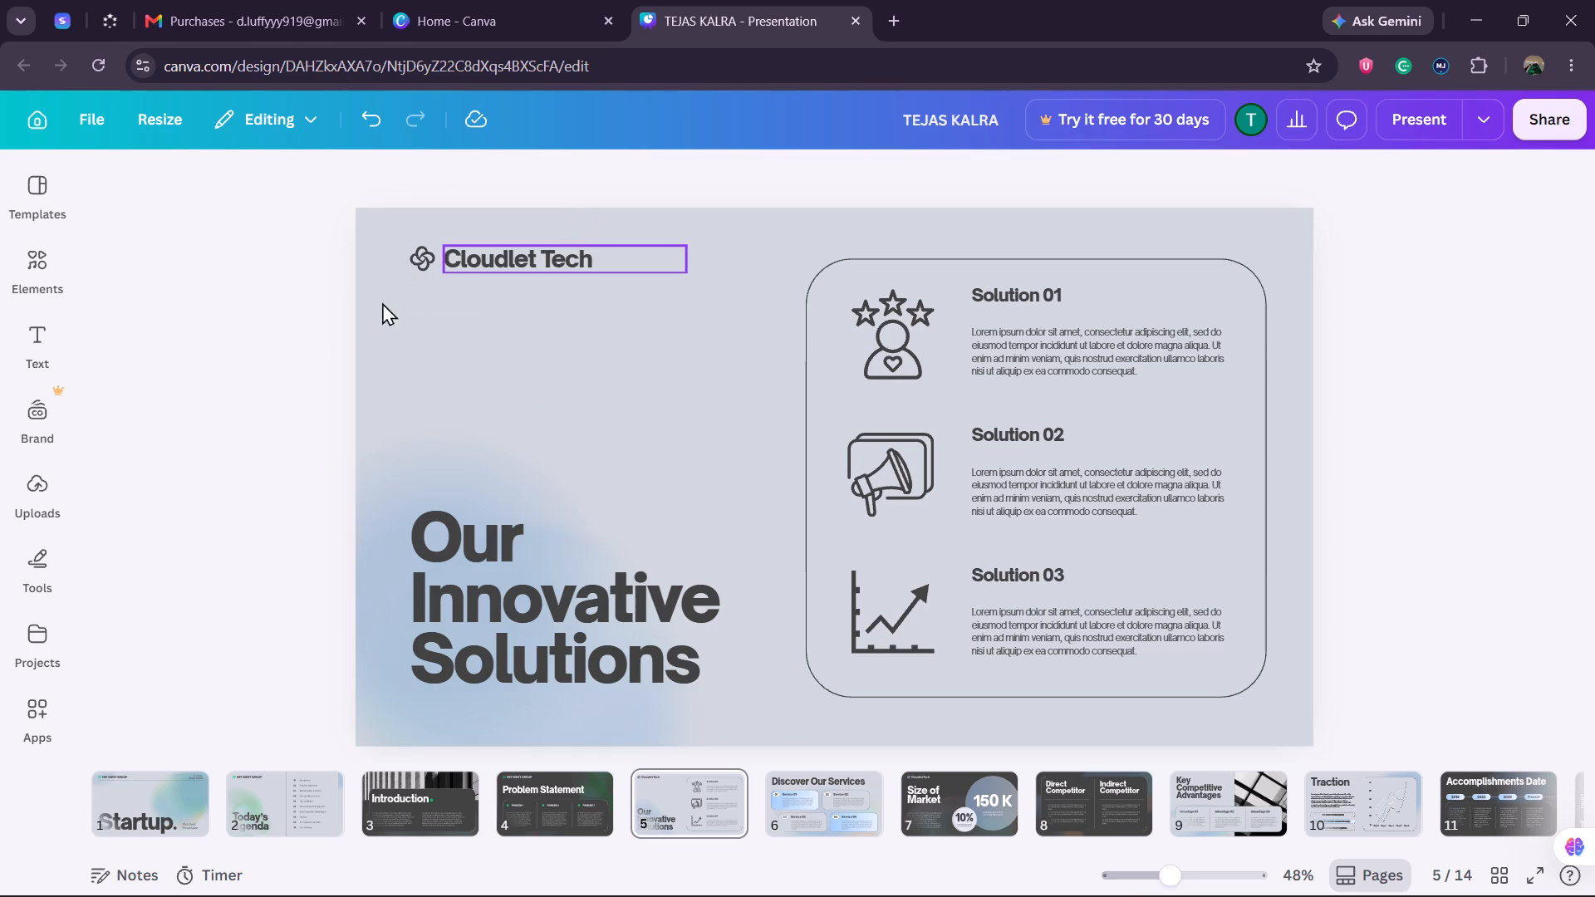
pyautogui.click(419, 271)
pyautogui.click(679, 172)
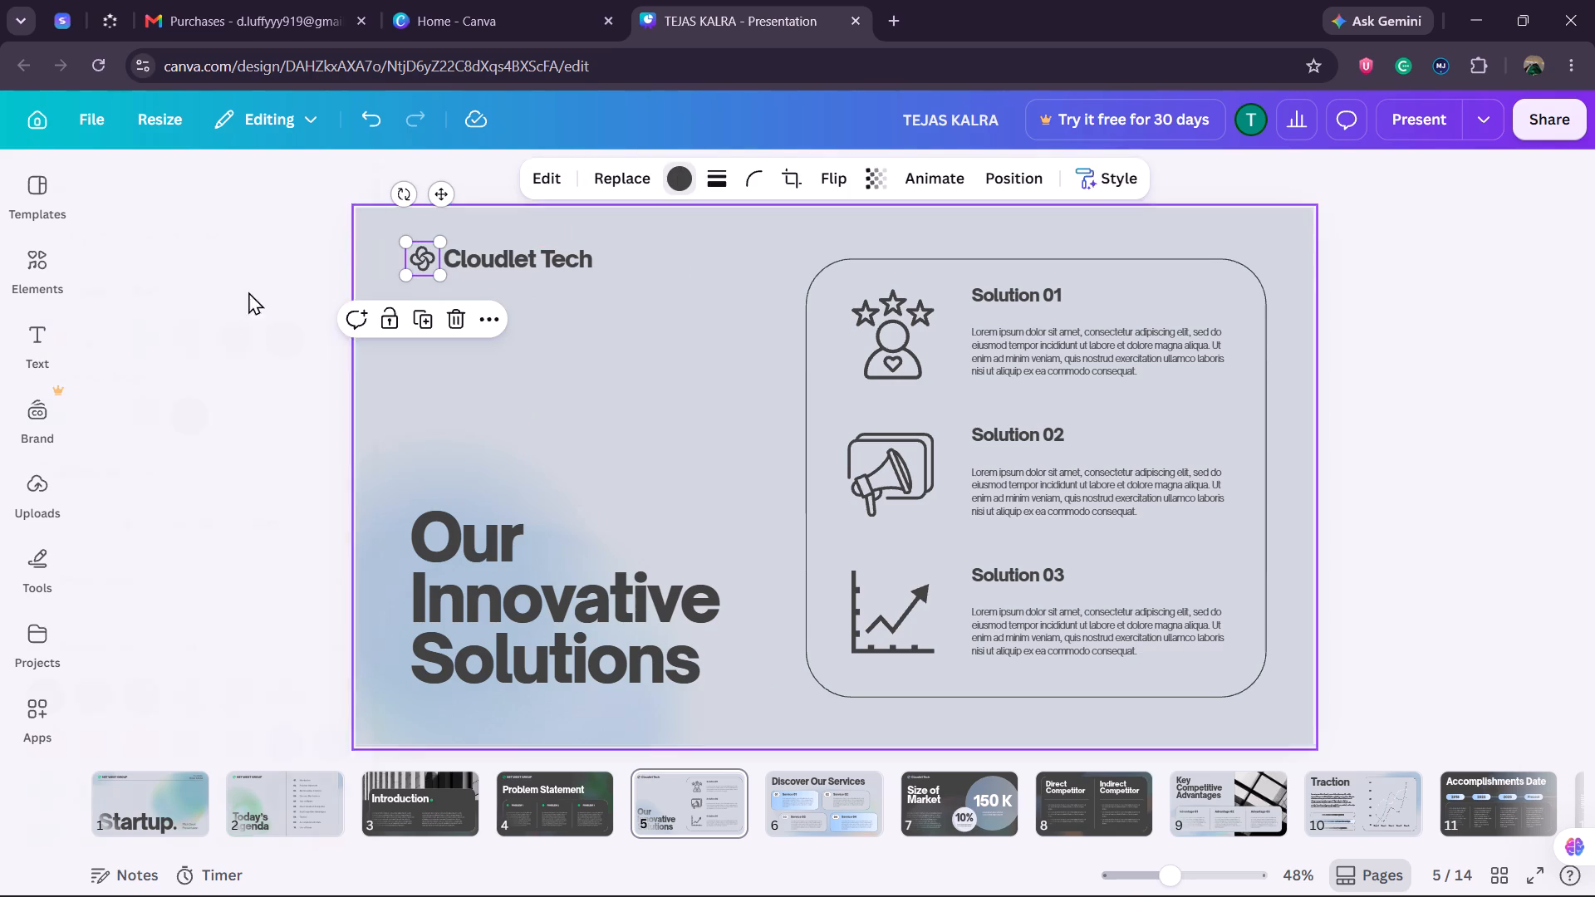
pyautogui.click(209, 342)
pyautogui.click(753, 369)
# Replace the "Cloudlet Tech" company name on the "Our Innovative Solutions" slide with "NET WEST GROUP".
pyautogui.click(664, 256)
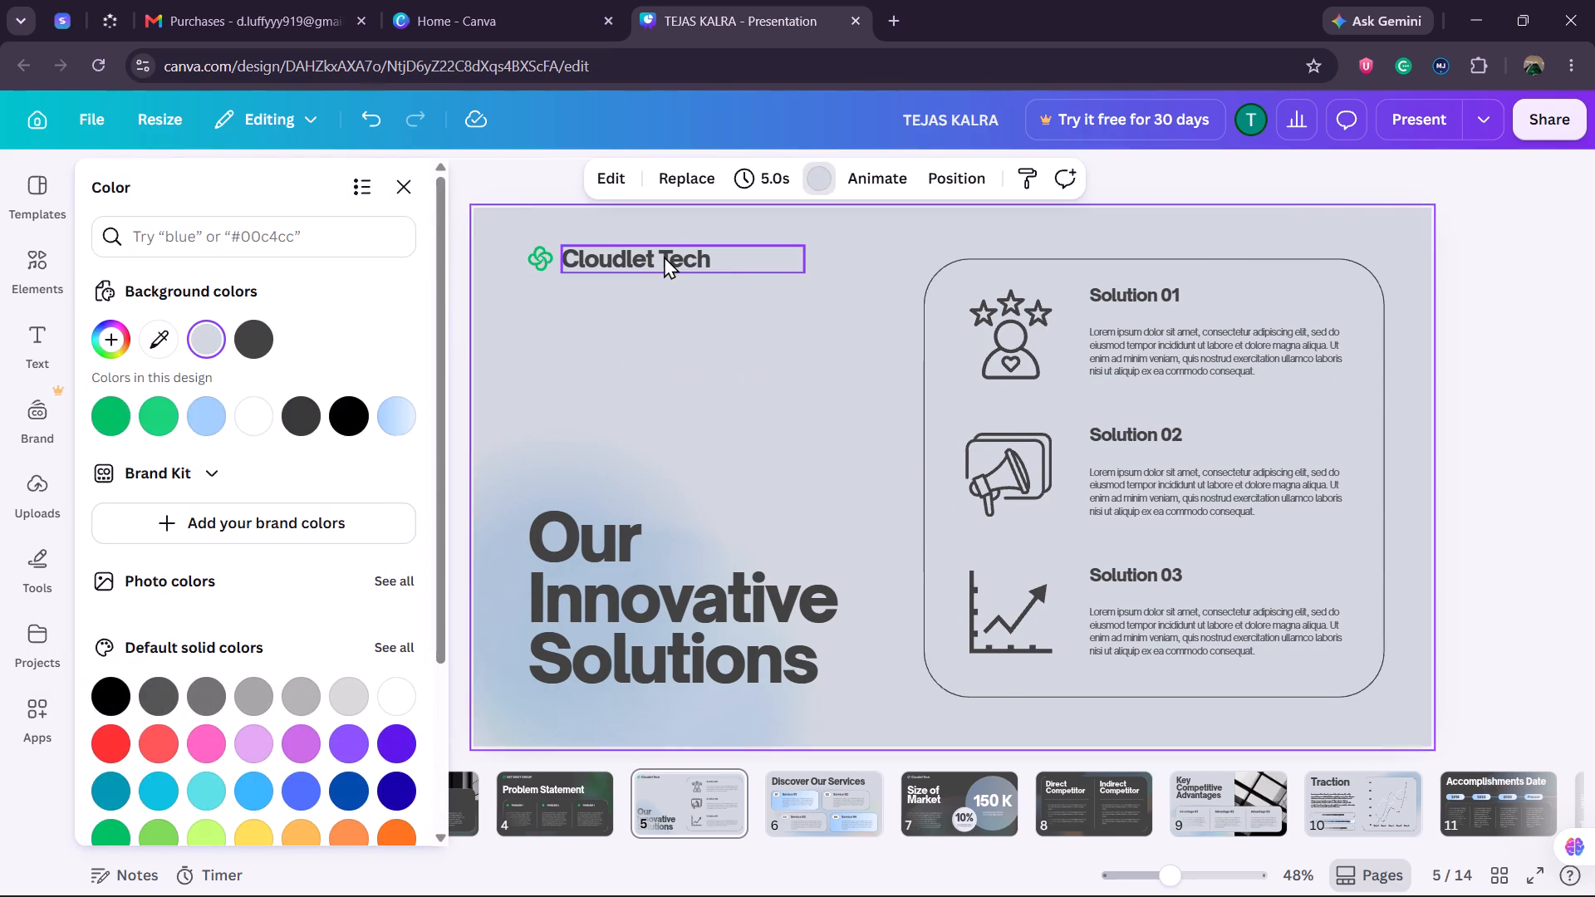
pyautogui.doubleClick(627, 256)
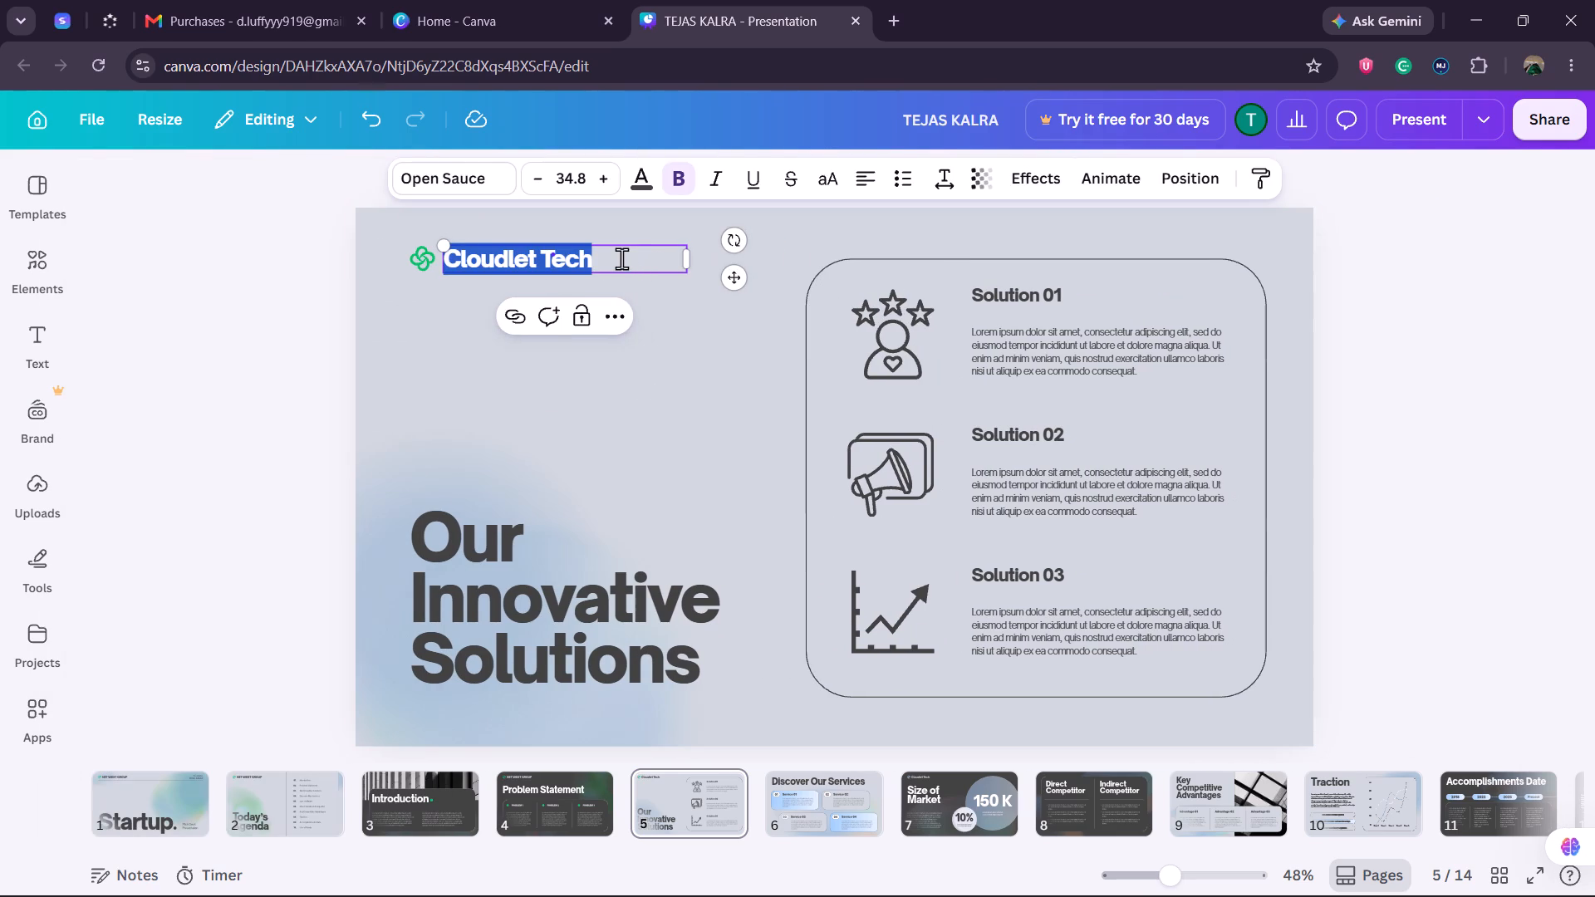
pyautogui.write('NET WEST GROUP')
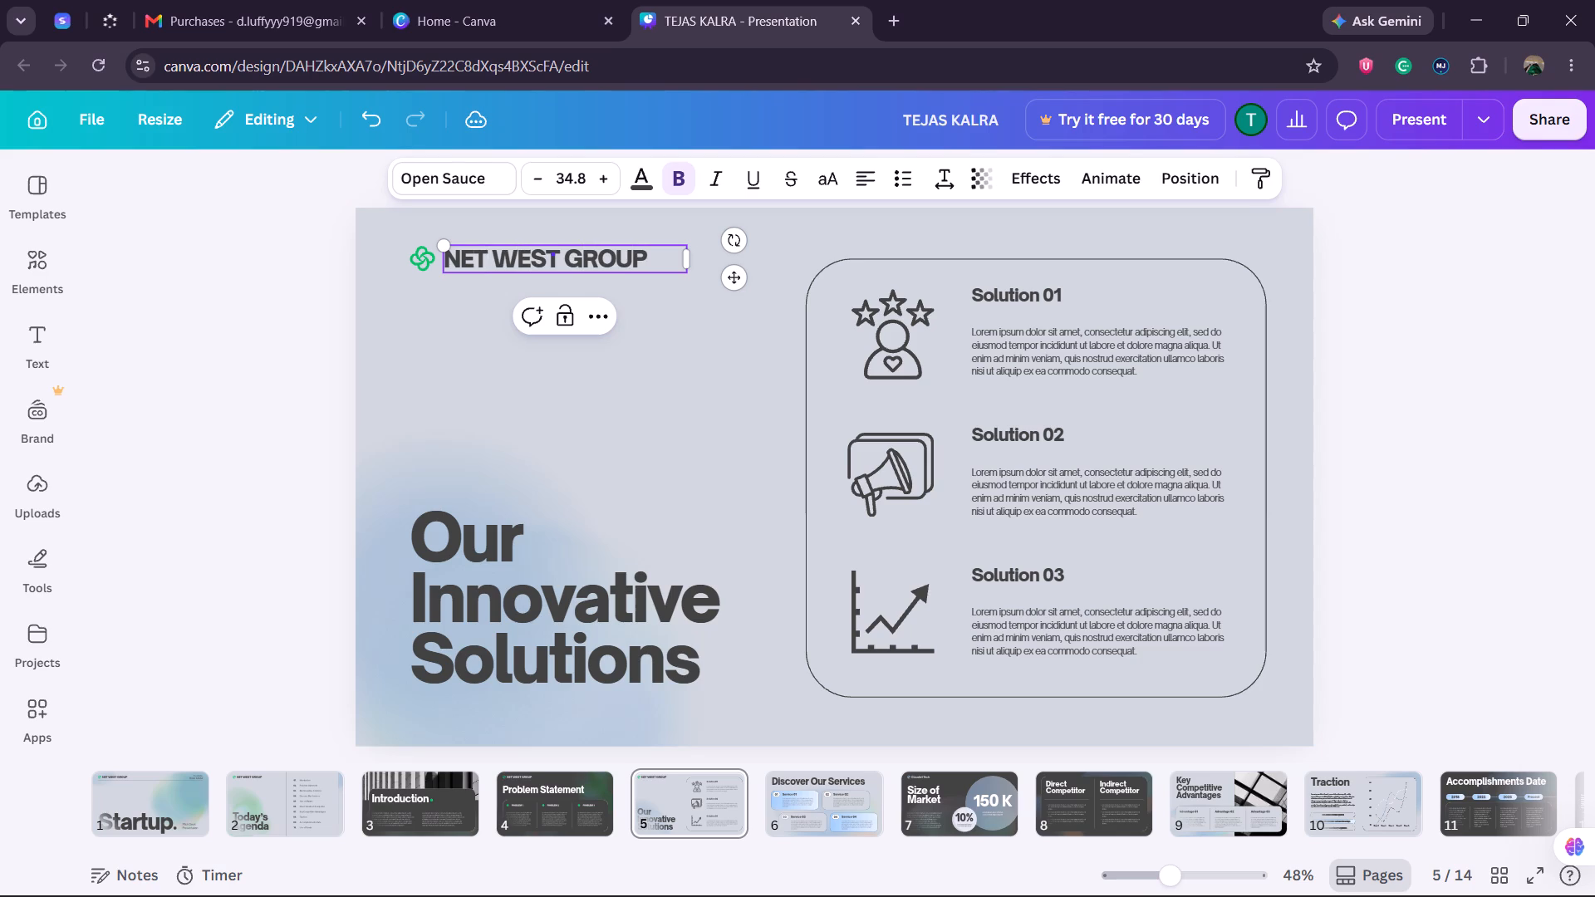
pyautogui.click(741, 377)
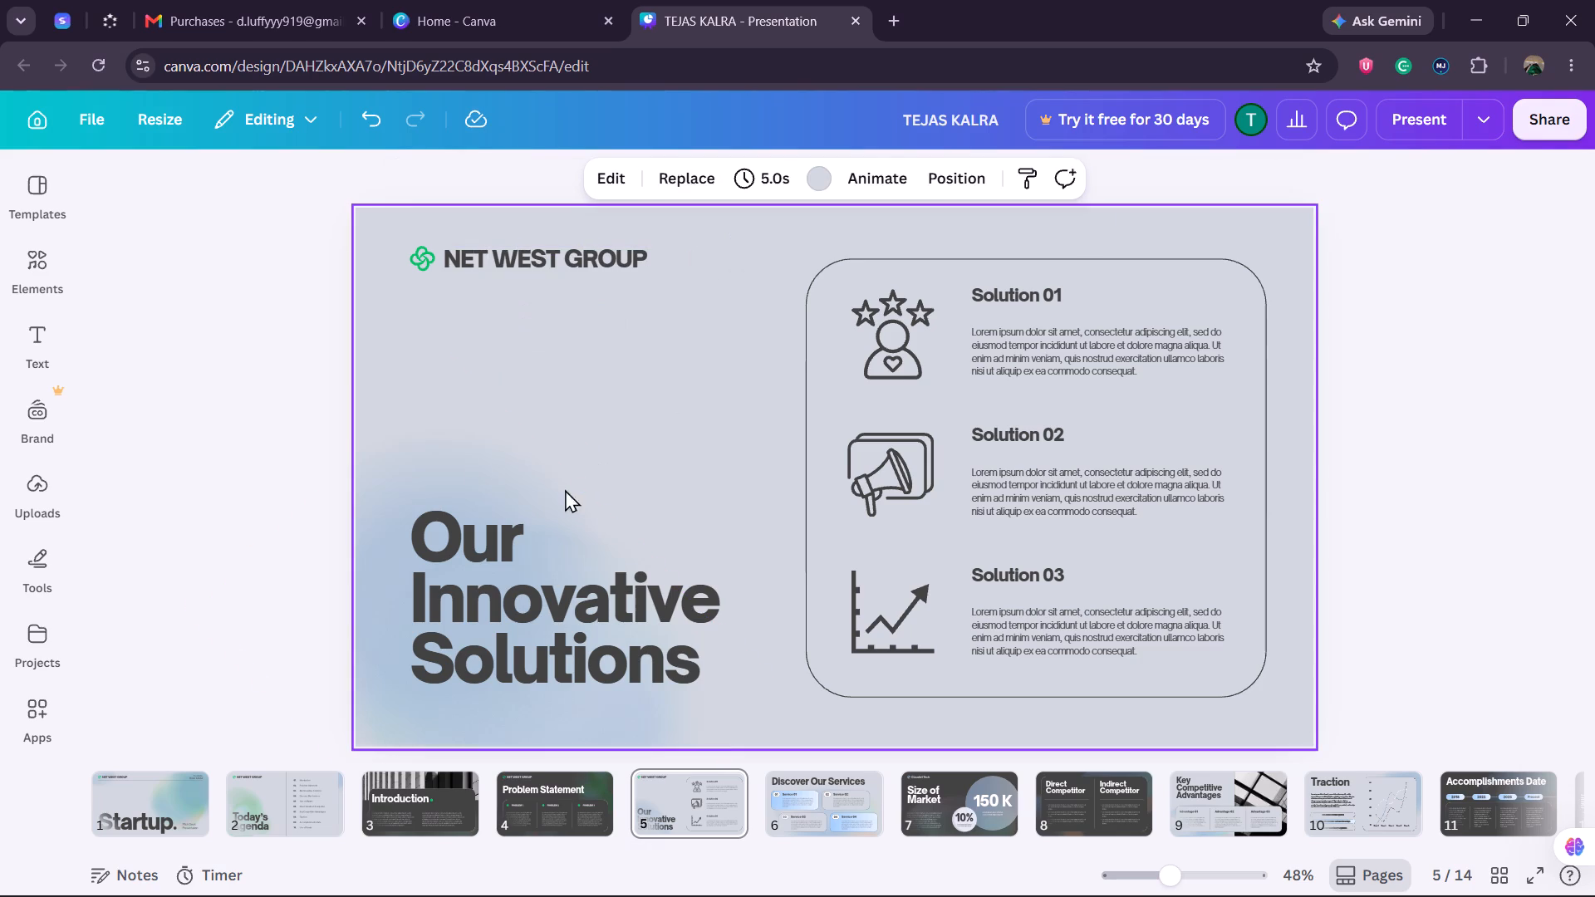
# Recolour the blurred graphic behind the "Our Innovative Solutions" title, changing its light blue, grey-green and tan to #00bf63.
pyautogui.click(565, 535)
pyautogui.click(379, 563)
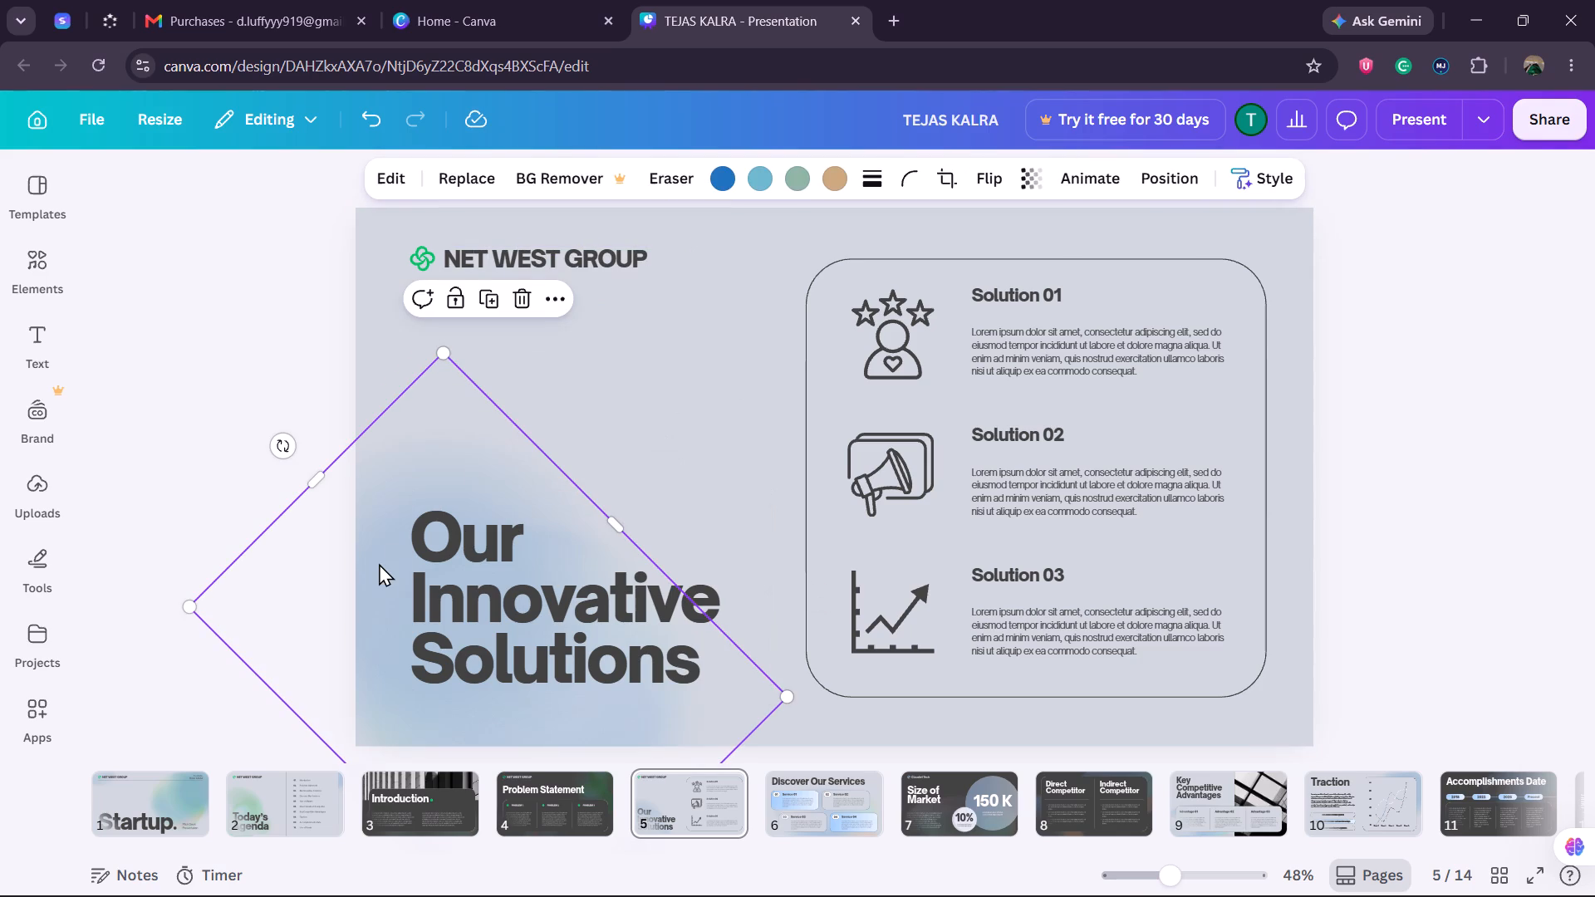
pyautogui.click(720, 178)
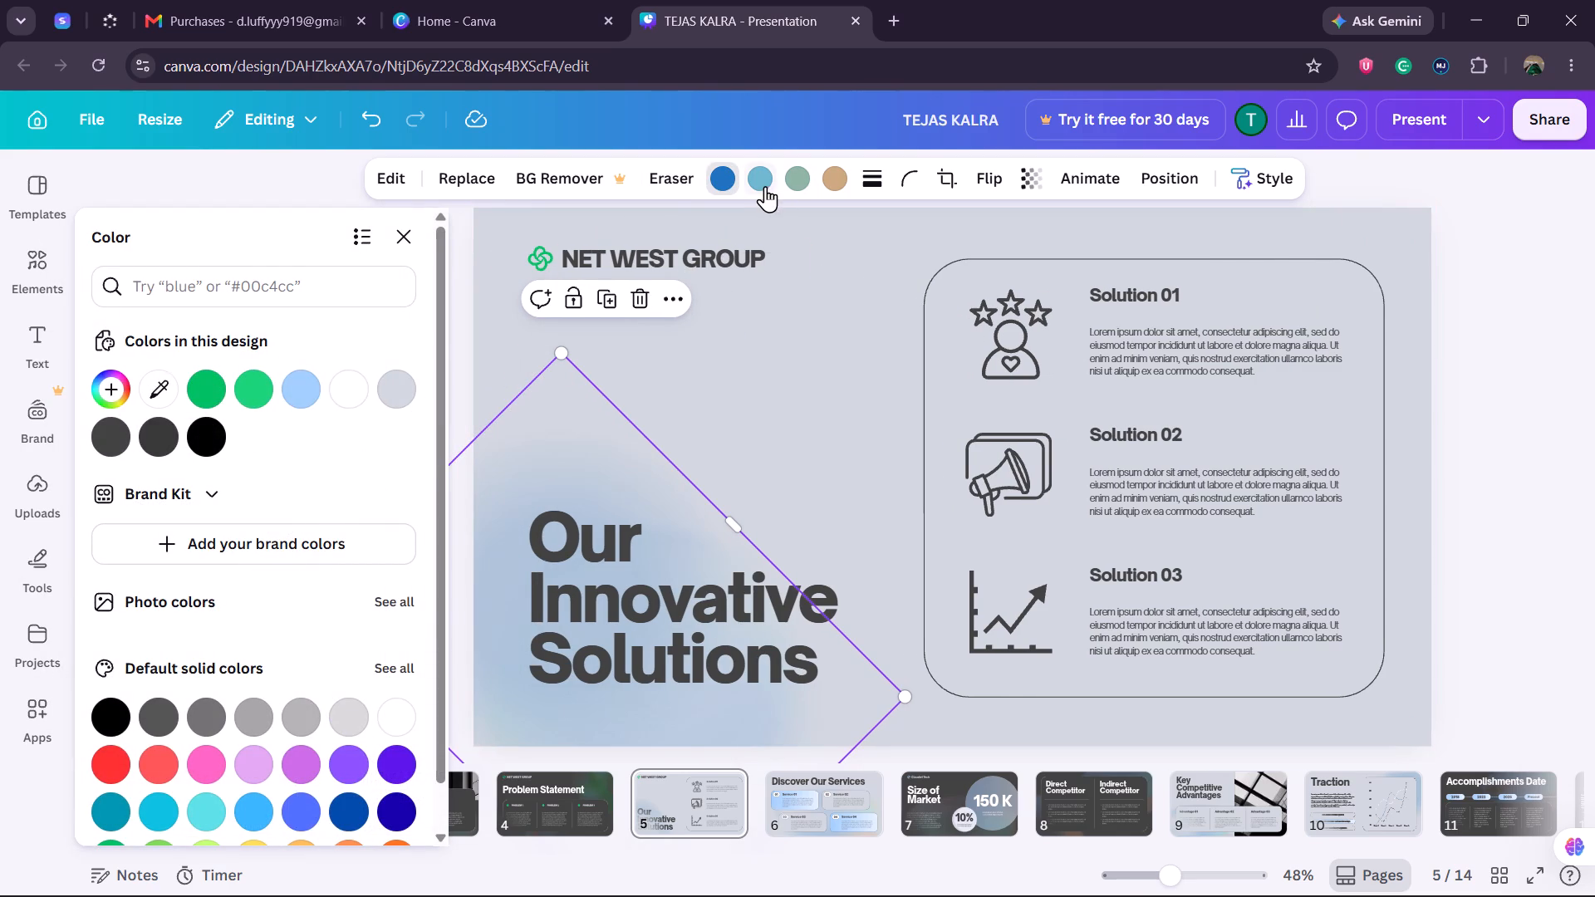
pyautogui.click(765, 186)
pyautogui.click(215, 385)
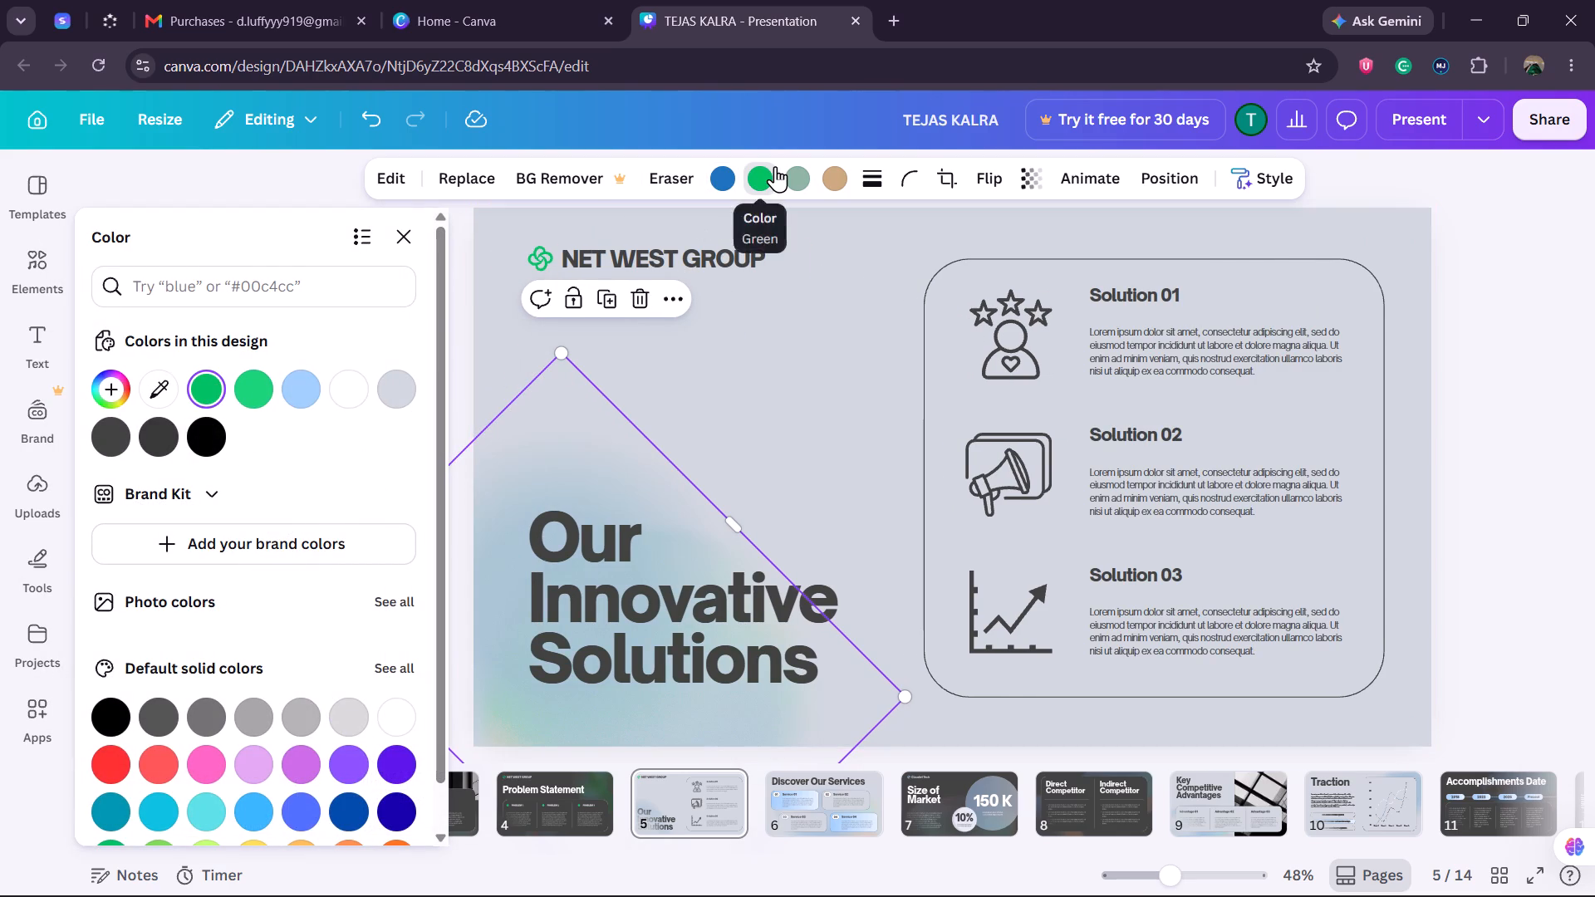
pyautogui.click(800, 182)
pyautogui.click(209, 396)
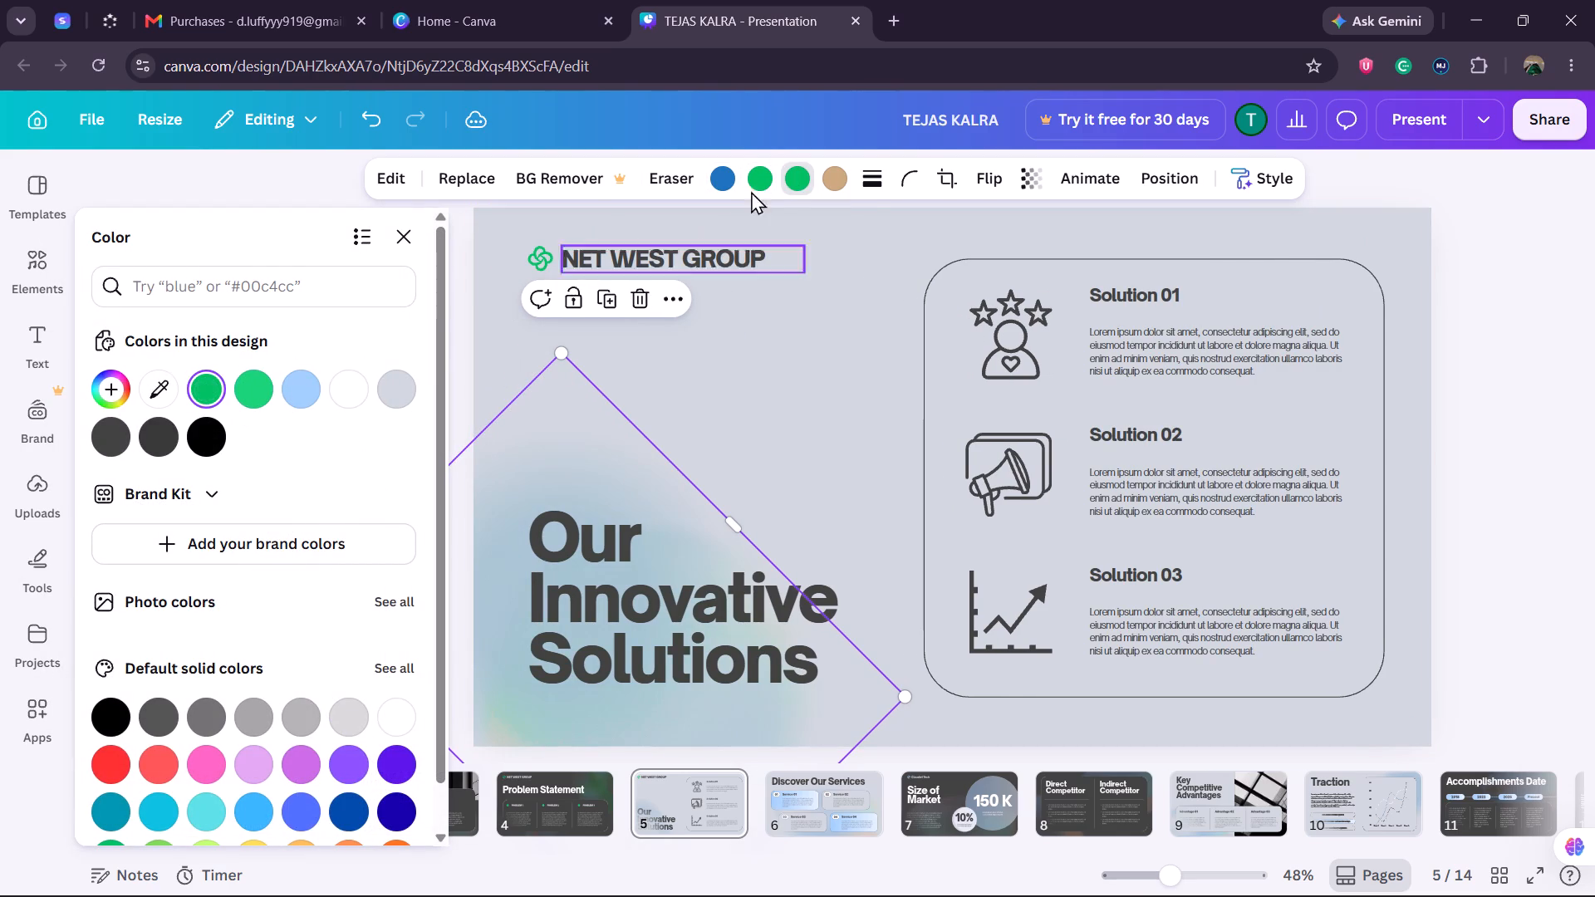
pyautogui.click(842, 179)
pyautogui.click(221, 385)
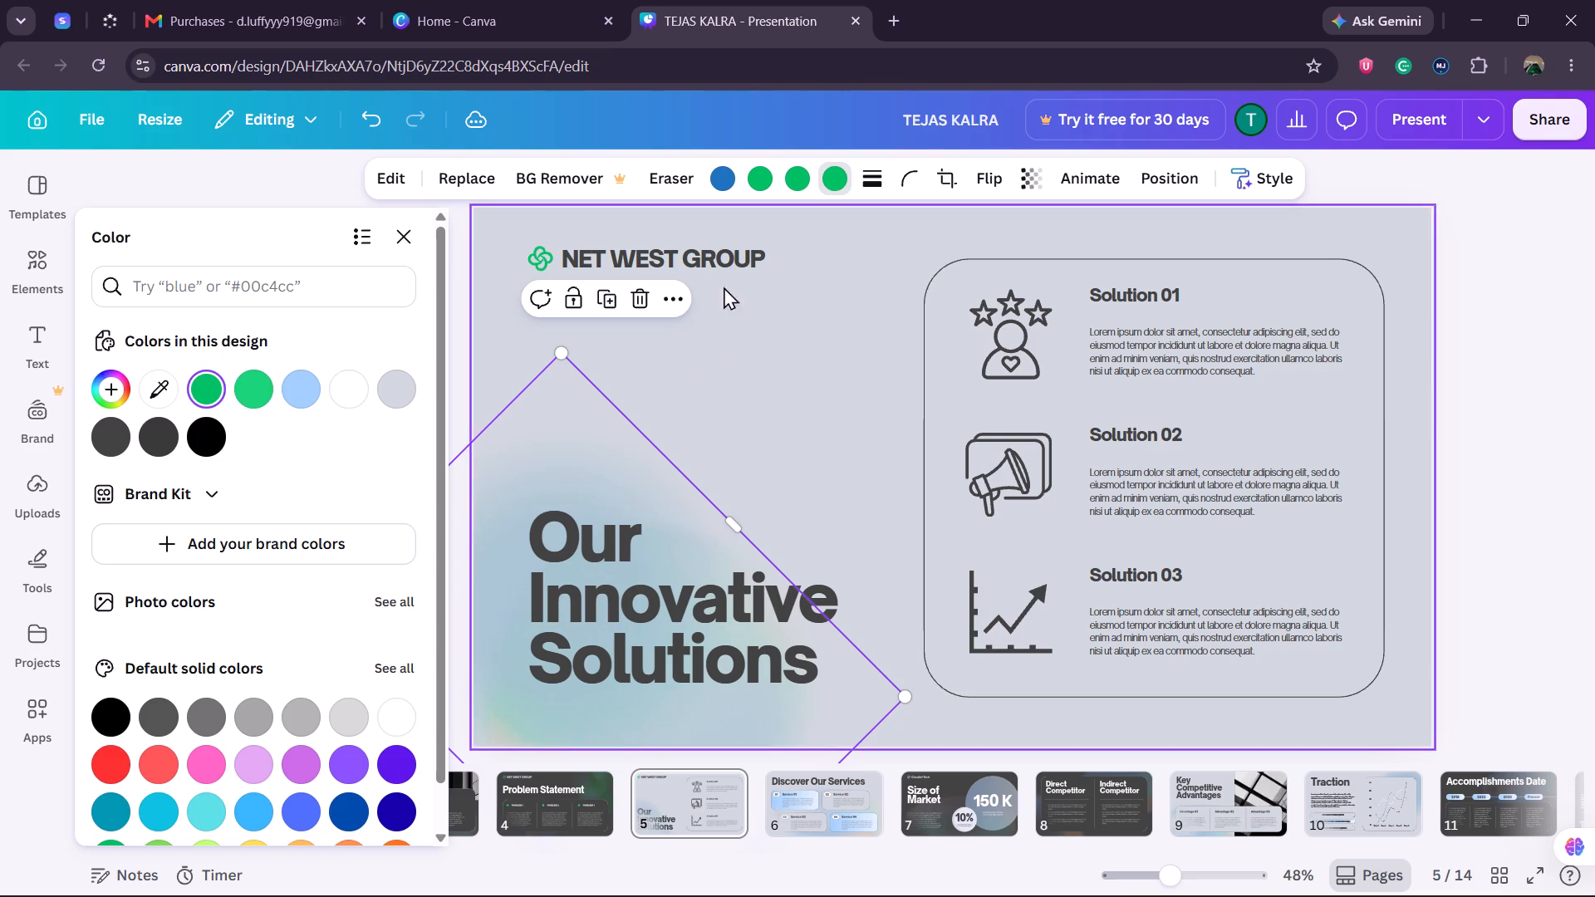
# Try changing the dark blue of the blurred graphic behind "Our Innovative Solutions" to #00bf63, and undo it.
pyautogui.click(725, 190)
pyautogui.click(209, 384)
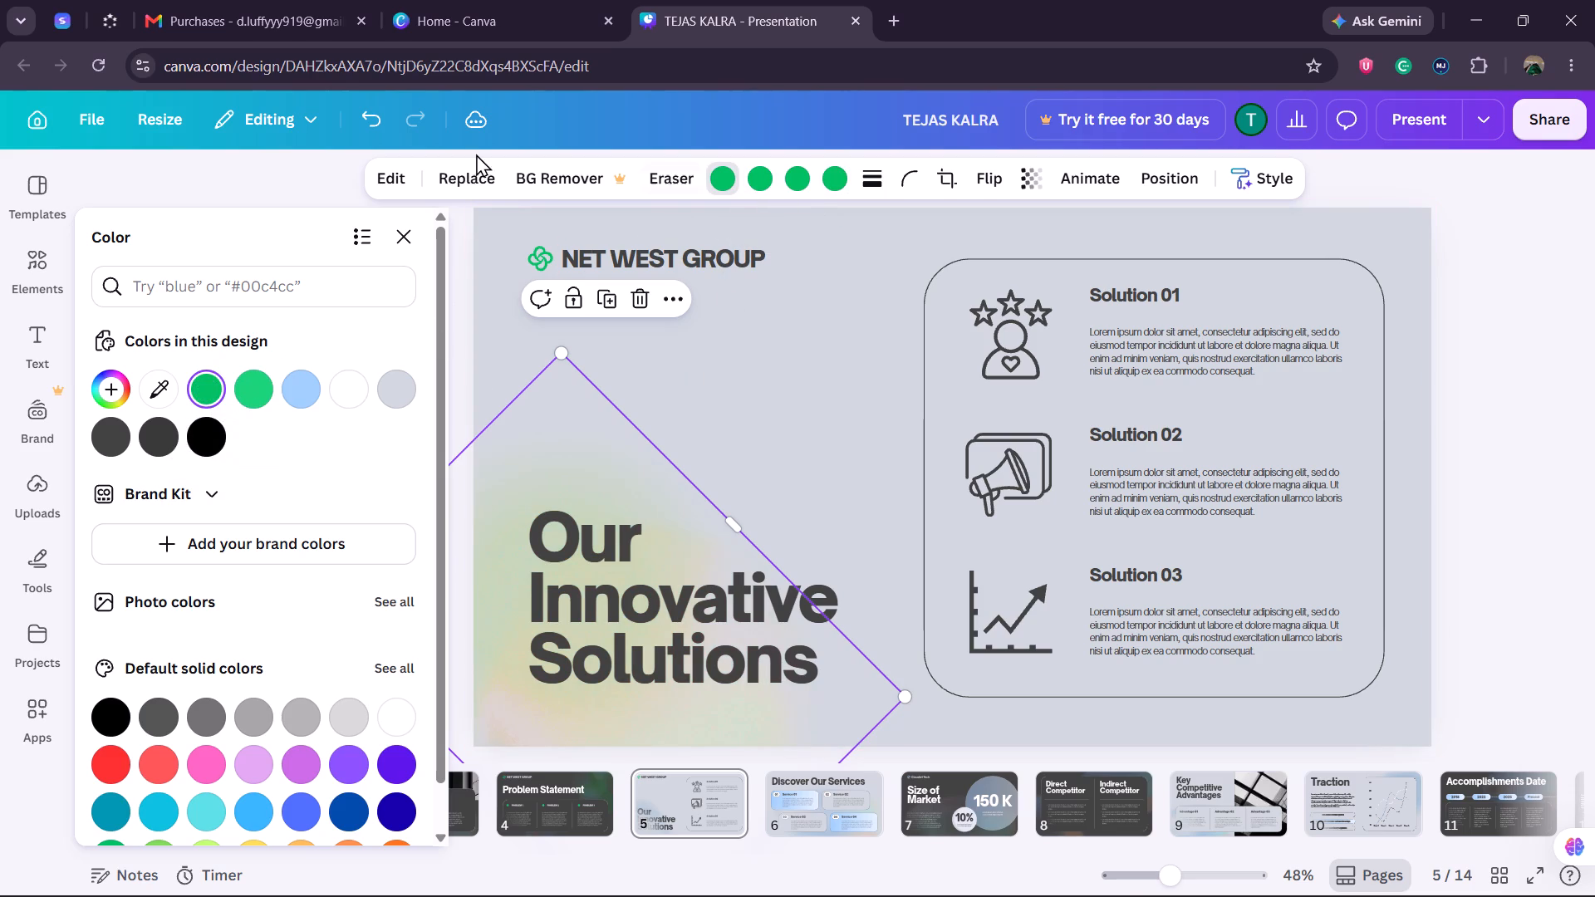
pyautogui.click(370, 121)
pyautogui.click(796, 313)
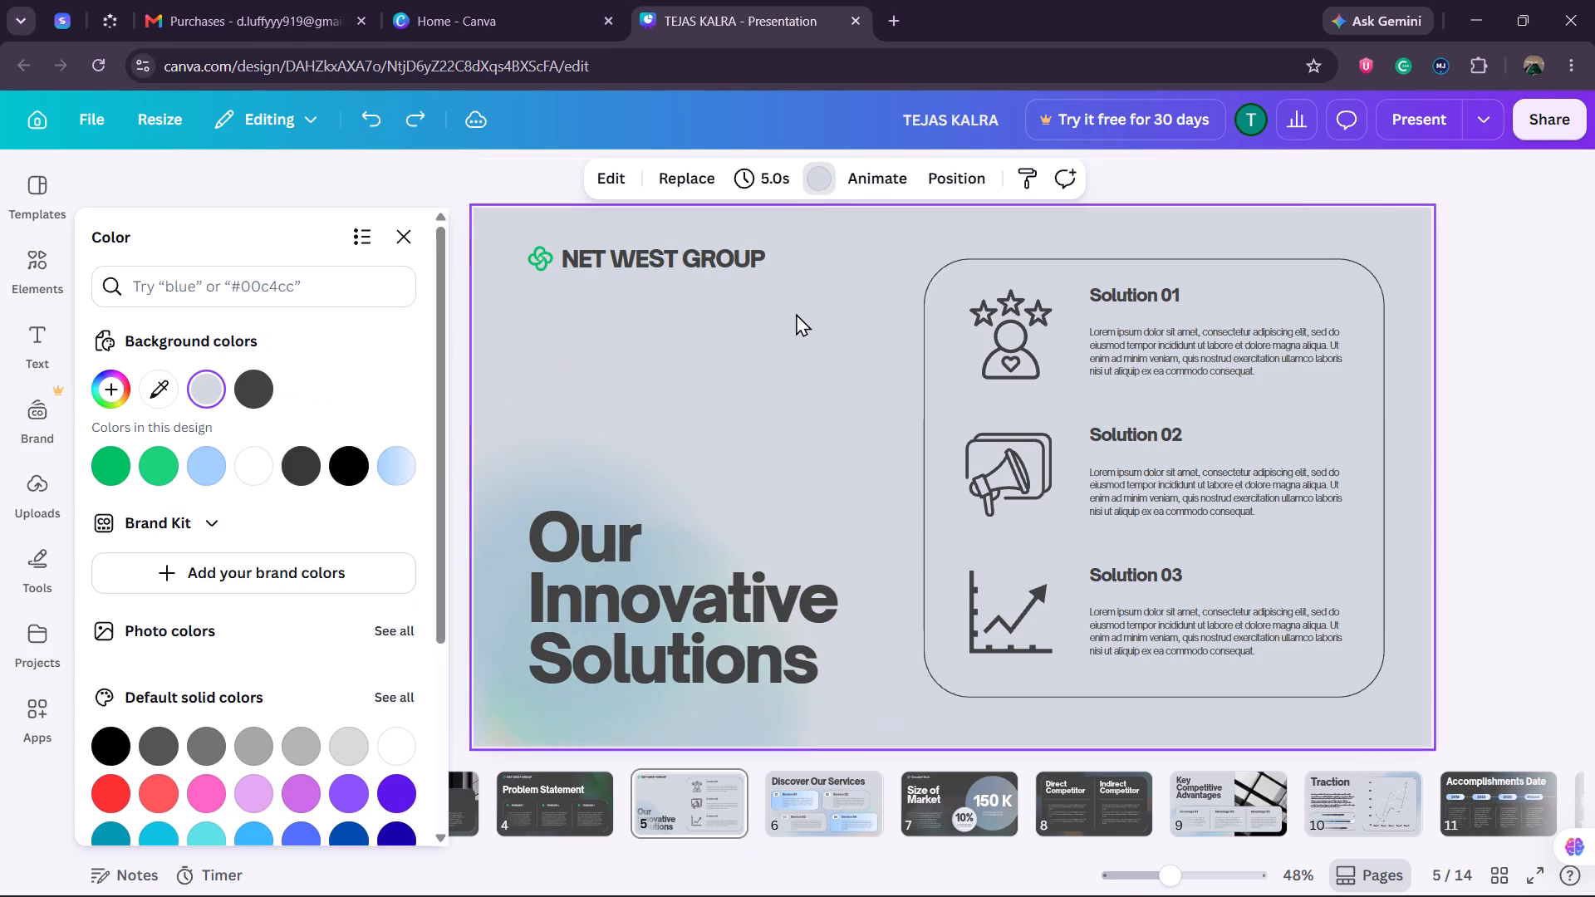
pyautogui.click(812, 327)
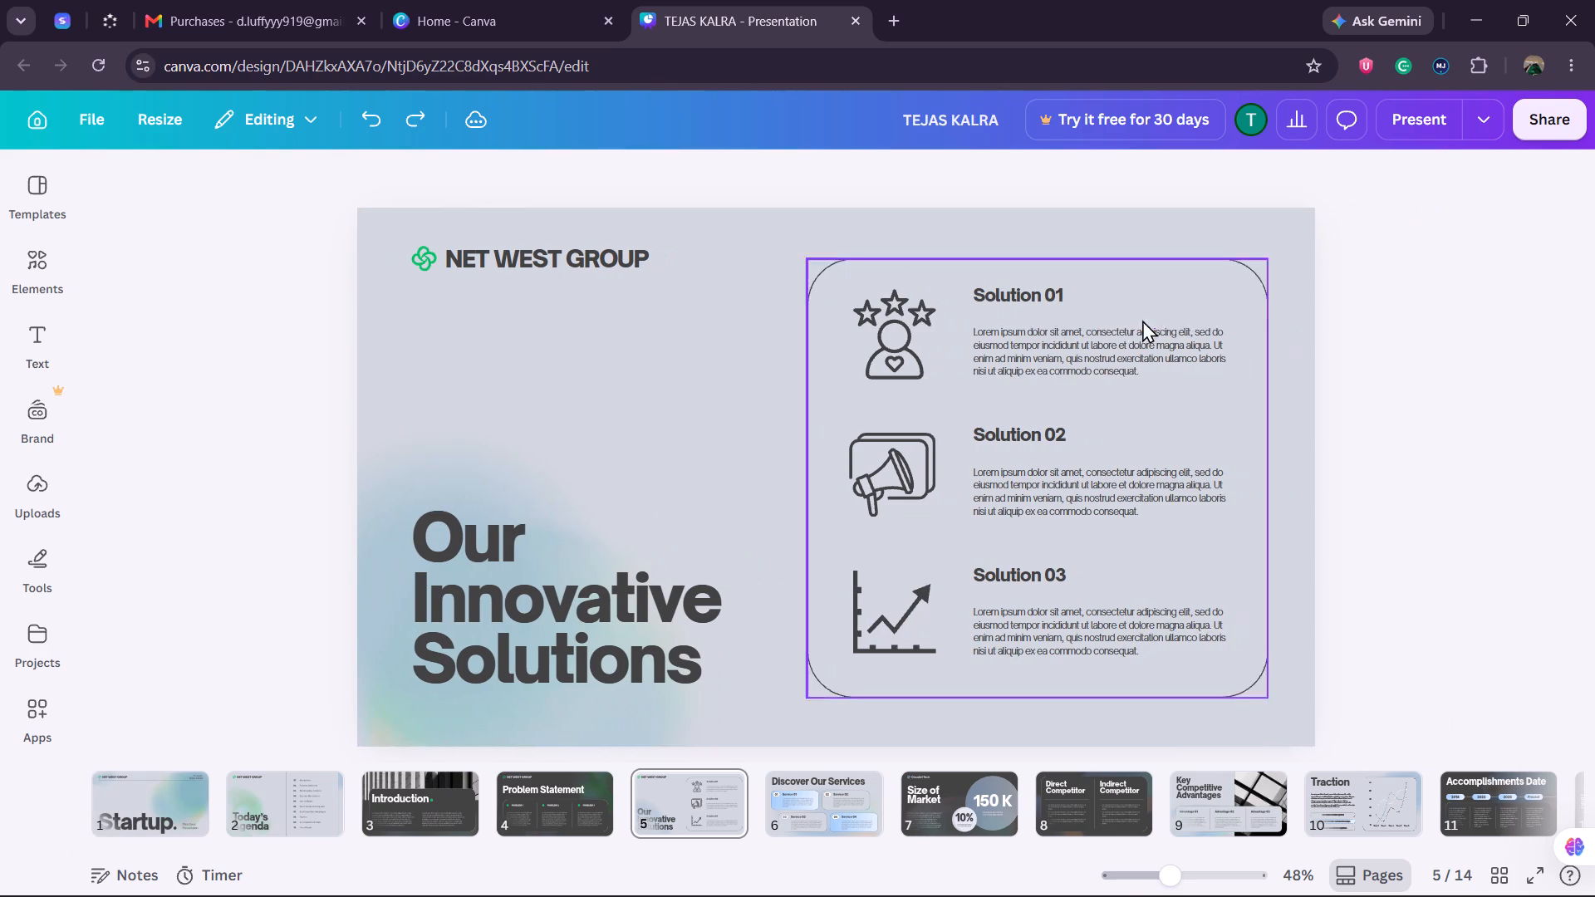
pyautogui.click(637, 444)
# On the "Discover Our Services" slide, recolour the blurred background graphic, changing its aqua, gray indigo, tan and orange to #00bf63.
pyautogui.click(807, 818)
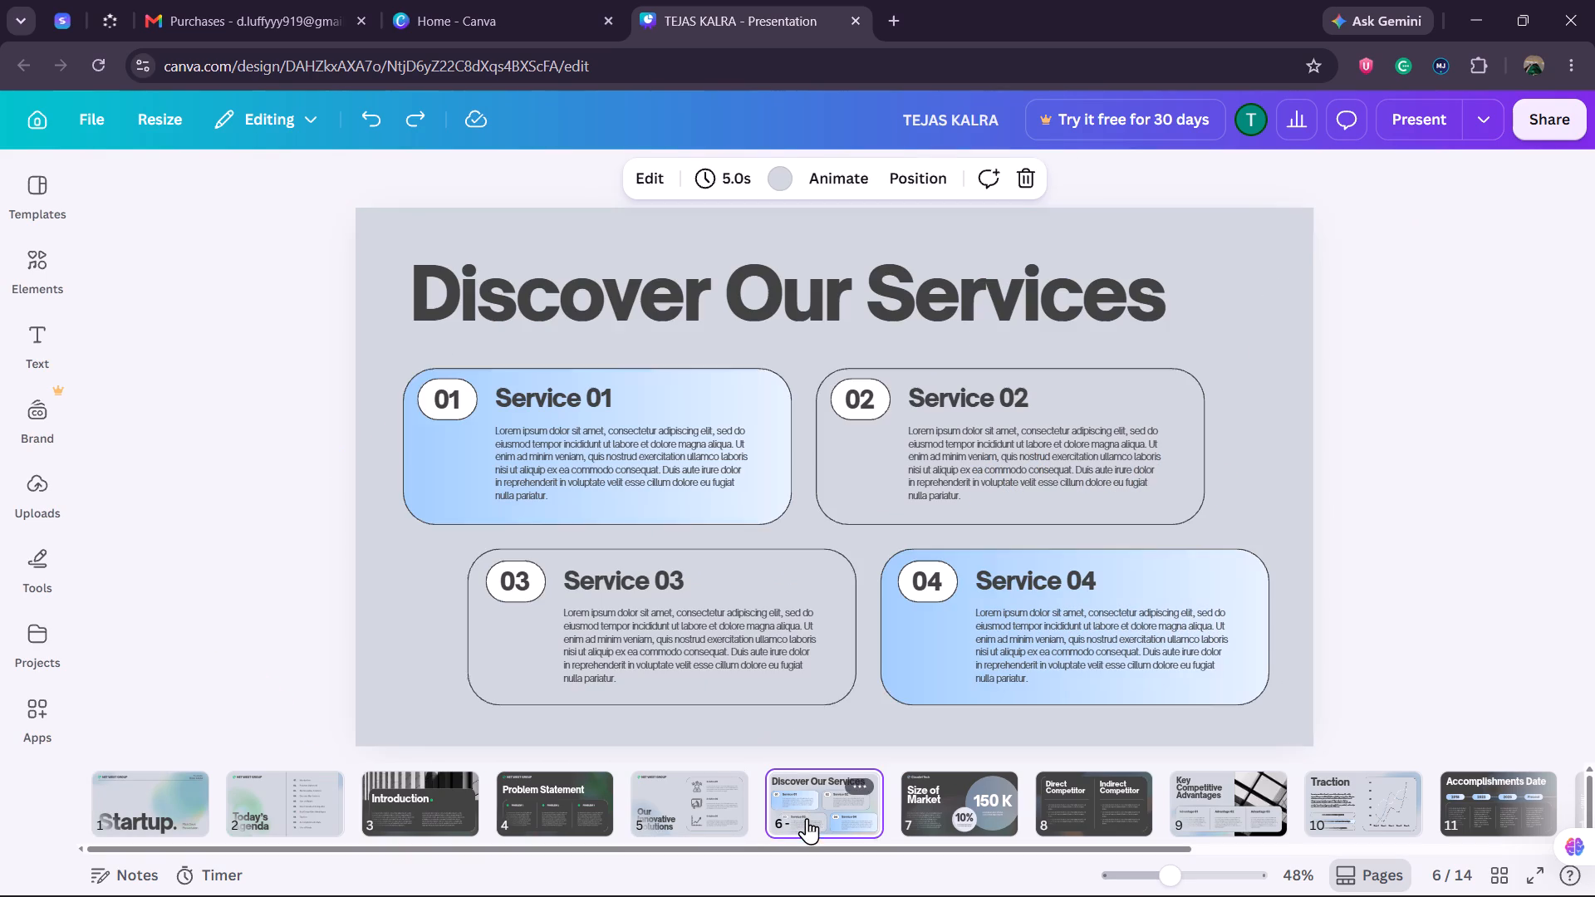
pyautogui.click(1293, 320)
pyautogui.click(1221, 500)
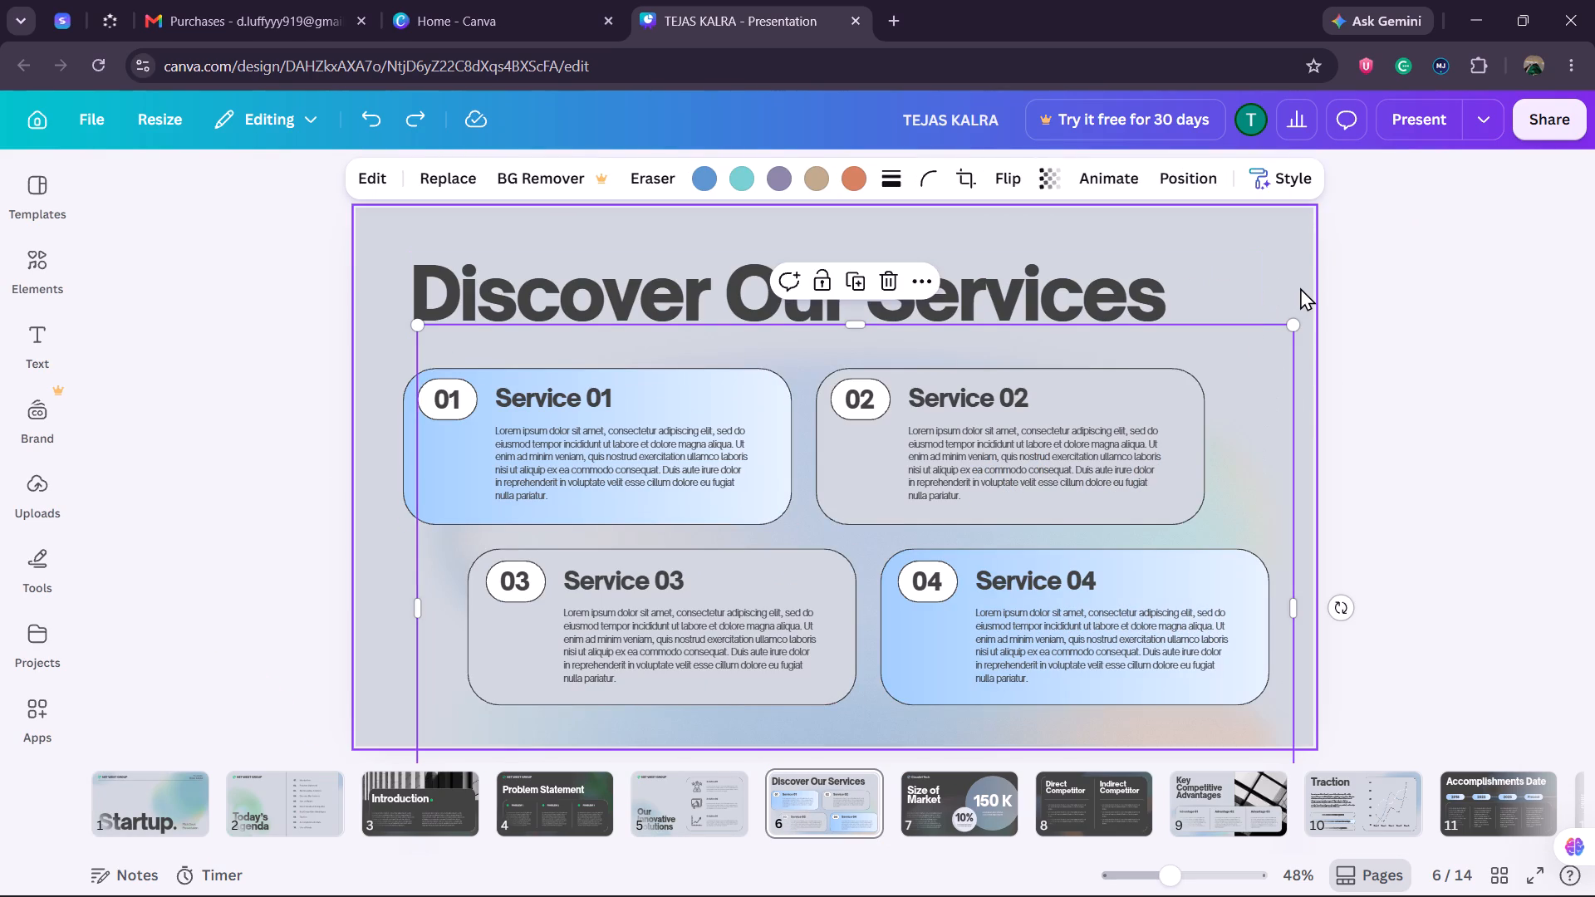
pyautogui.click(1294, 287)
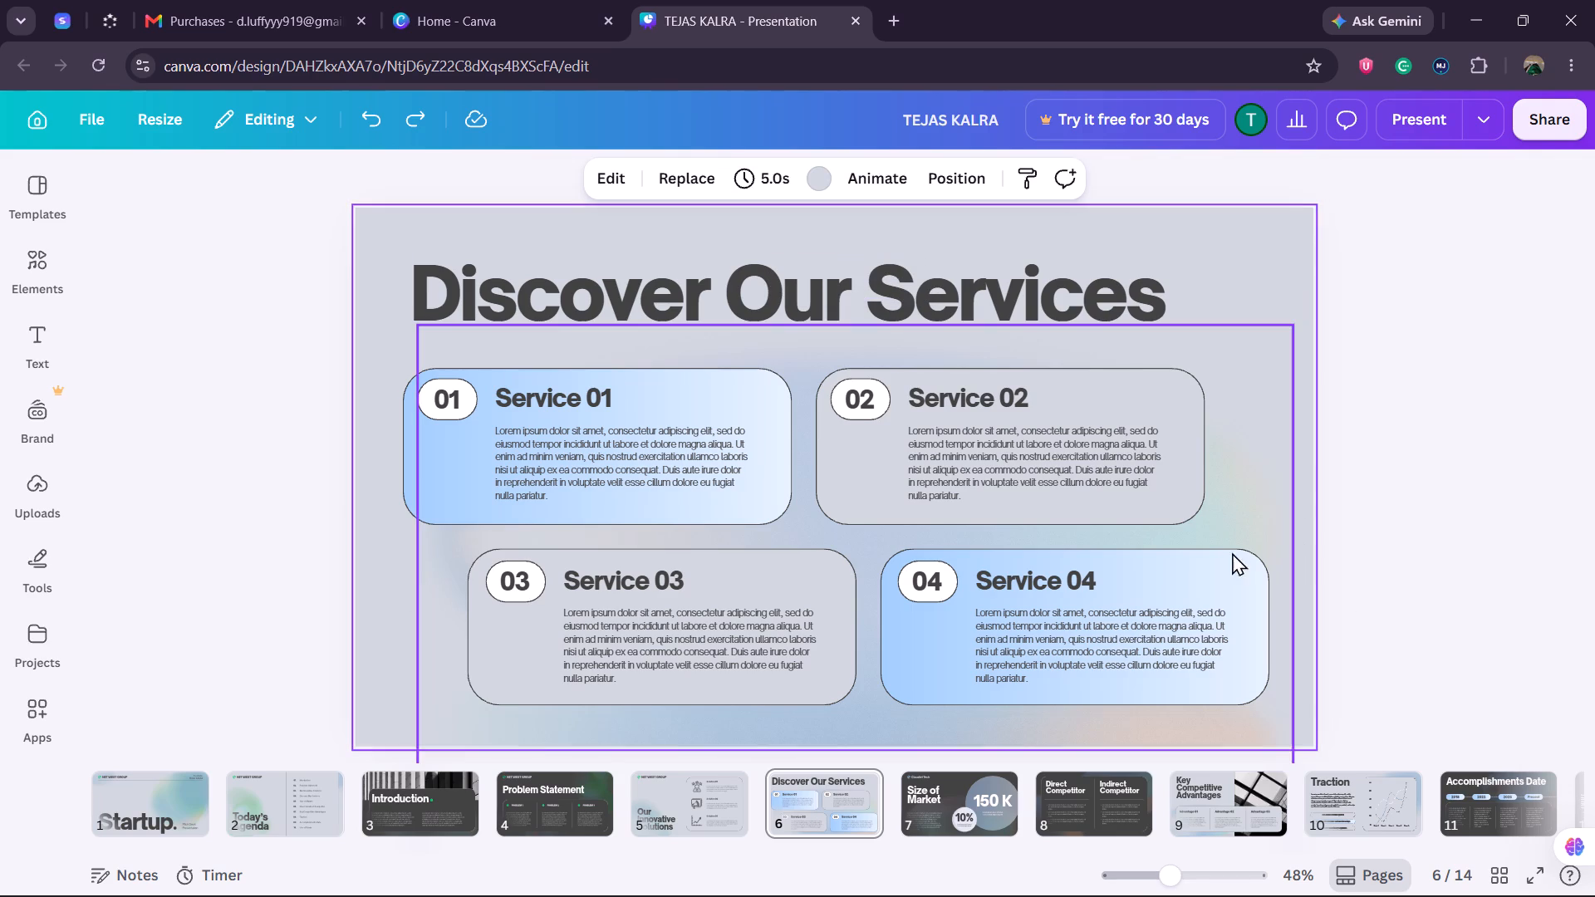
pyautogui.click(1224, 518)
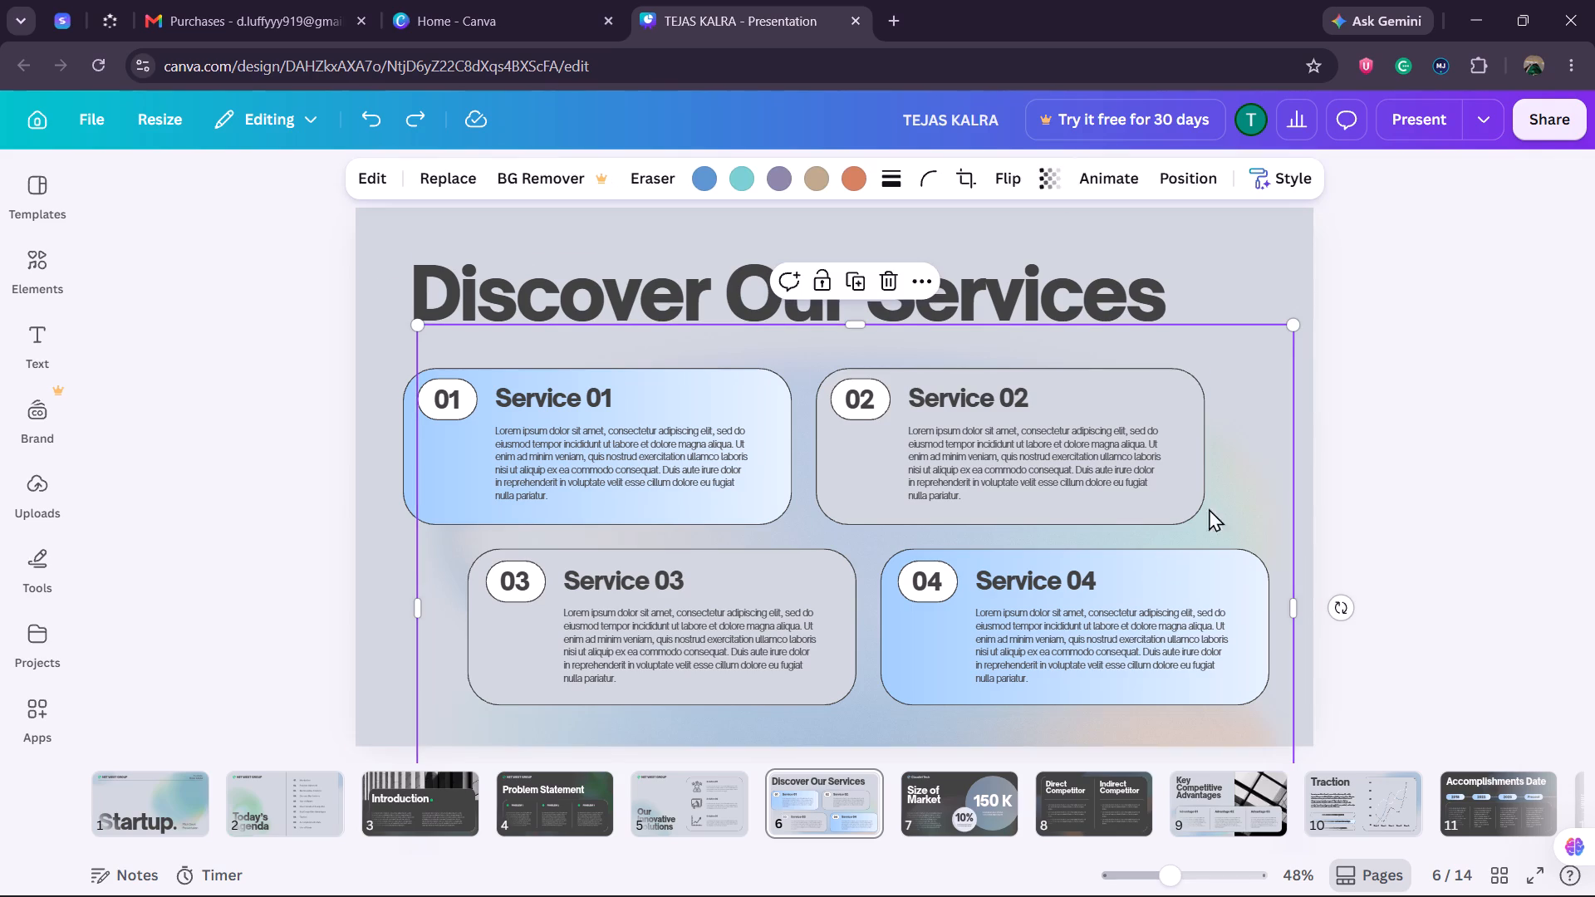
pyautogui.click(742, 175)
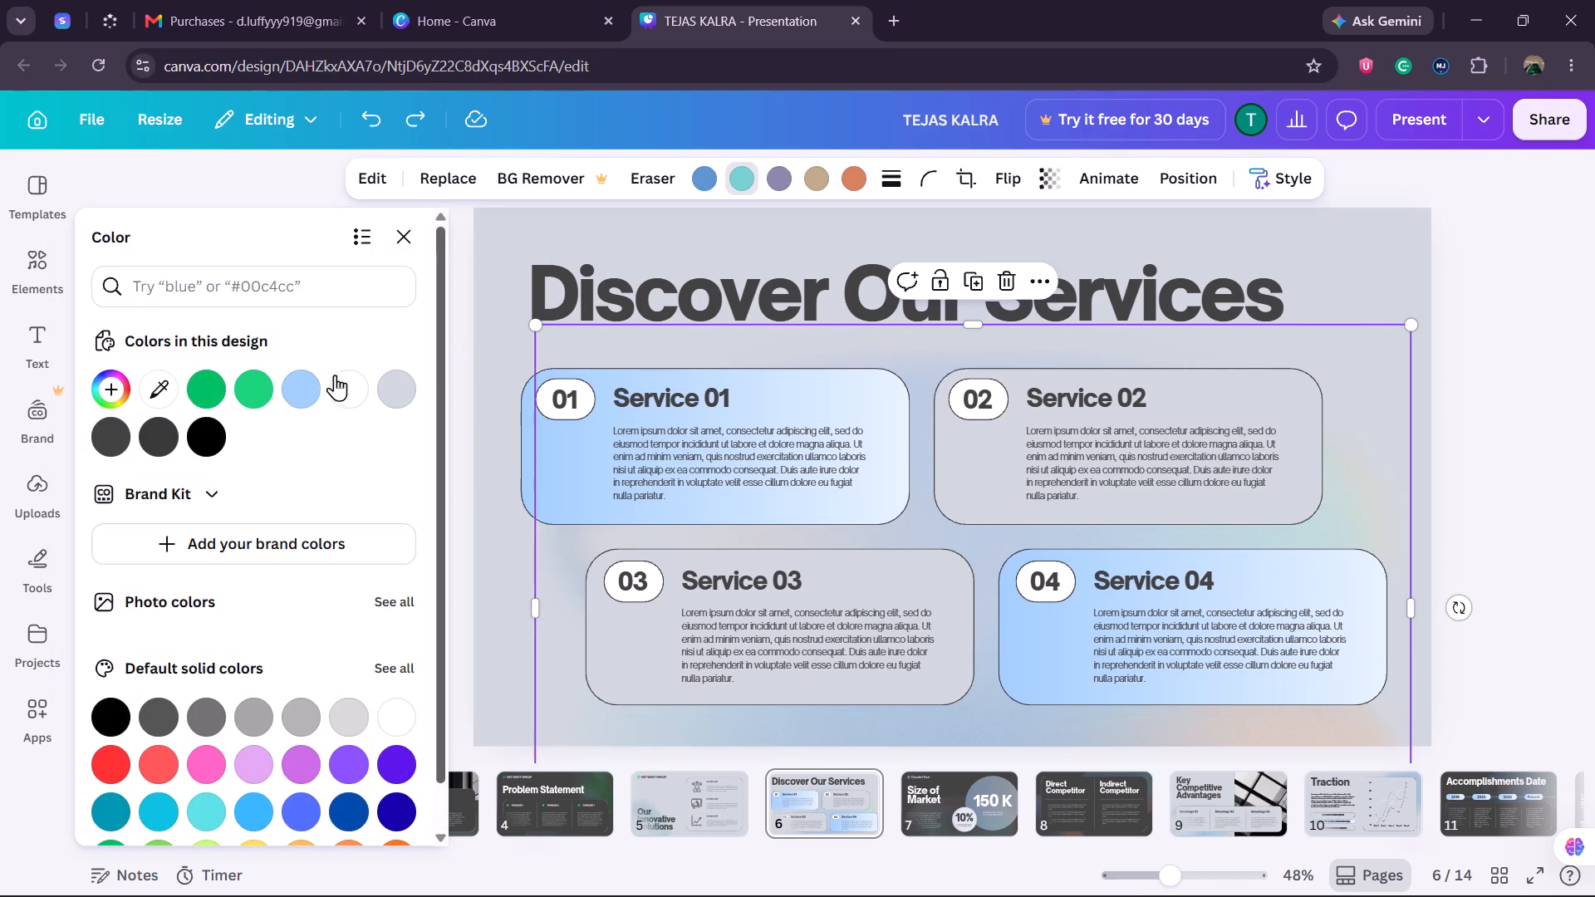
pyautogui.click(199, 404)
pyautogui.click(795, 176)
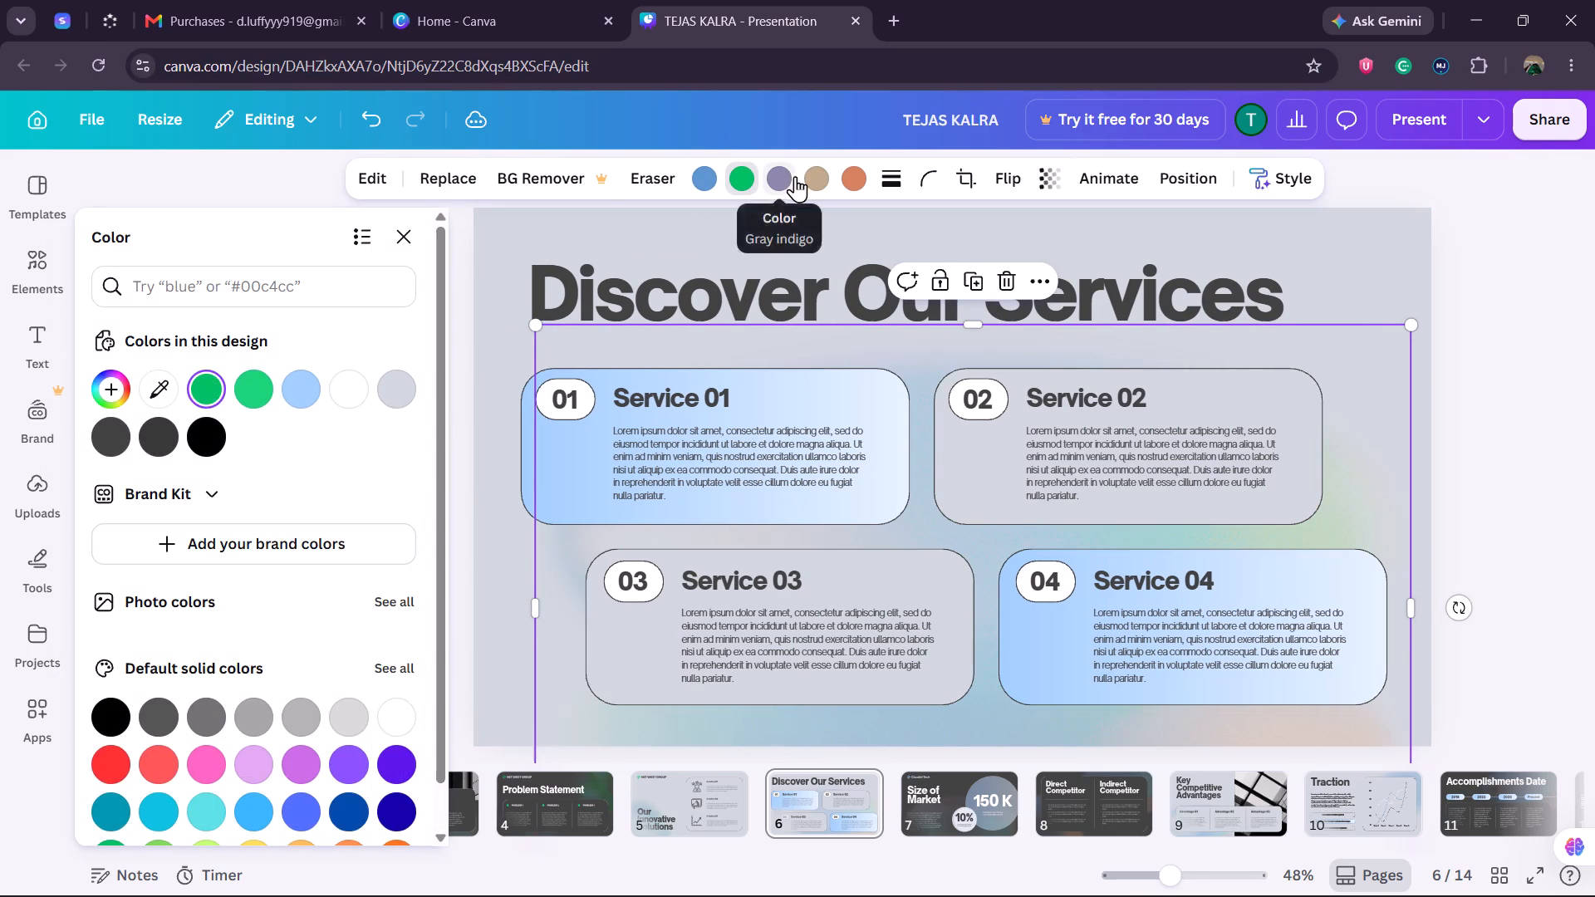
pyautogui.click(216, 392)
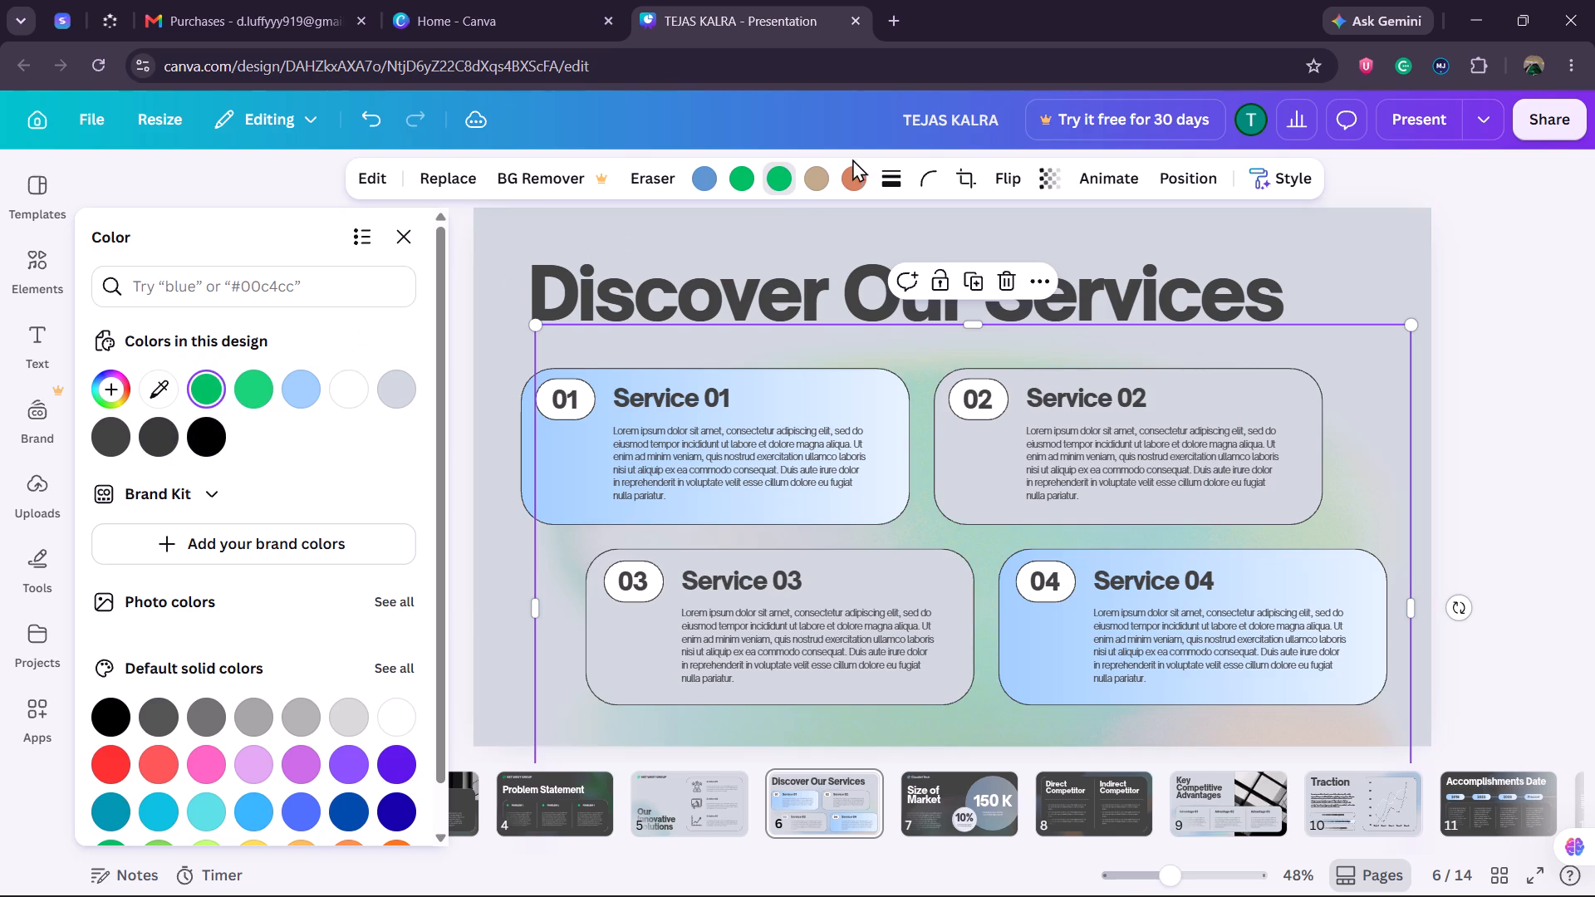
pyautogui.click(821, 187)
pyautogui.click(211, 394)
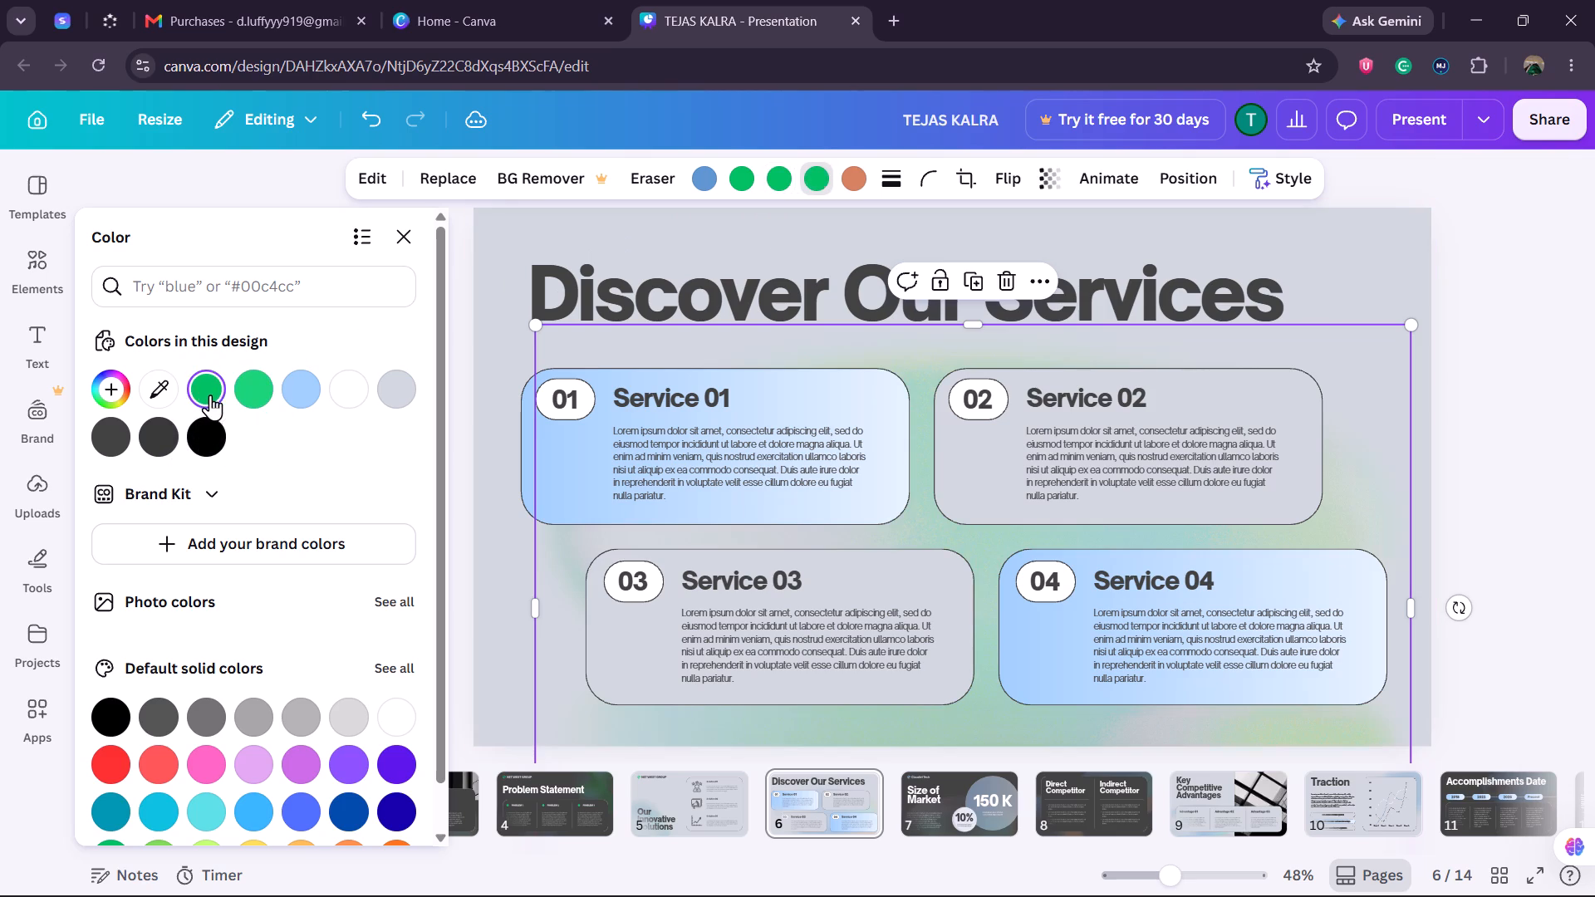
pyautogui.click(844, 174)
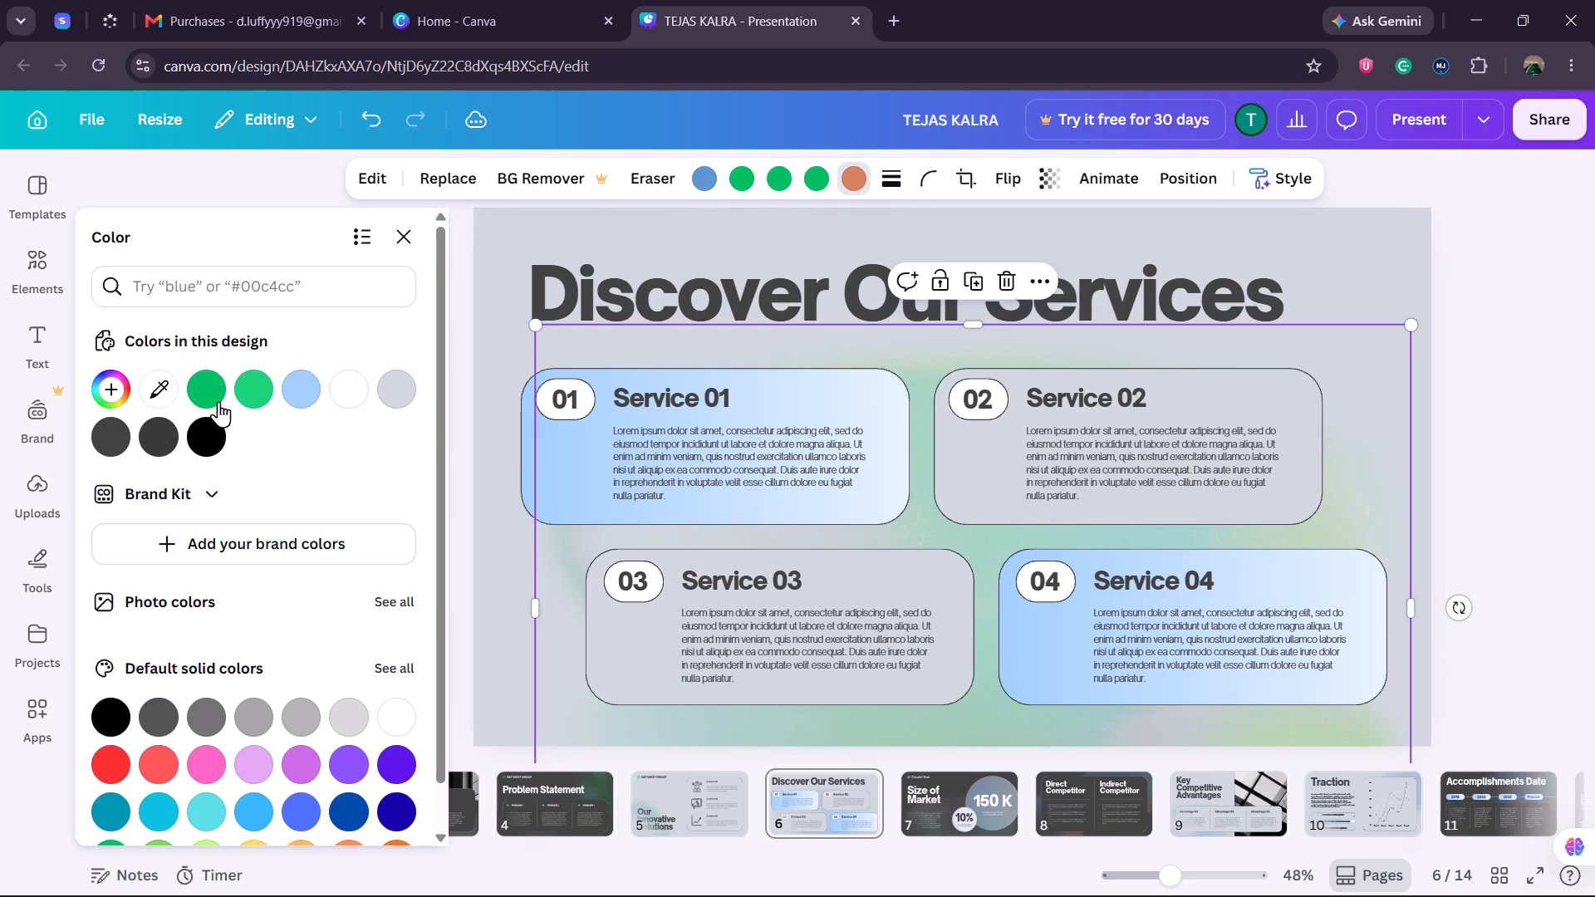
pyautogui.click(214, 395)
pyautogui.click(1373, 242)
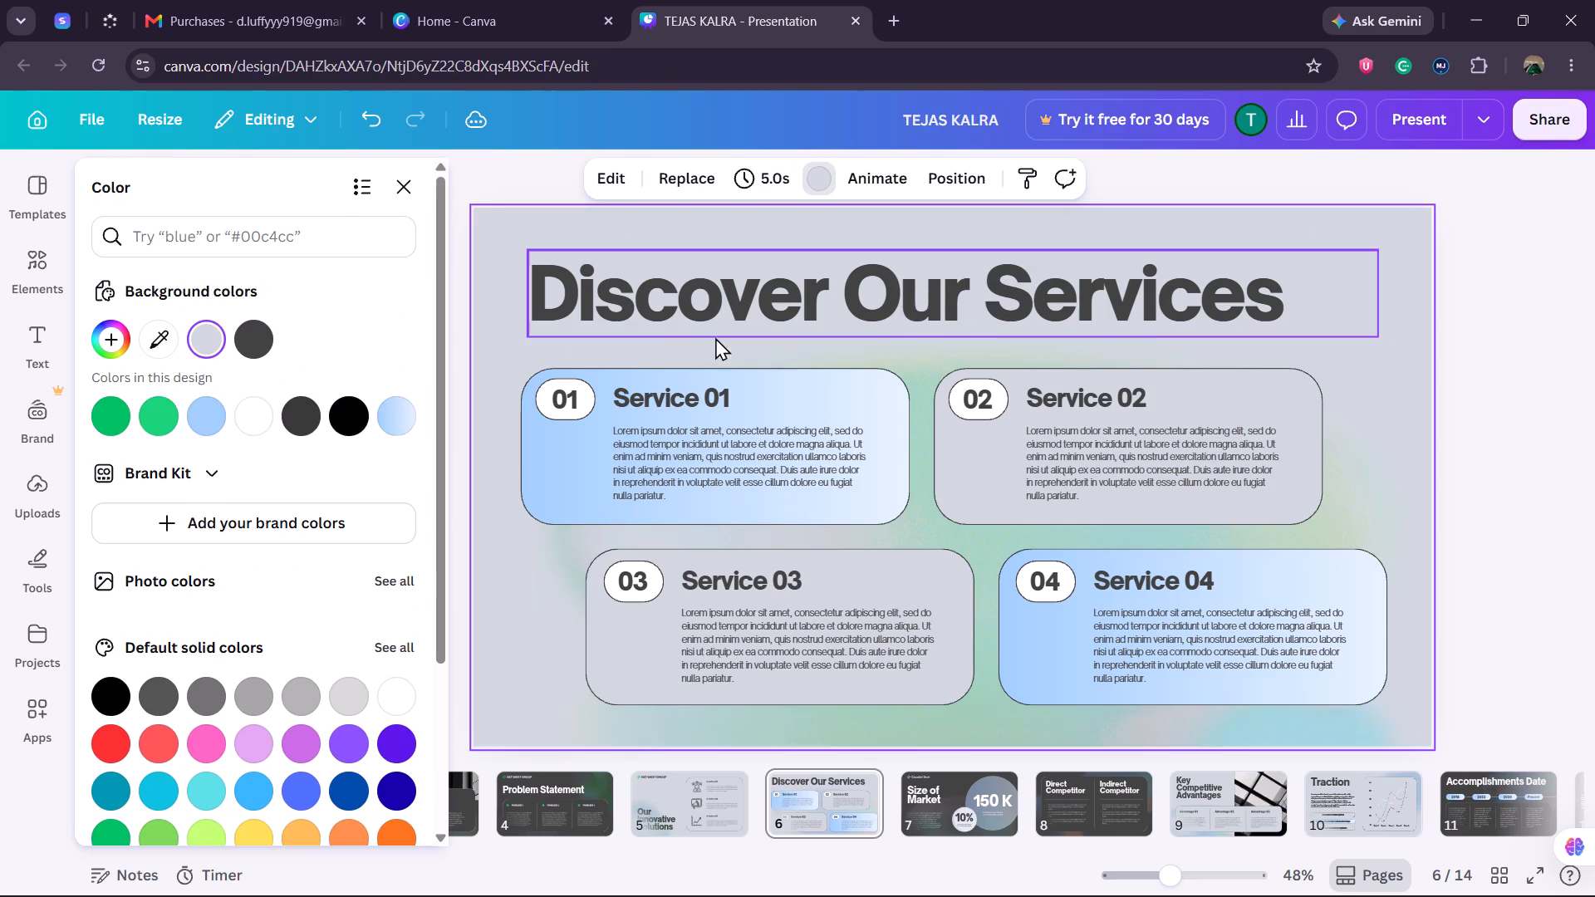
pyautogui.click(409, 177)
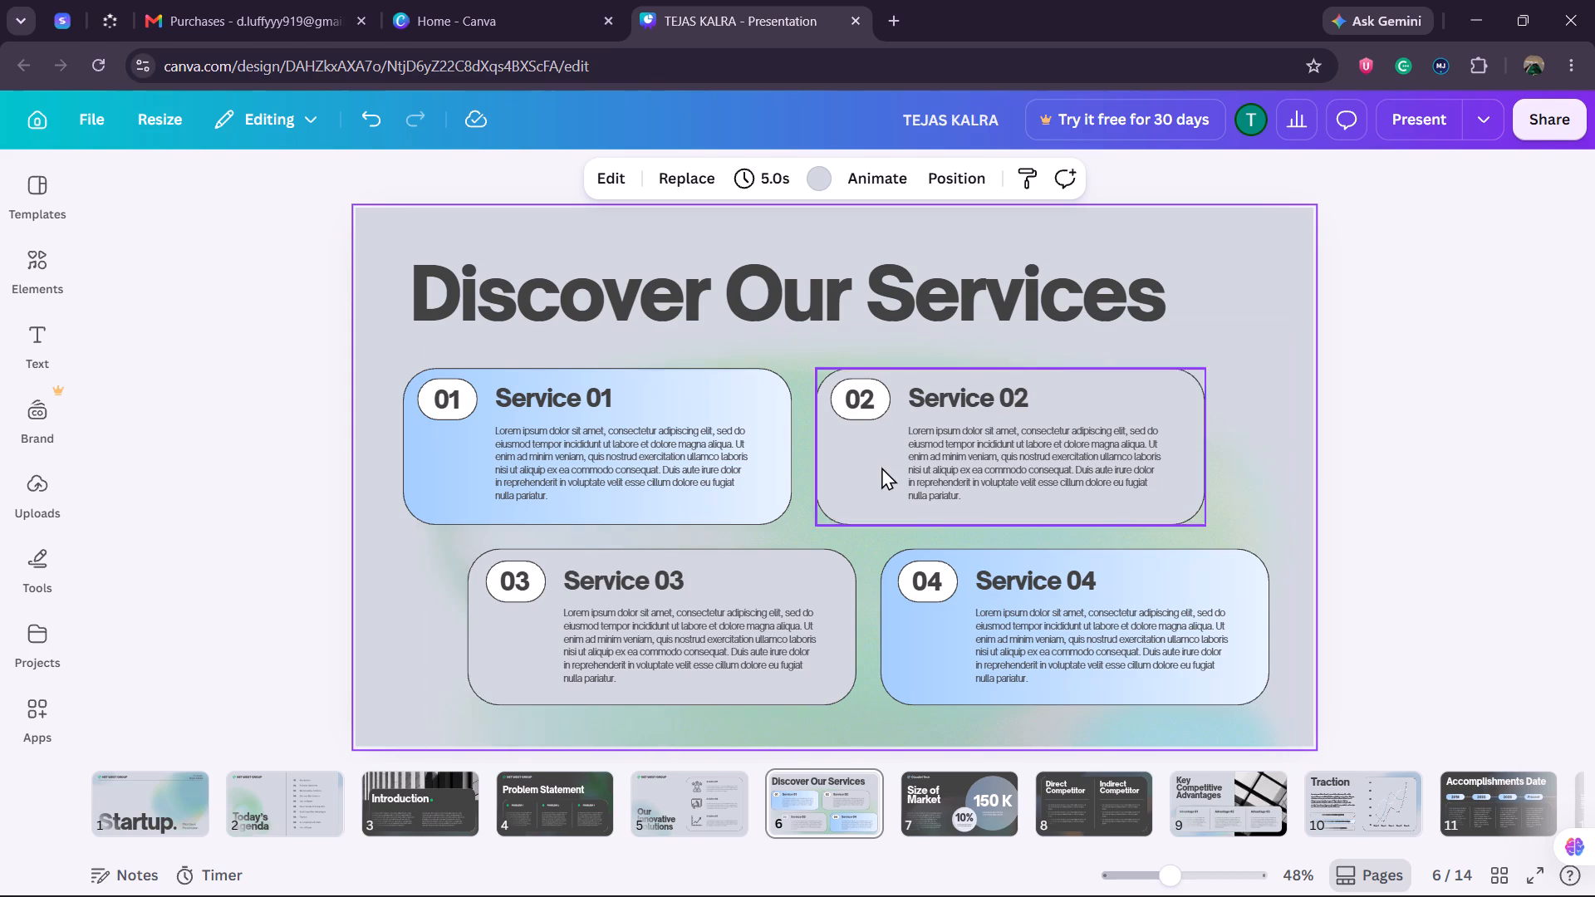
pyautogui.click(1529, 409)
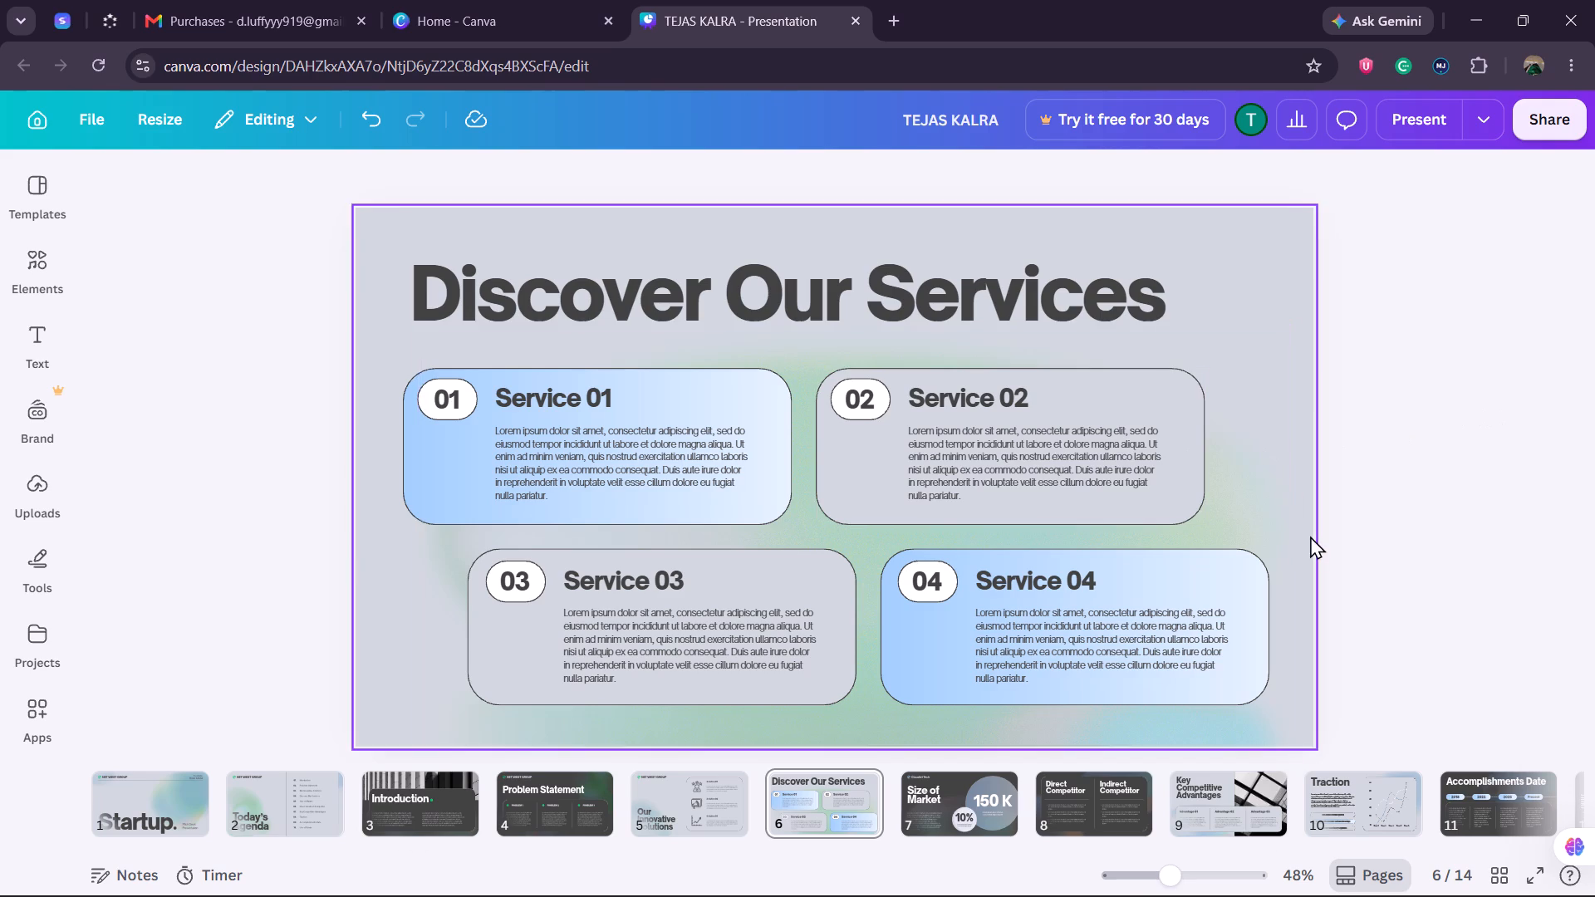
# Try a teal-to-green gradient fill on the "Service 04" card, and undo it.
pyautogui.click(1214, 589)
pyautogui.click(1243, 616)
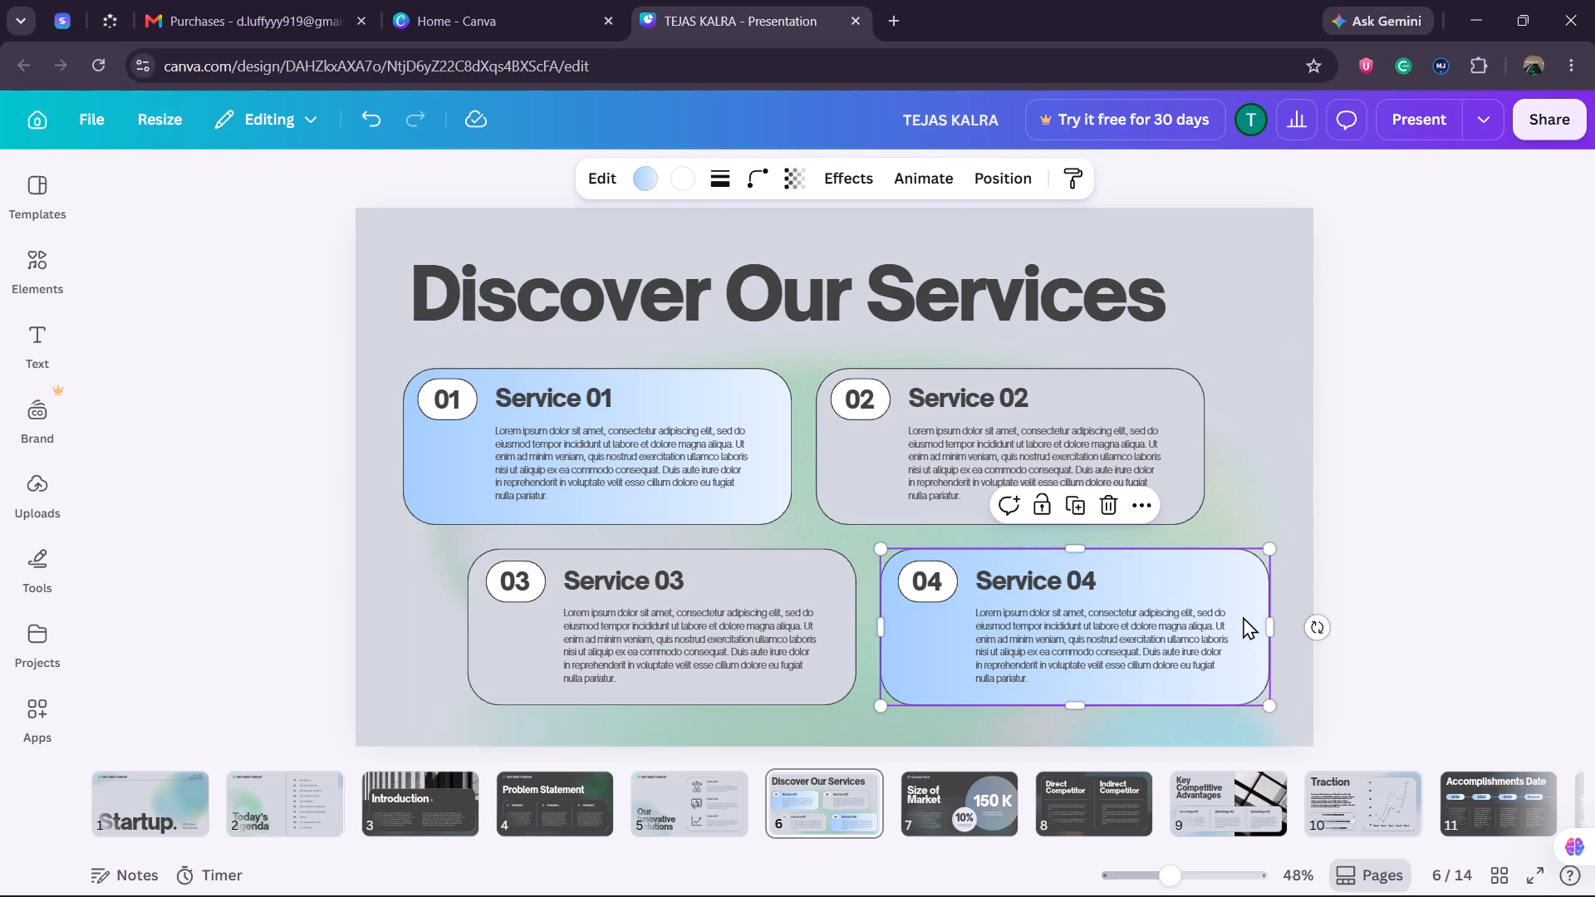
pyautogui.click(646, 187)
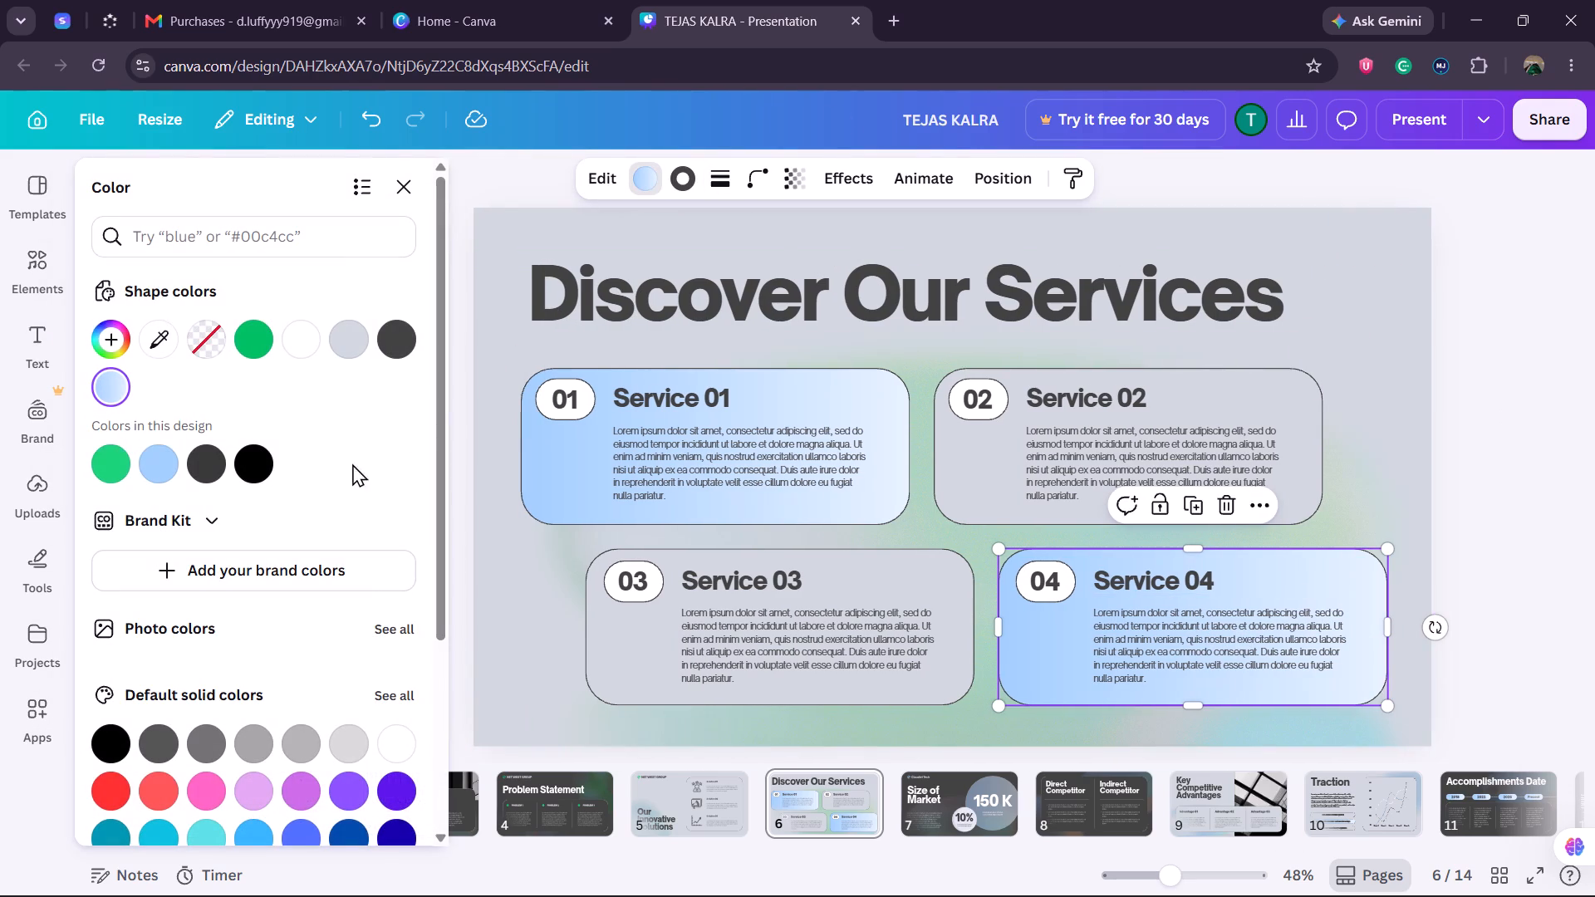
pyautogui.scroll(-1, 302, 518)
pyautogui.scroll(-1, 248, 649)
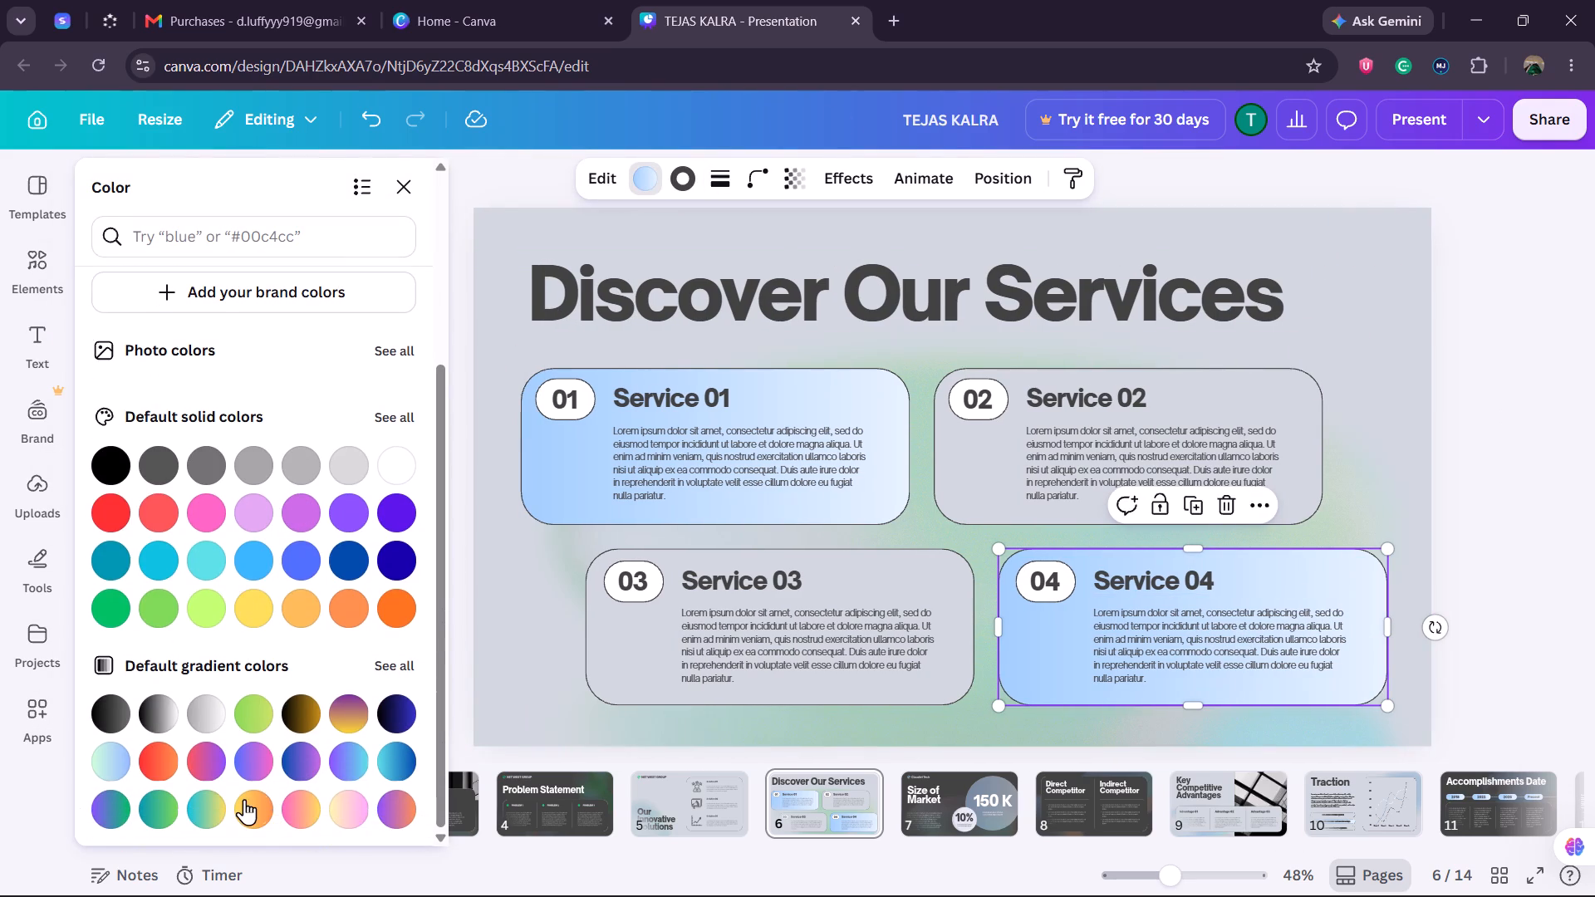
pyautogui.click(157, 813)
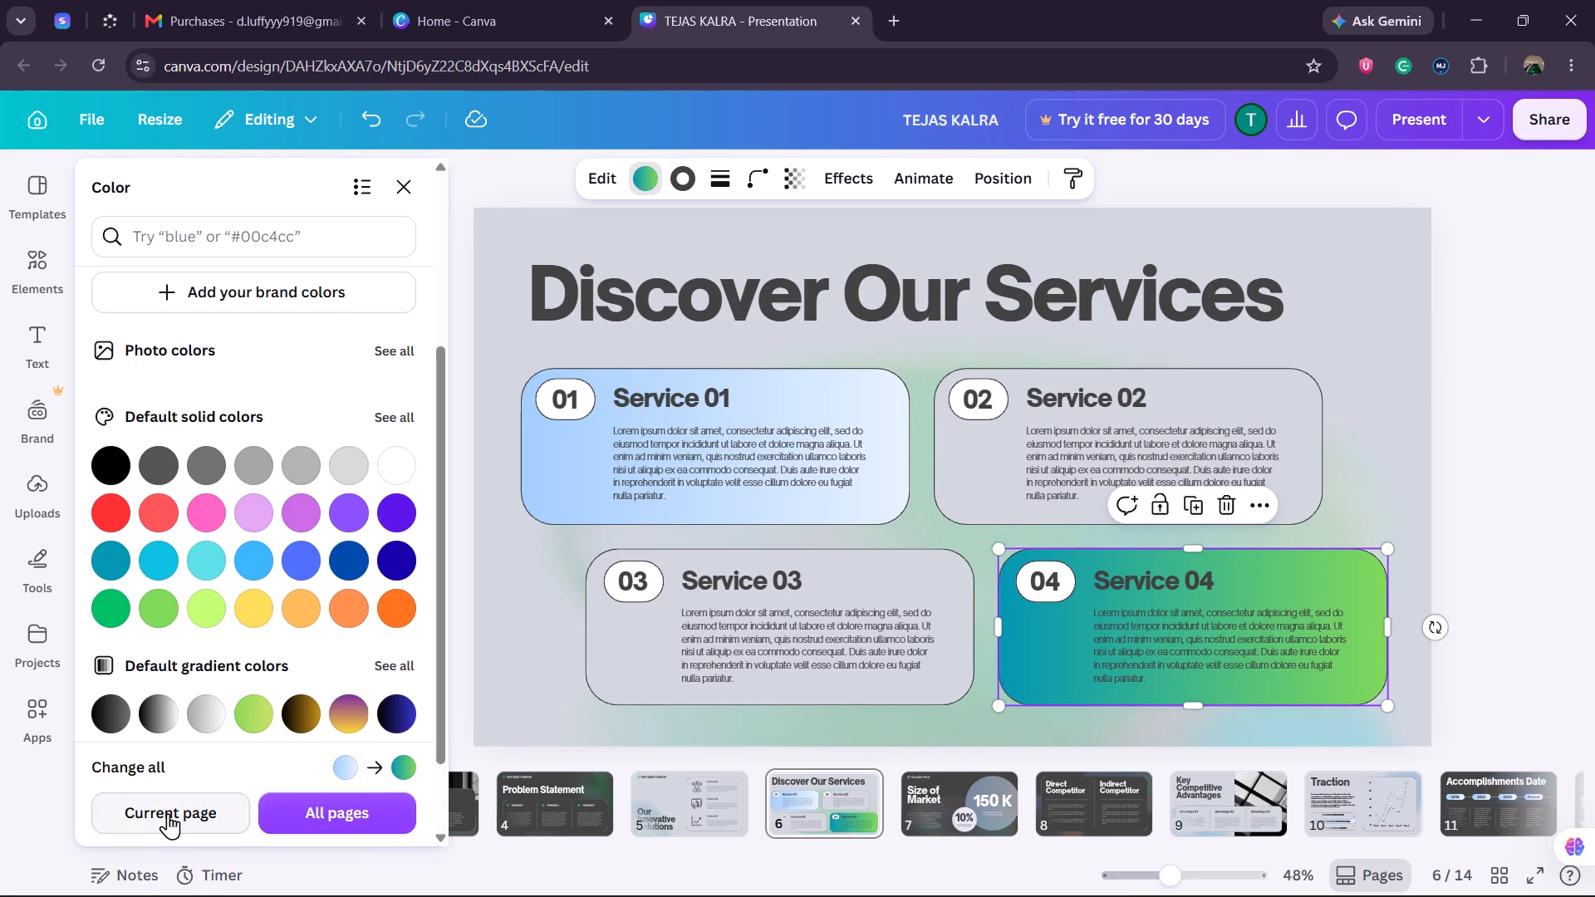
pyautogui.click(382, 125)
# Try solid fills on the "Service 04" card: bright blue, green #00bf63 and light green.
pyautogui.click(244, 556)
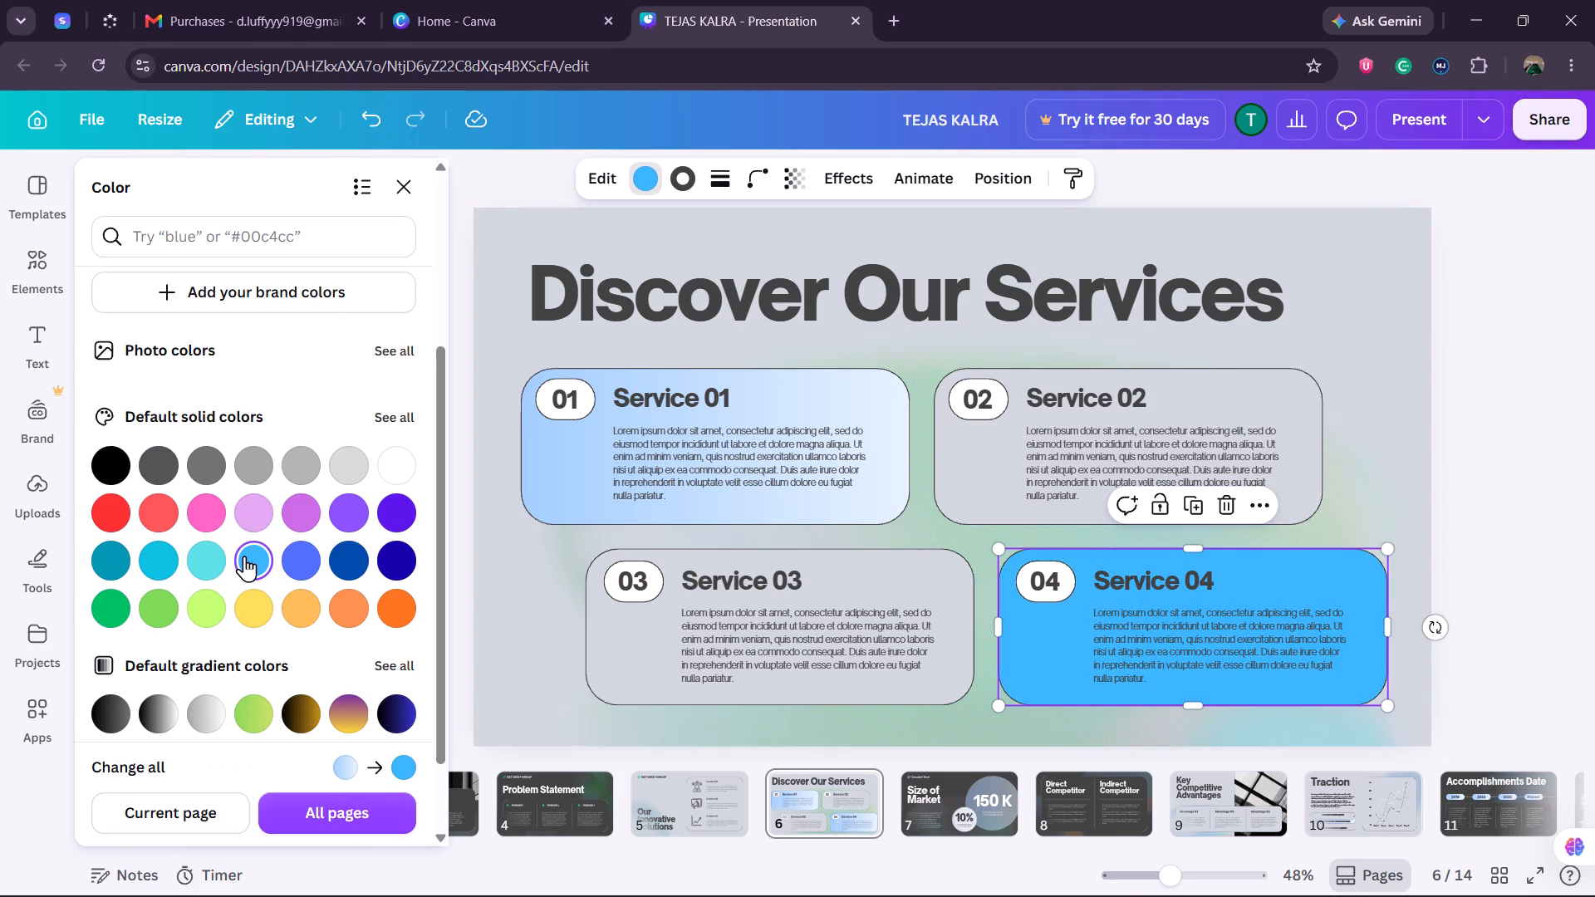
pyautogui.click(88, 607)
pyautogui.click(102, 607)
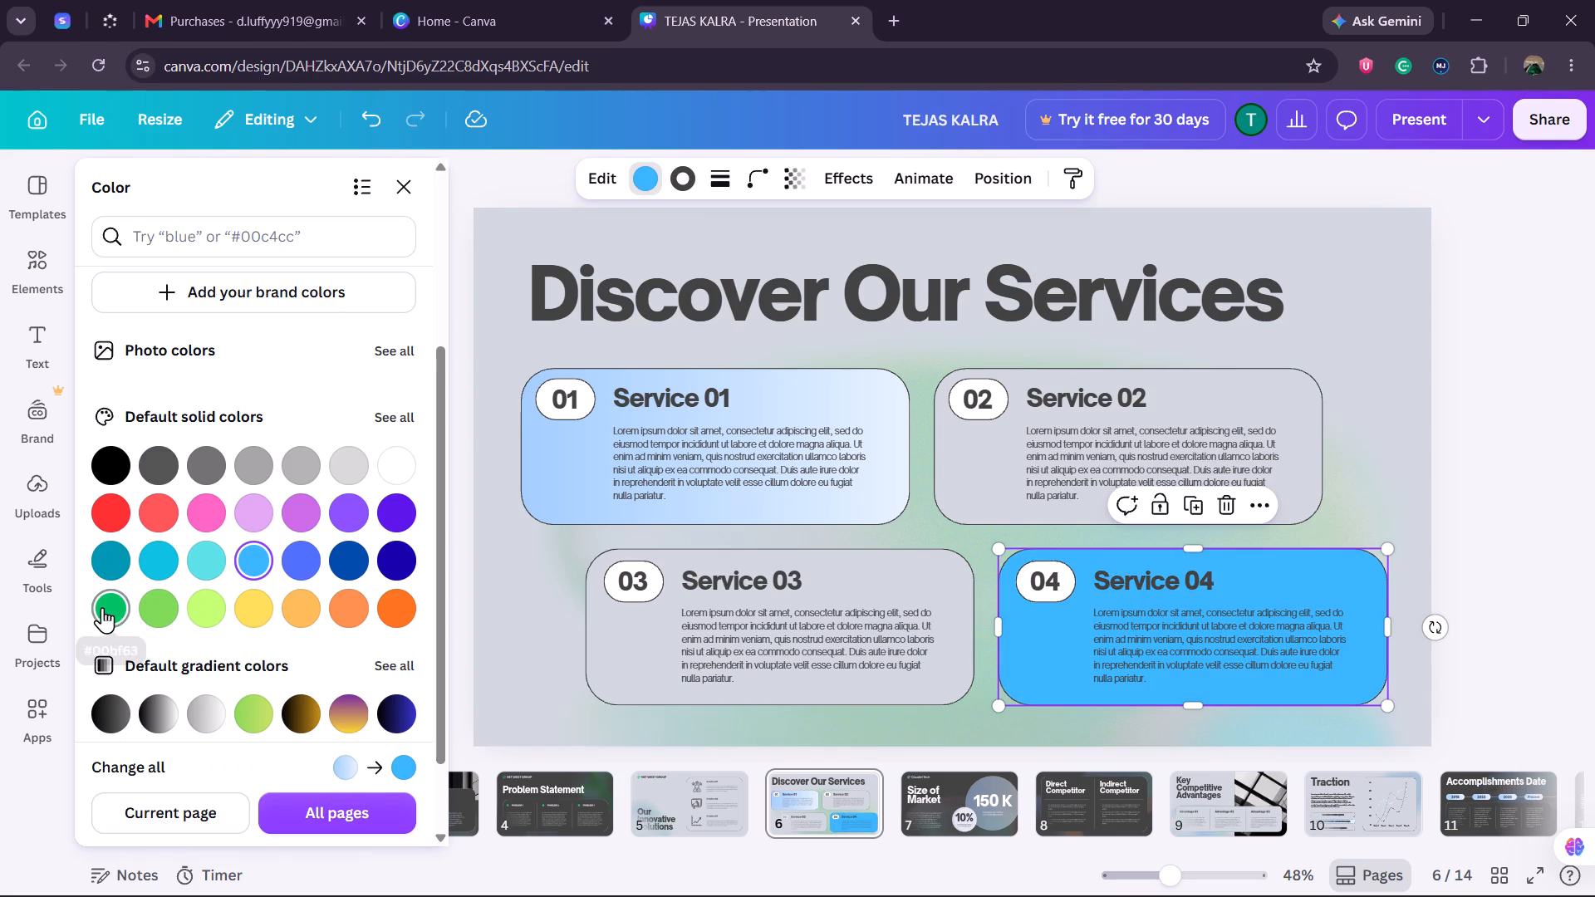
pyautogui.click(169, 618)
# Fill the "Service 04" card with the default green-to-lime gradient.
pyautogui.scroll(-1, 251, 611)
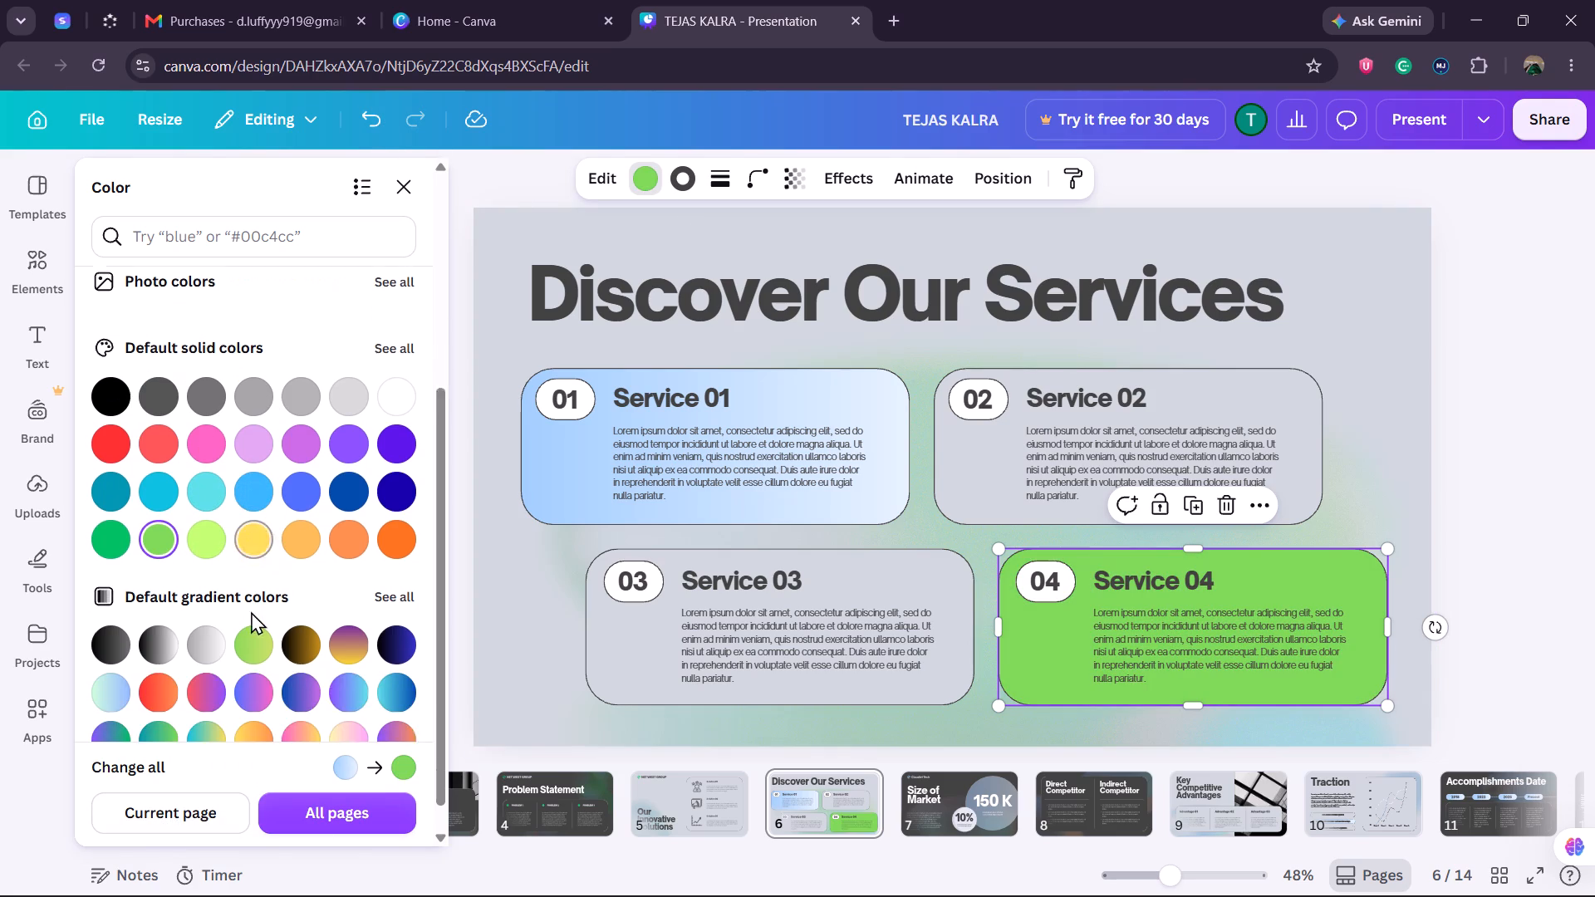
pyautogui.click(251, 611)
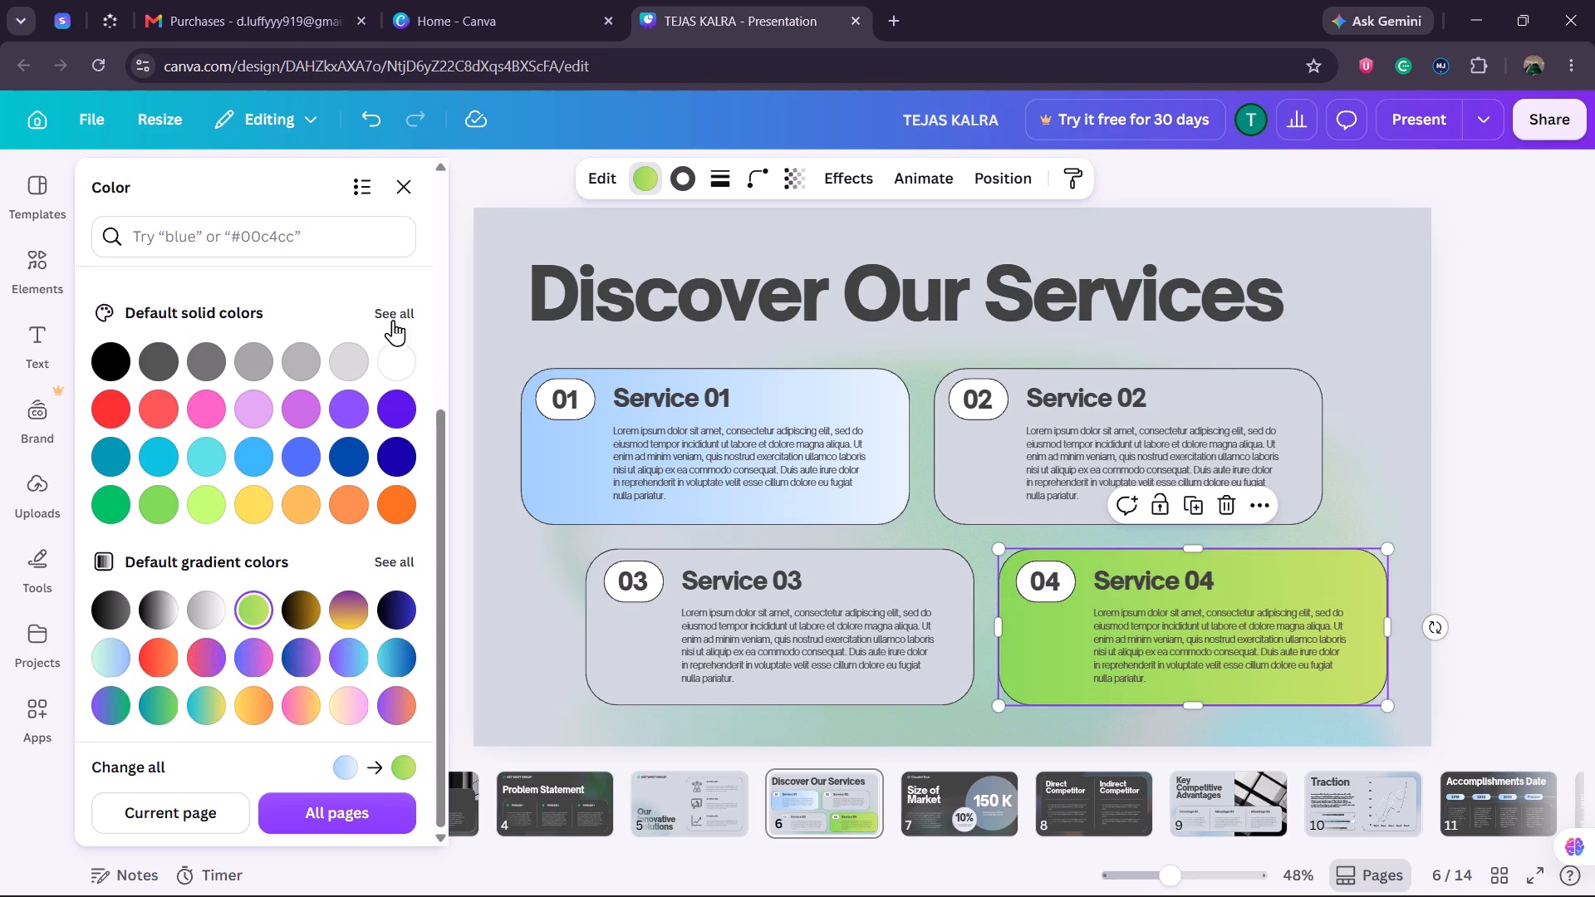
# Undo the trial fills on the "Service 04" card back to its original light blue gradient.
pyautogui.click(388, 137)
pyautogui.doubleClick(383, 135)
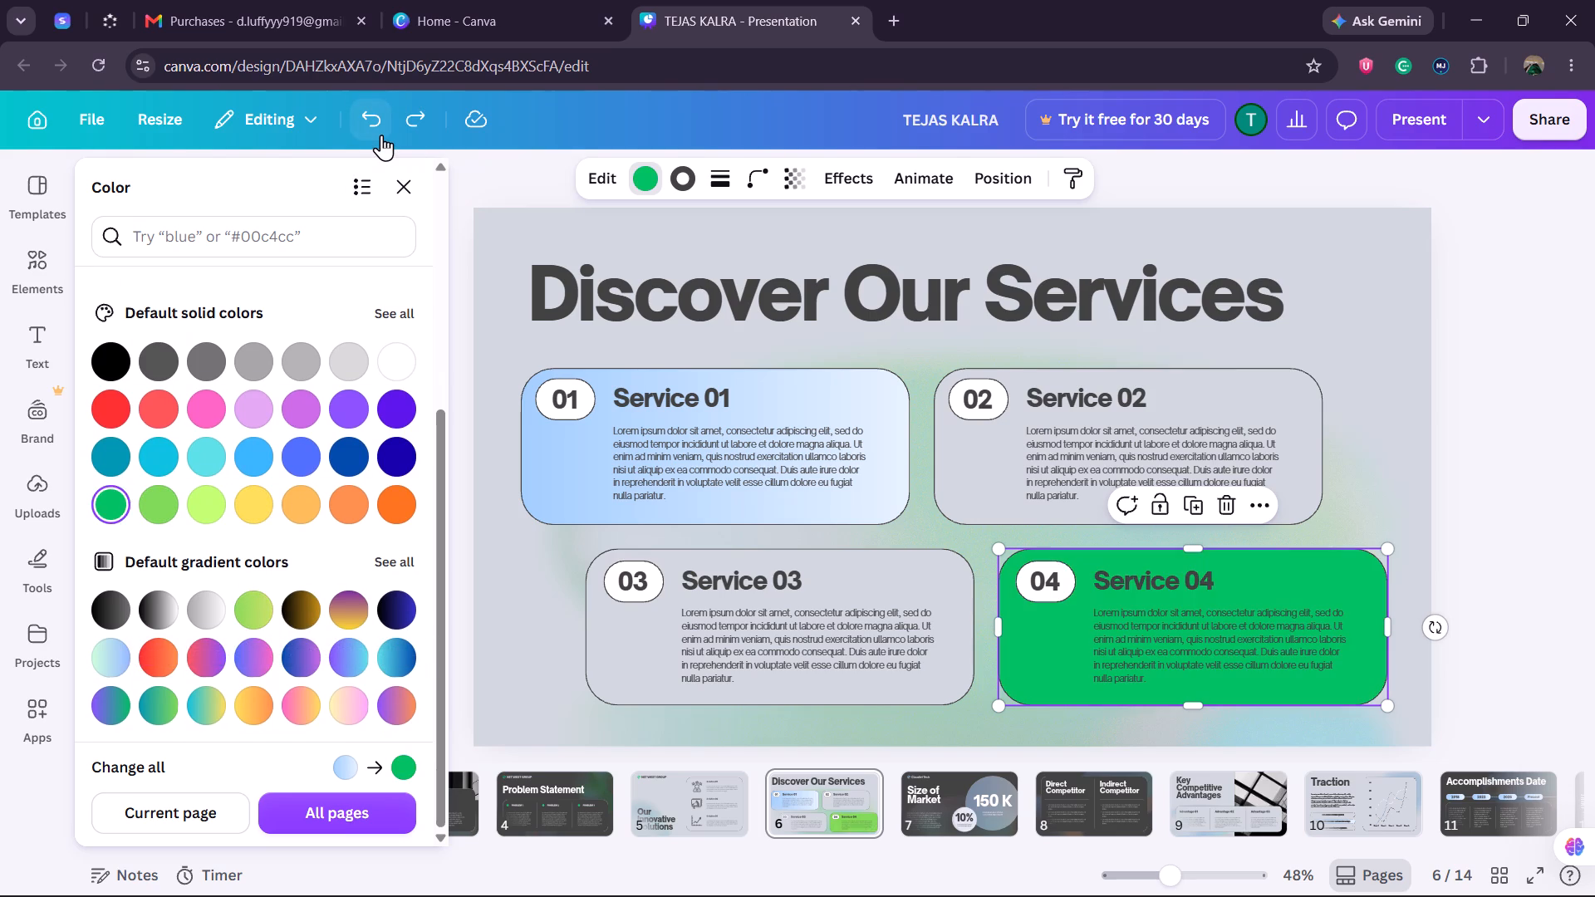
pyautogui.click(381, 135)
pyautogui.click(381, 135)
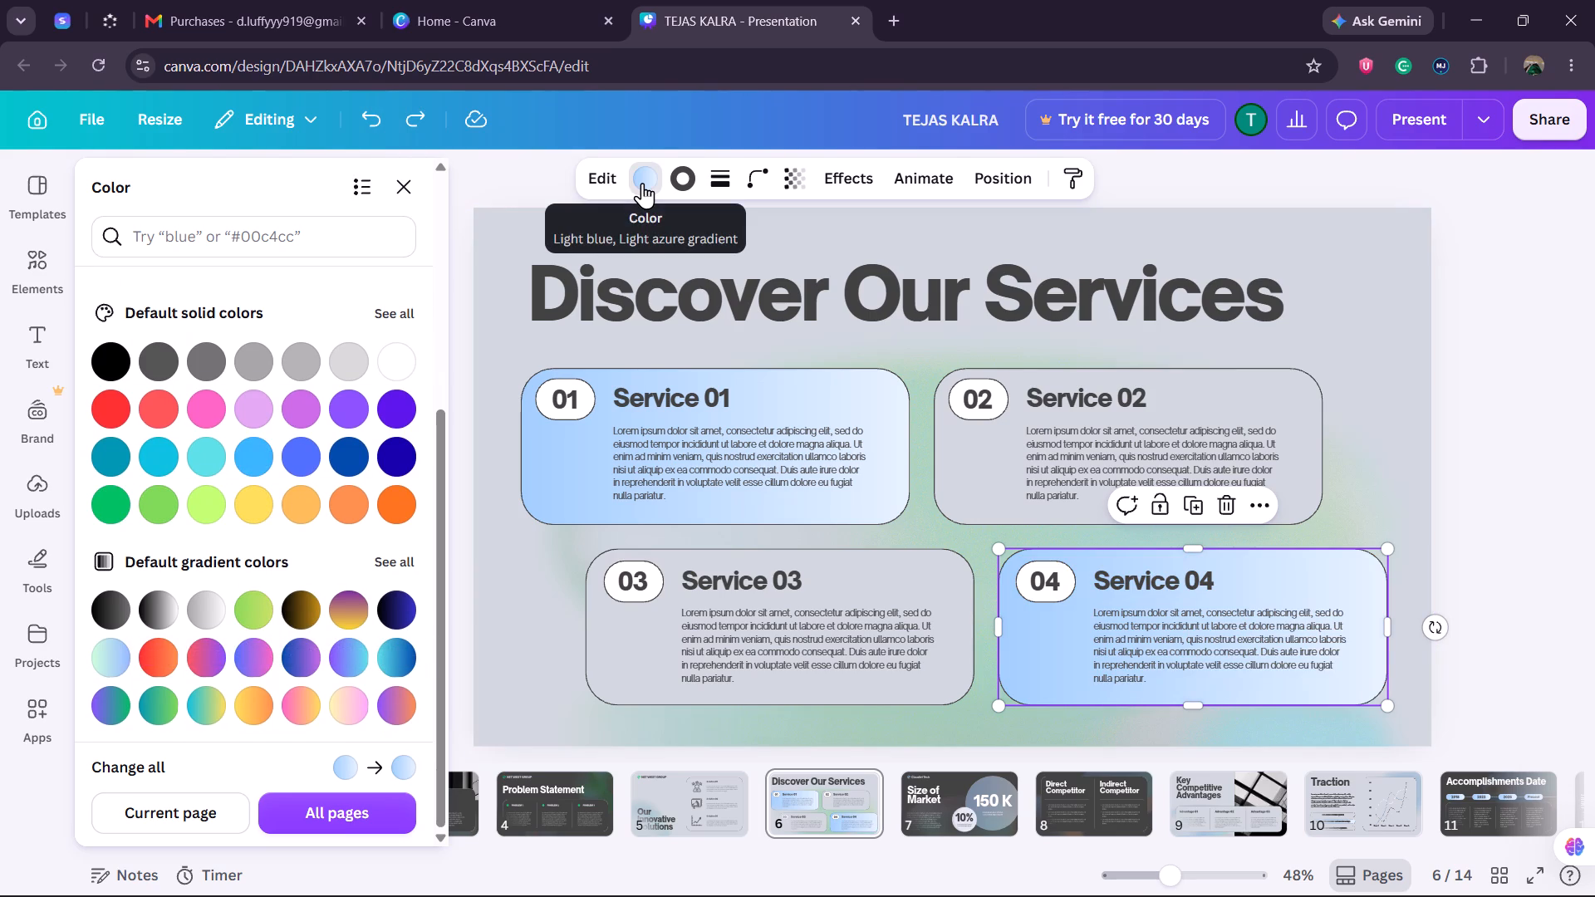
# Open the full collection of default gradient colours for the "Service 04" card's fill.
pyautogui.scroll(-3, 330, 406)
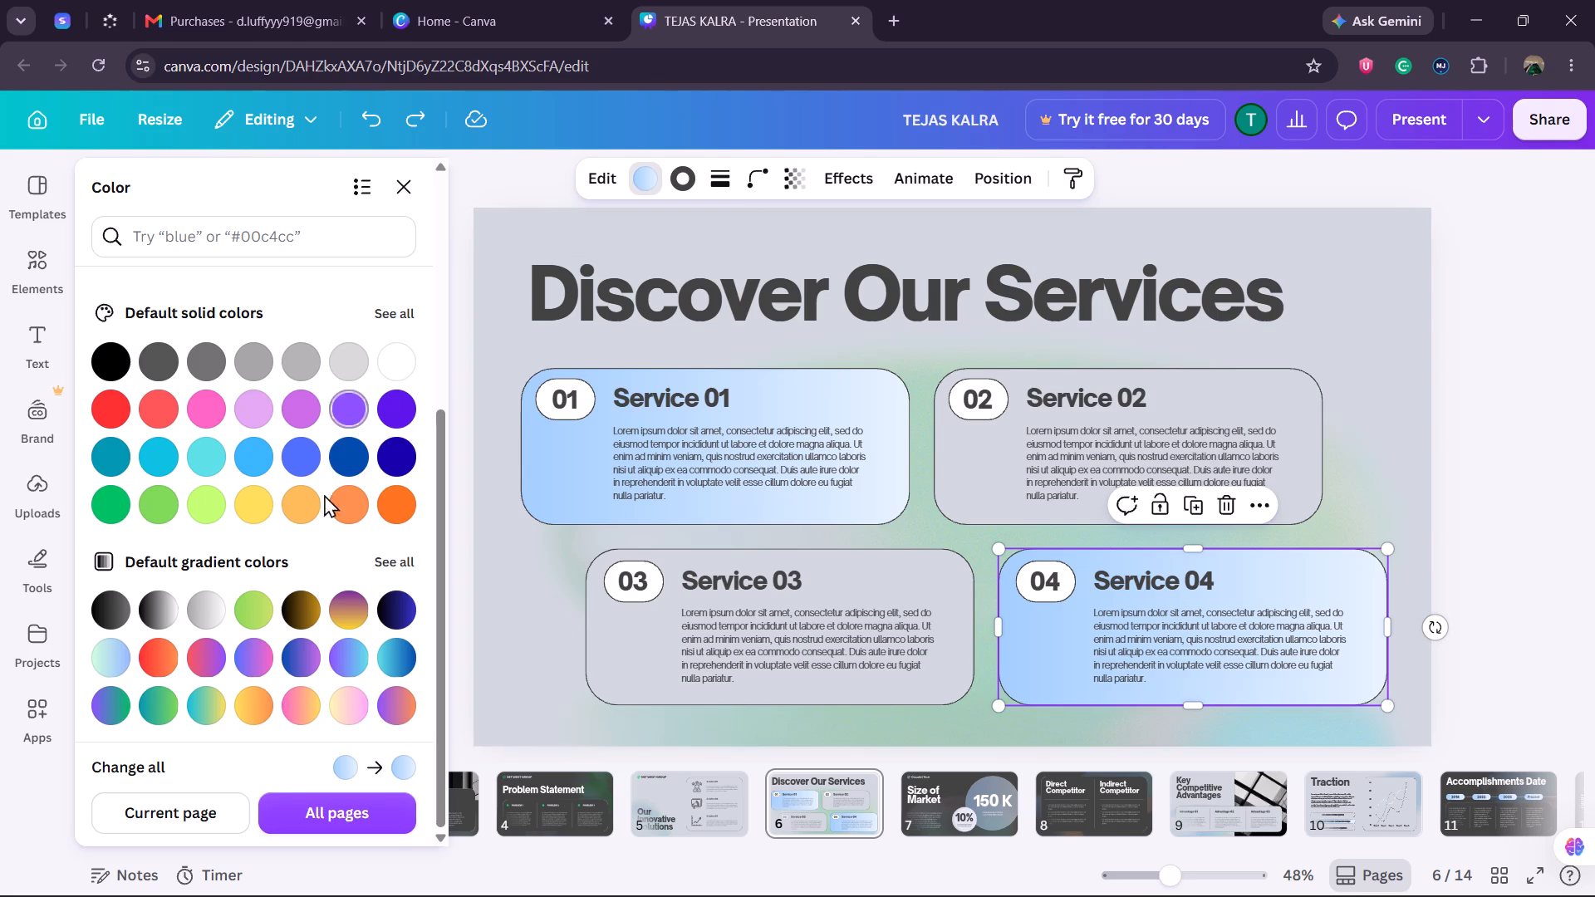
pyautogui.scroll(-1, 272, 655)
pyautogui.click(401, 767)
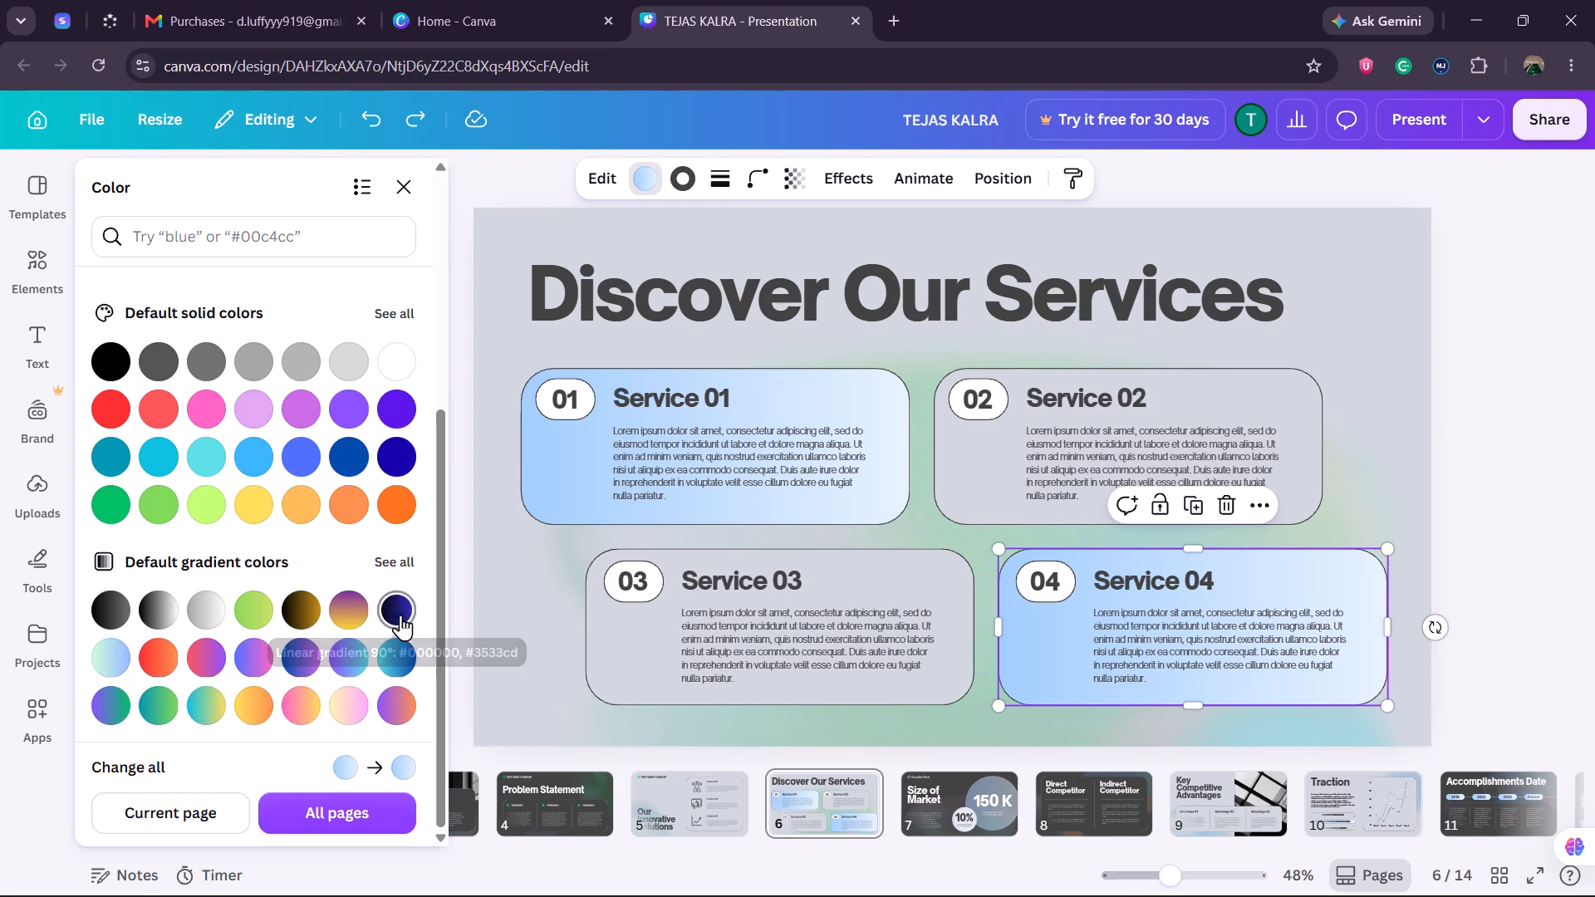
pyautogui.click(398, 557)
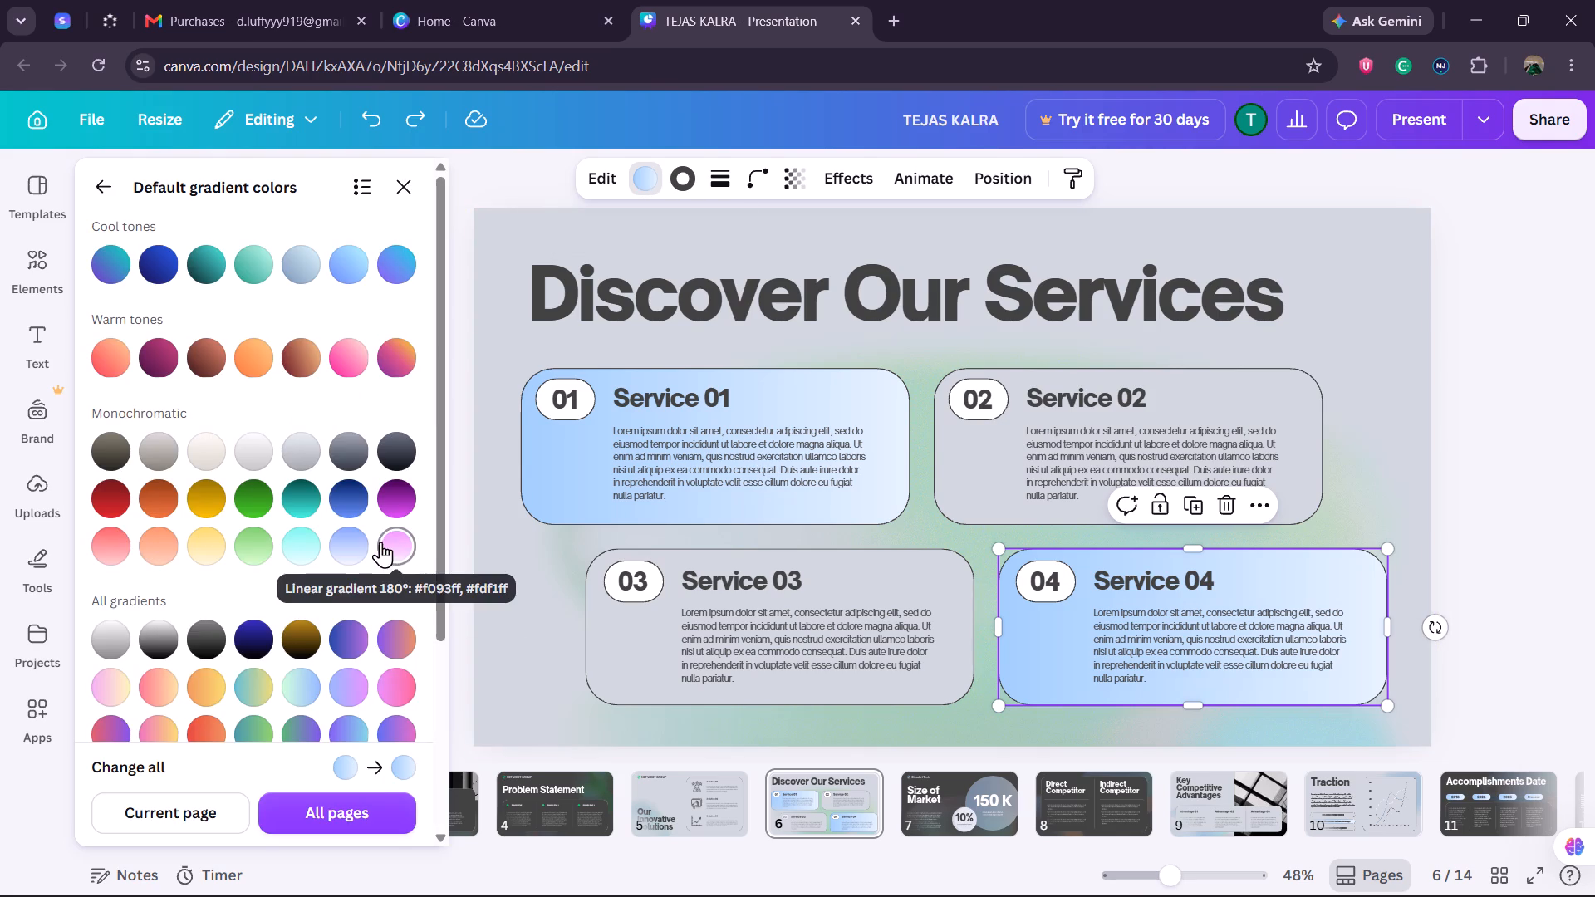
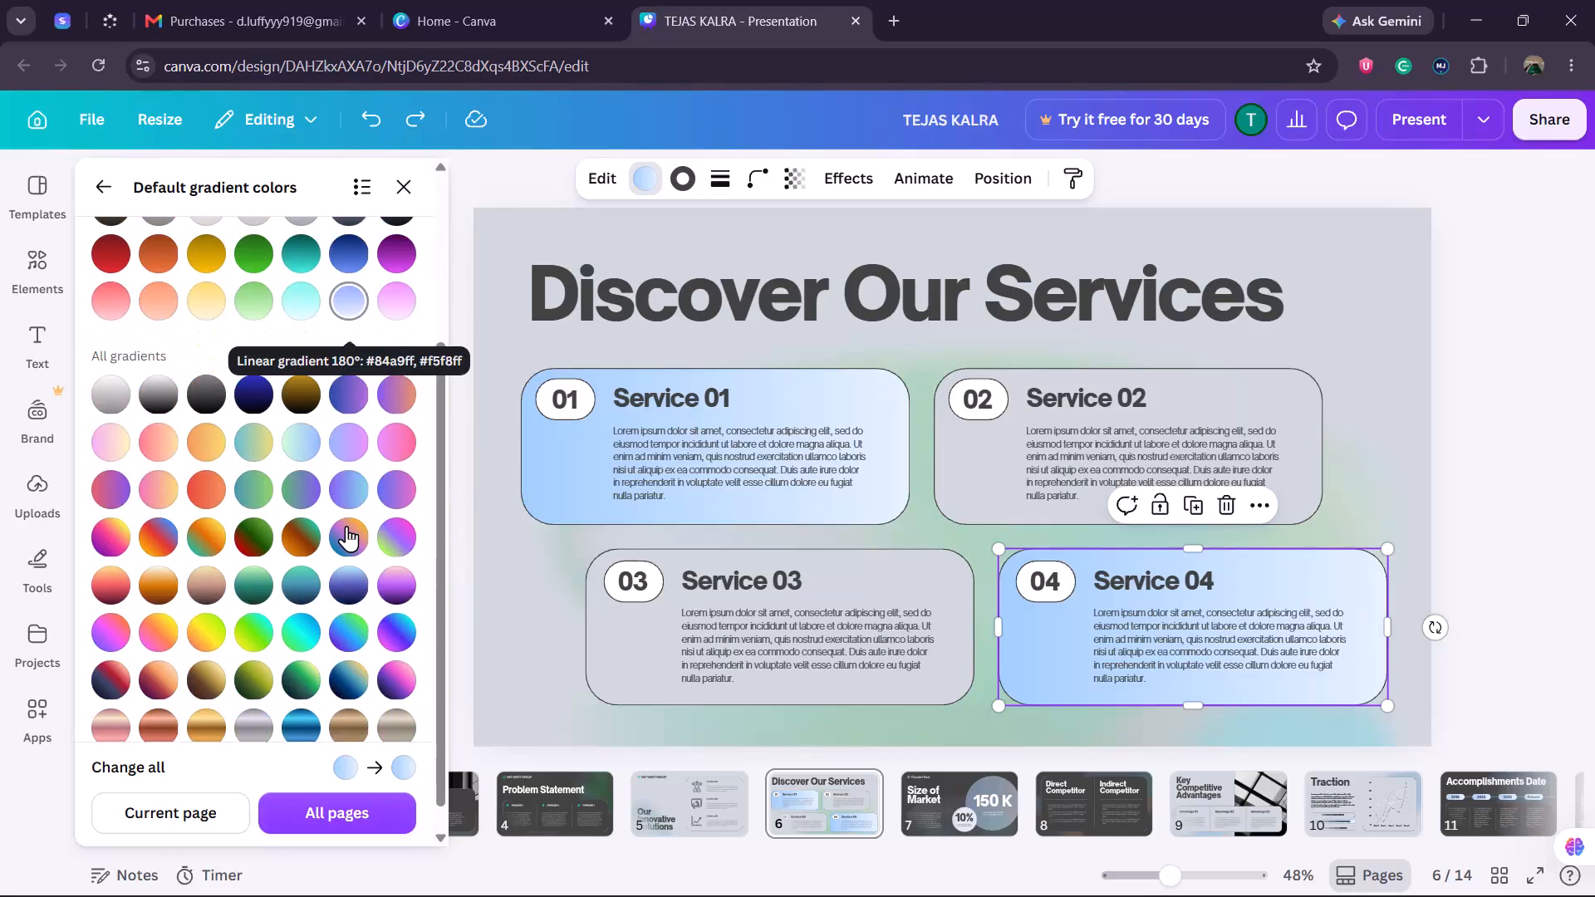
# Fill the "Service 04" card with the monochromatic light green gradient #7cce6b to #d8ffd0.
pyautogui.scroll(-2, 346, 526)
pyautogui.scroll(4, 344, 515)
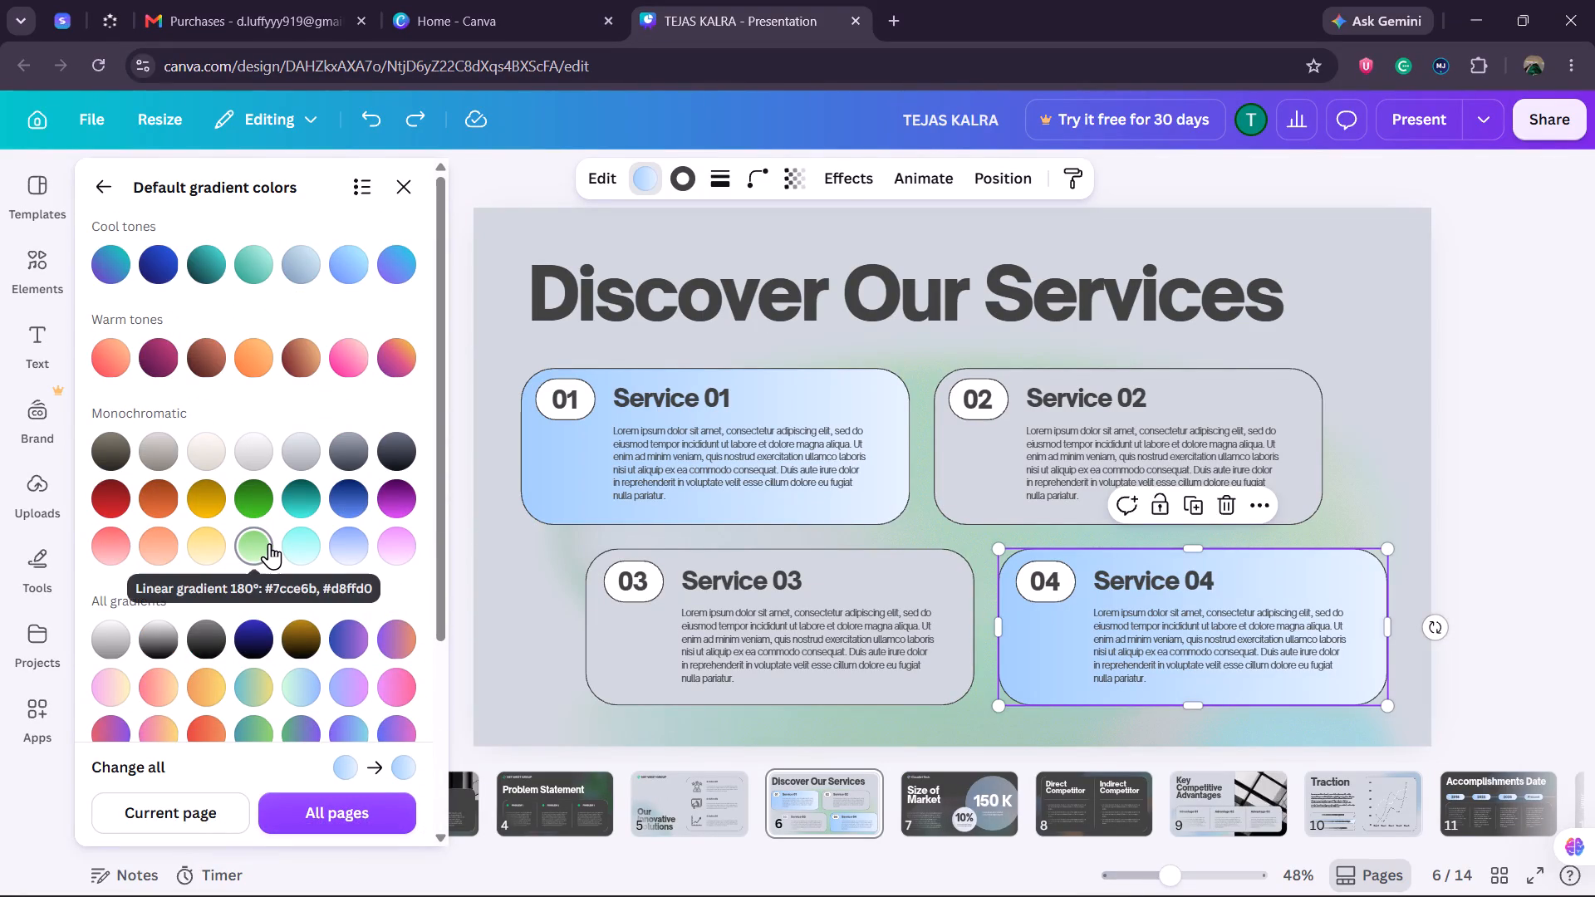
pyautogui.click(269, 543)
# Fill the "Service 01" card with the same green gradient, #7cce6b to #d8ffd0.
pyautogui.click(851, 407)
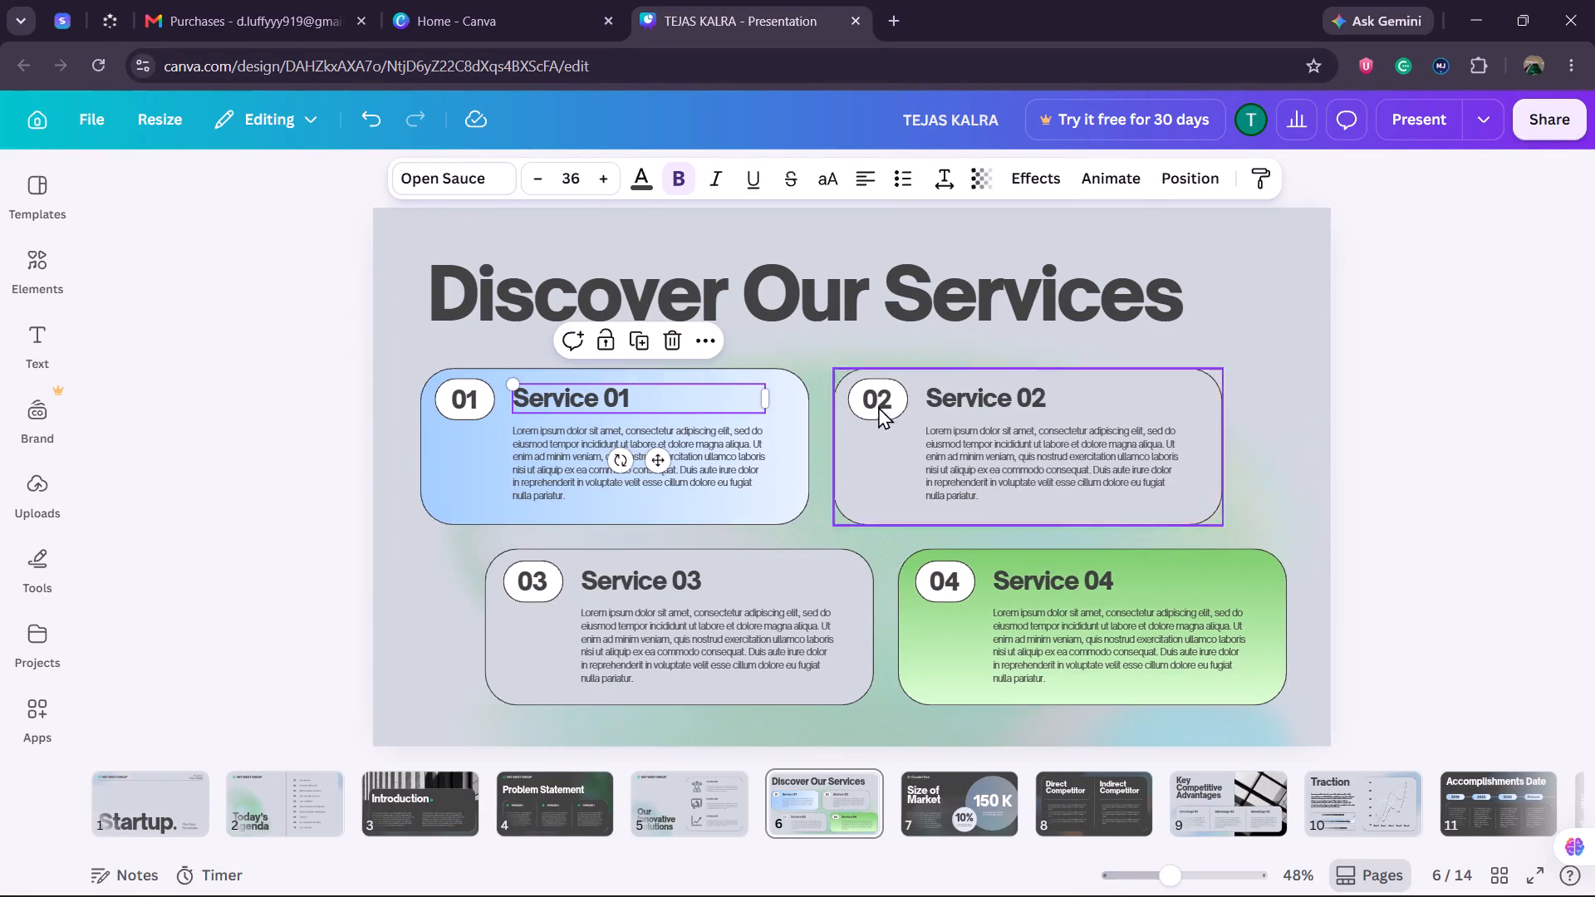
pyautogui.click(777, 441)
pyautogui.click(652, 190)
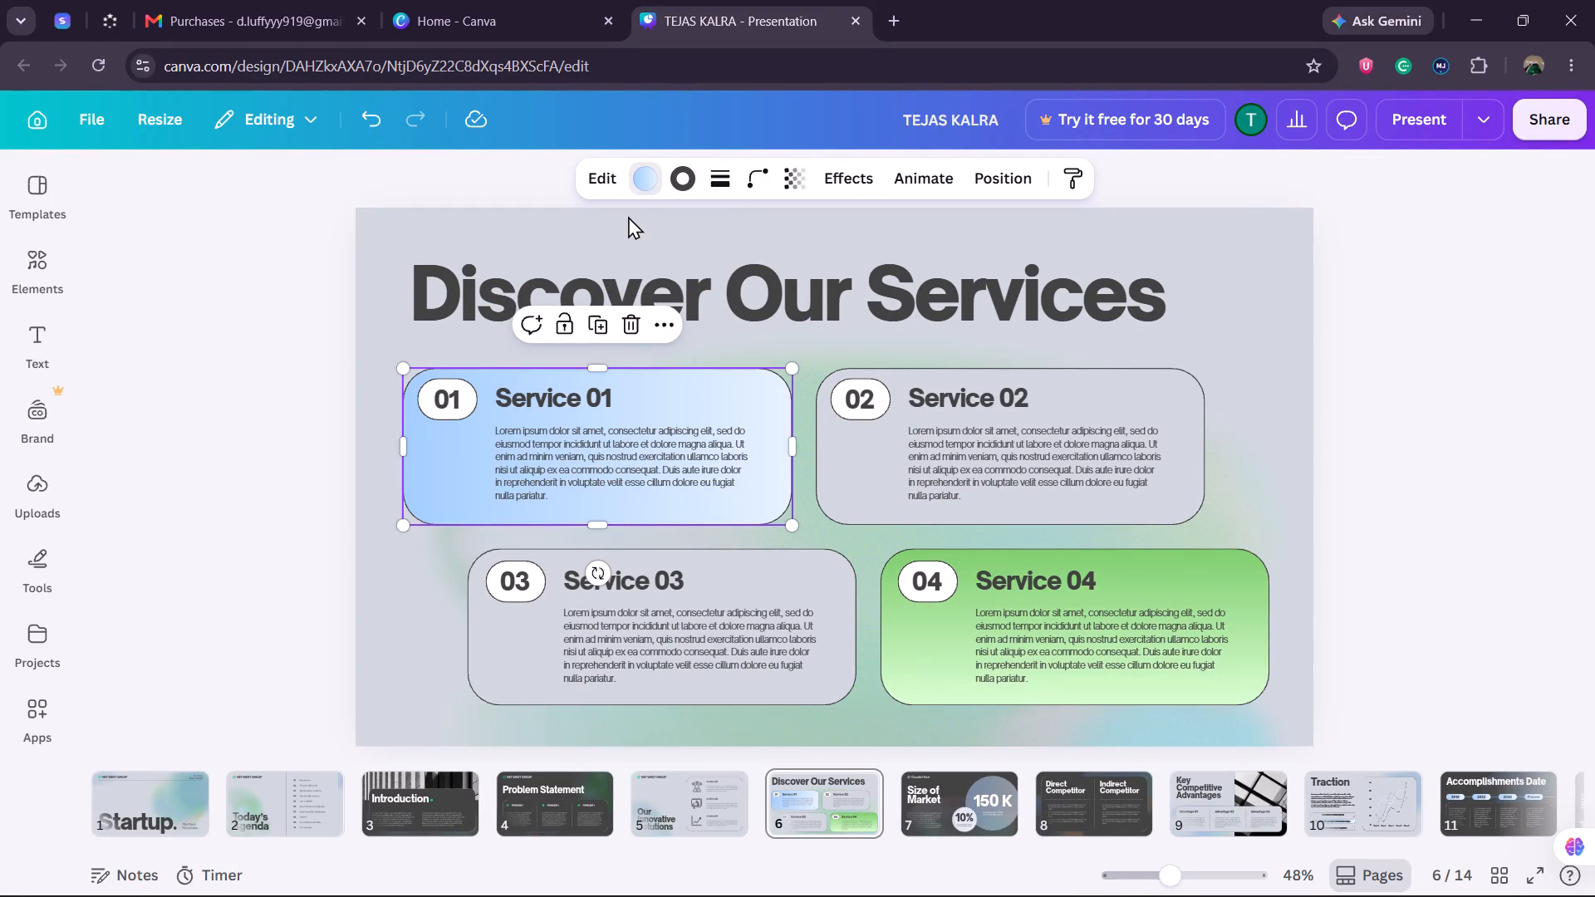
pyautogui.click(159, 399)
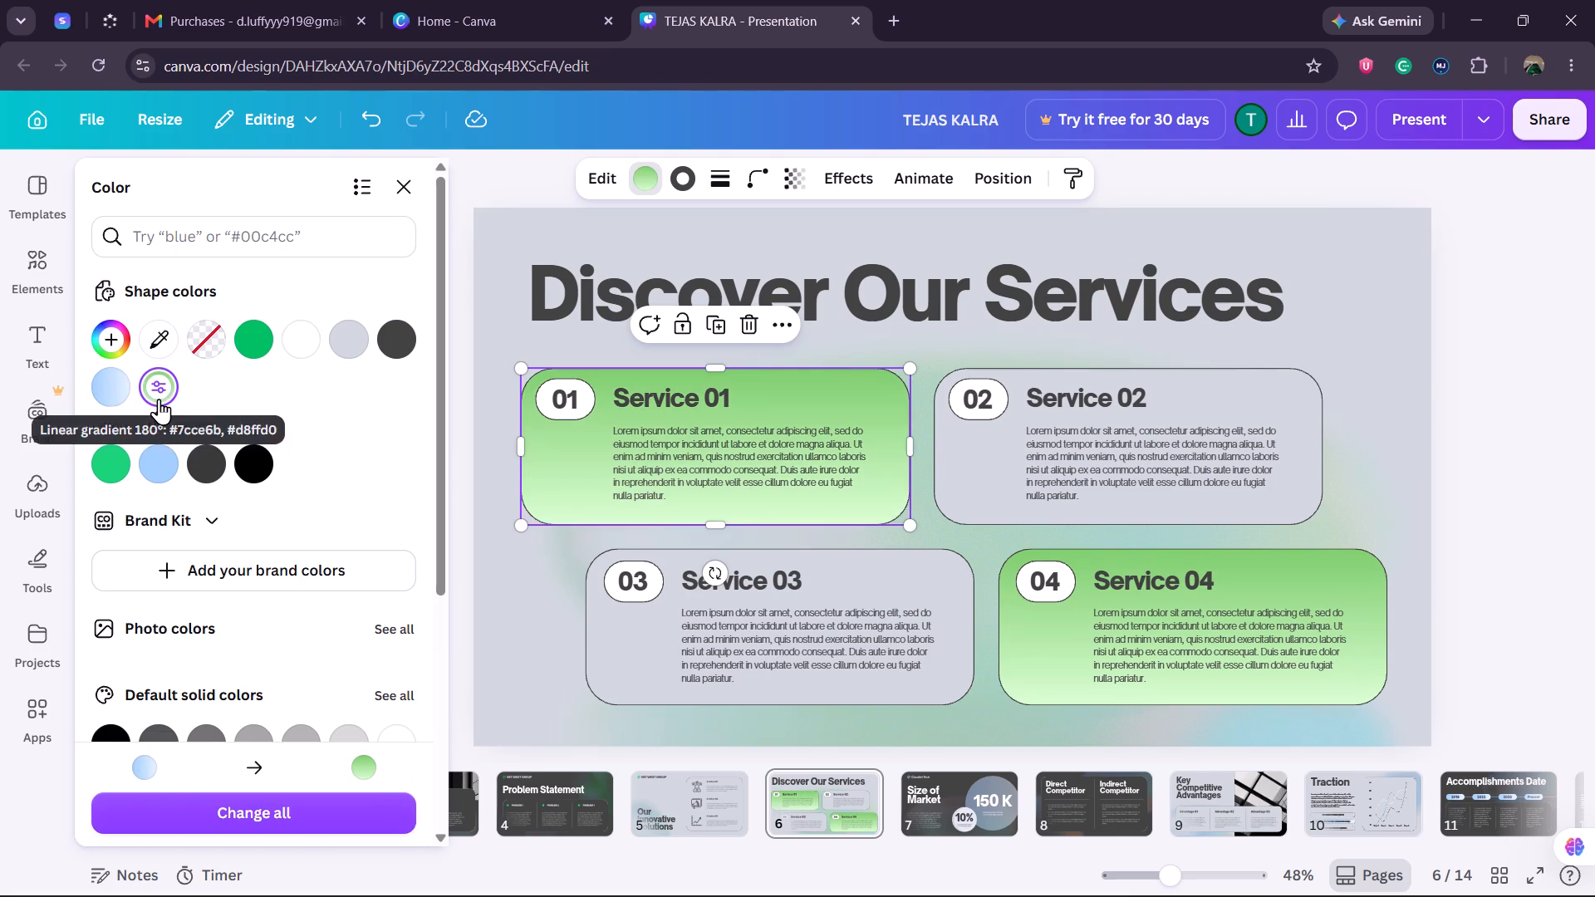
pyautogui.click(476, 191)
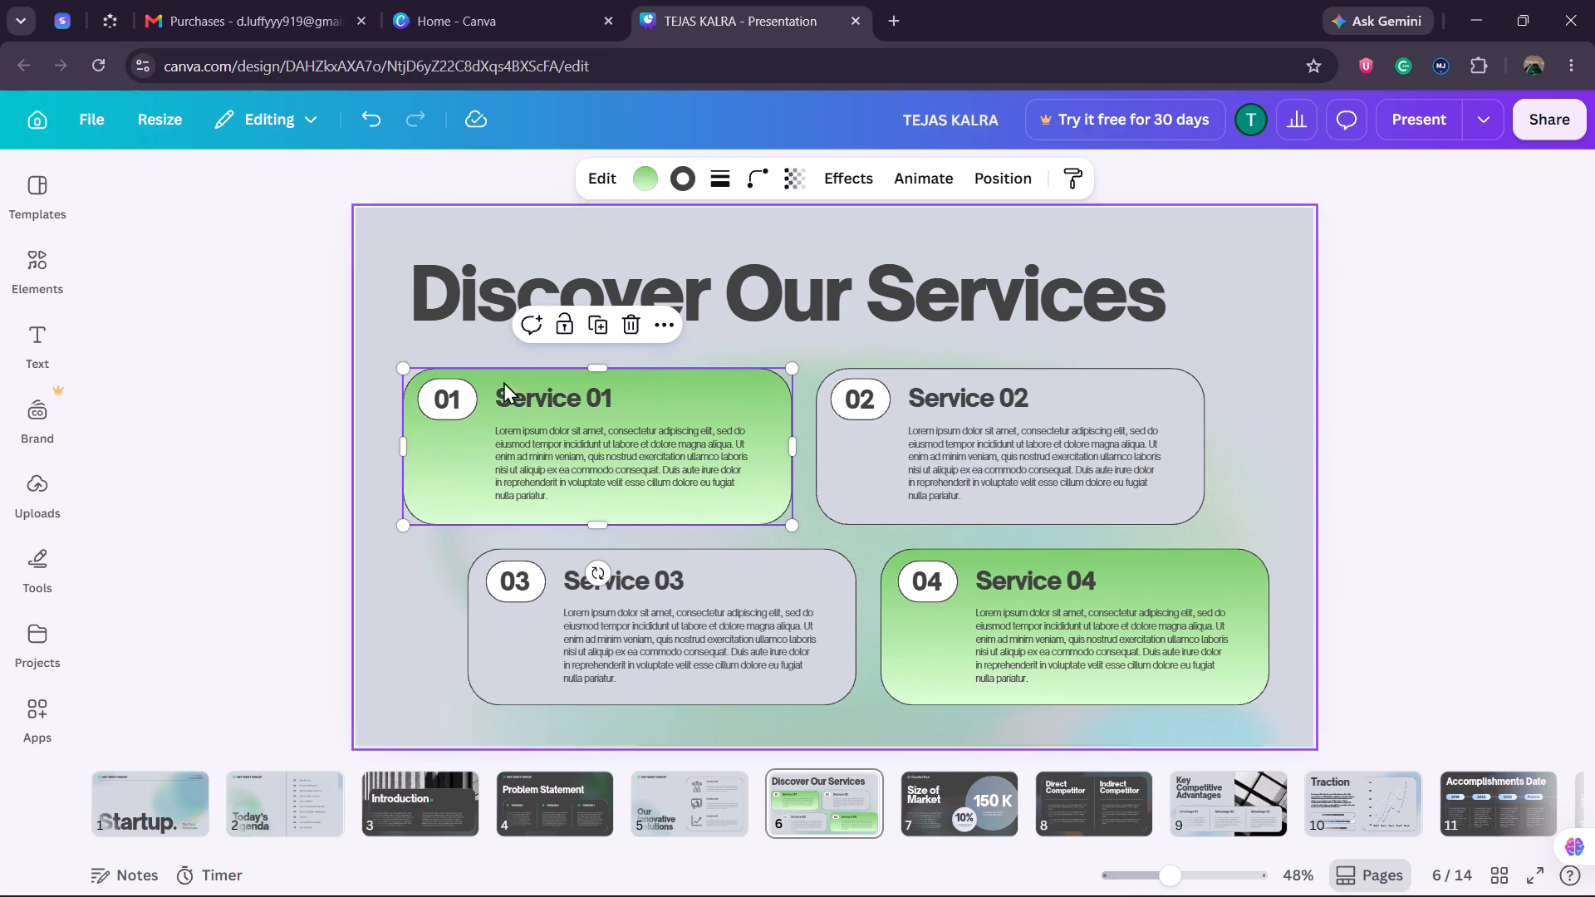
pyautogui.click(1492, 572)
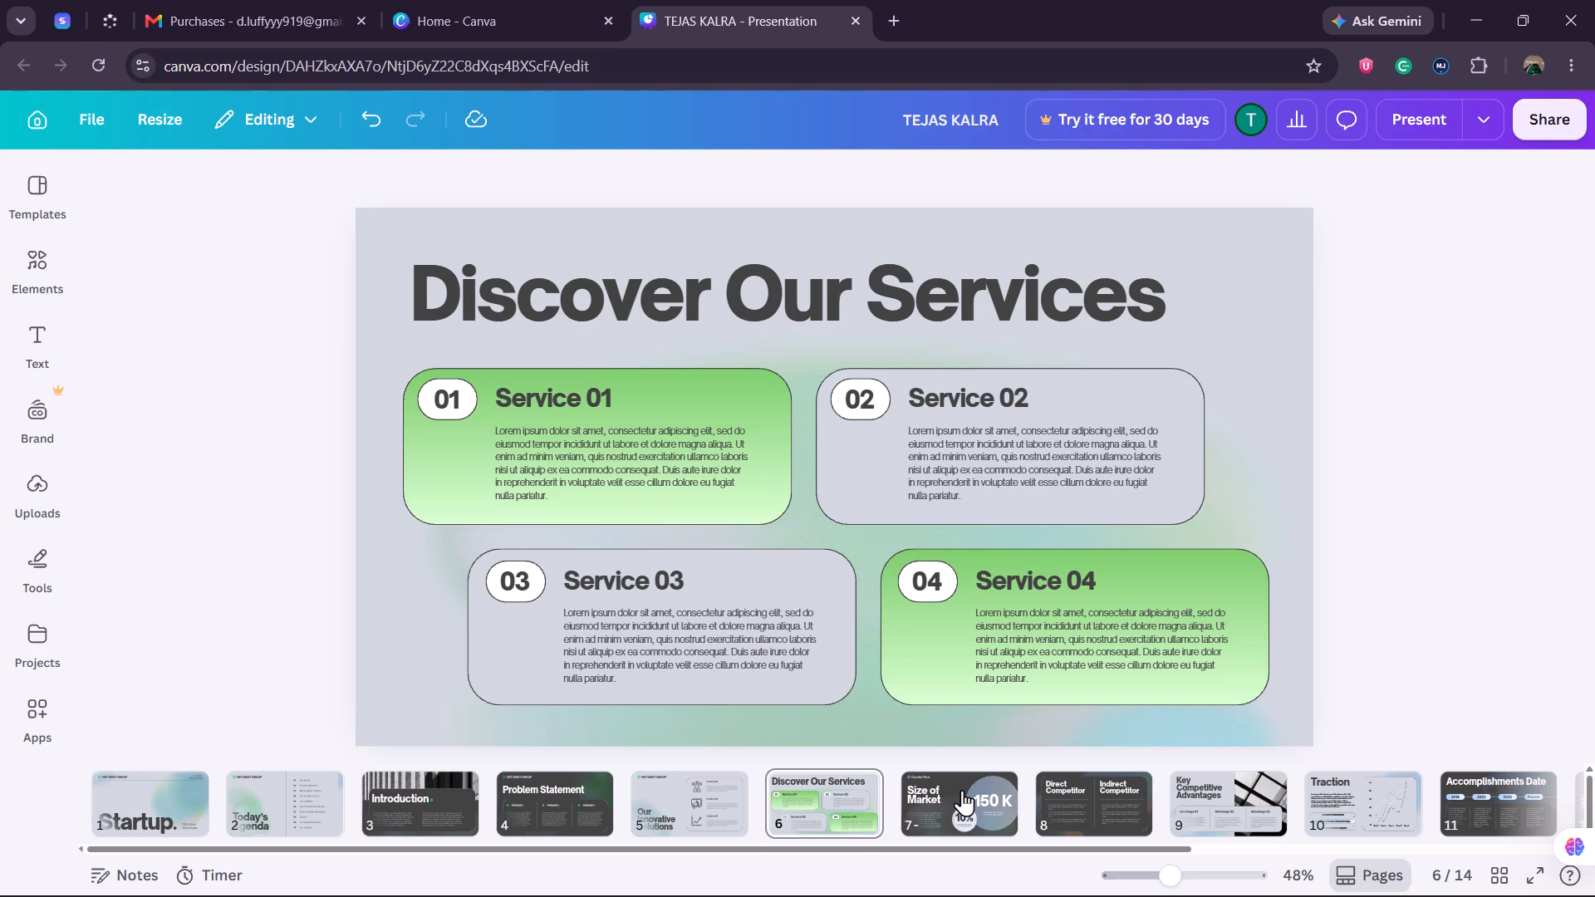
# On slide 7, "Size of Market", recolour the logo icon beside the company name green #00bf63.
pyautogui.click(967, 800)
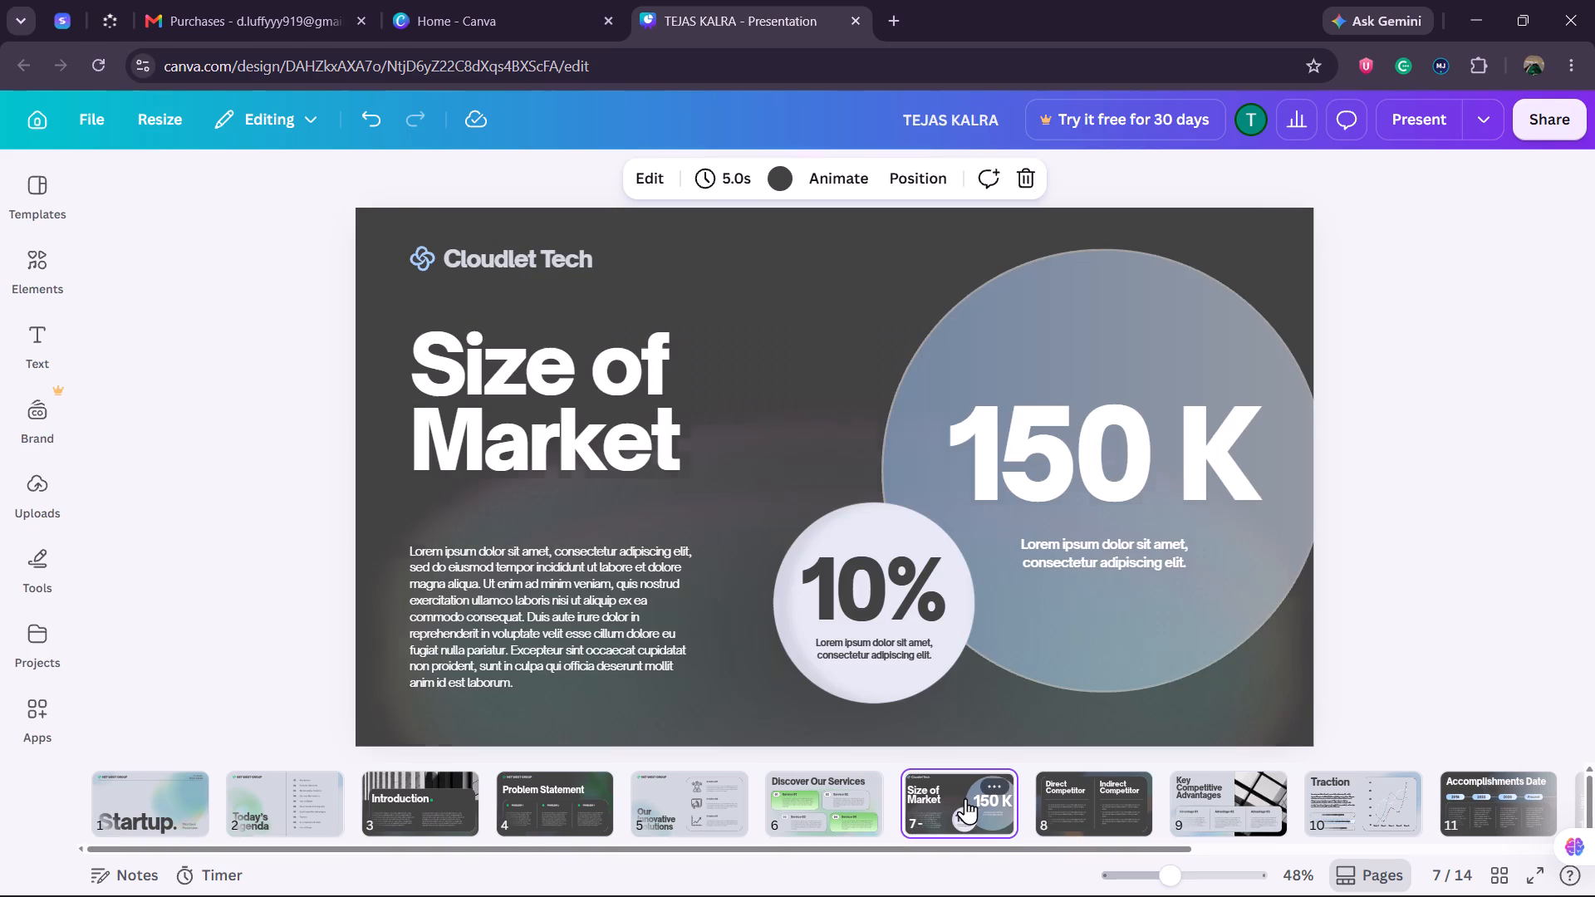
pyautogui.click(425, 260)
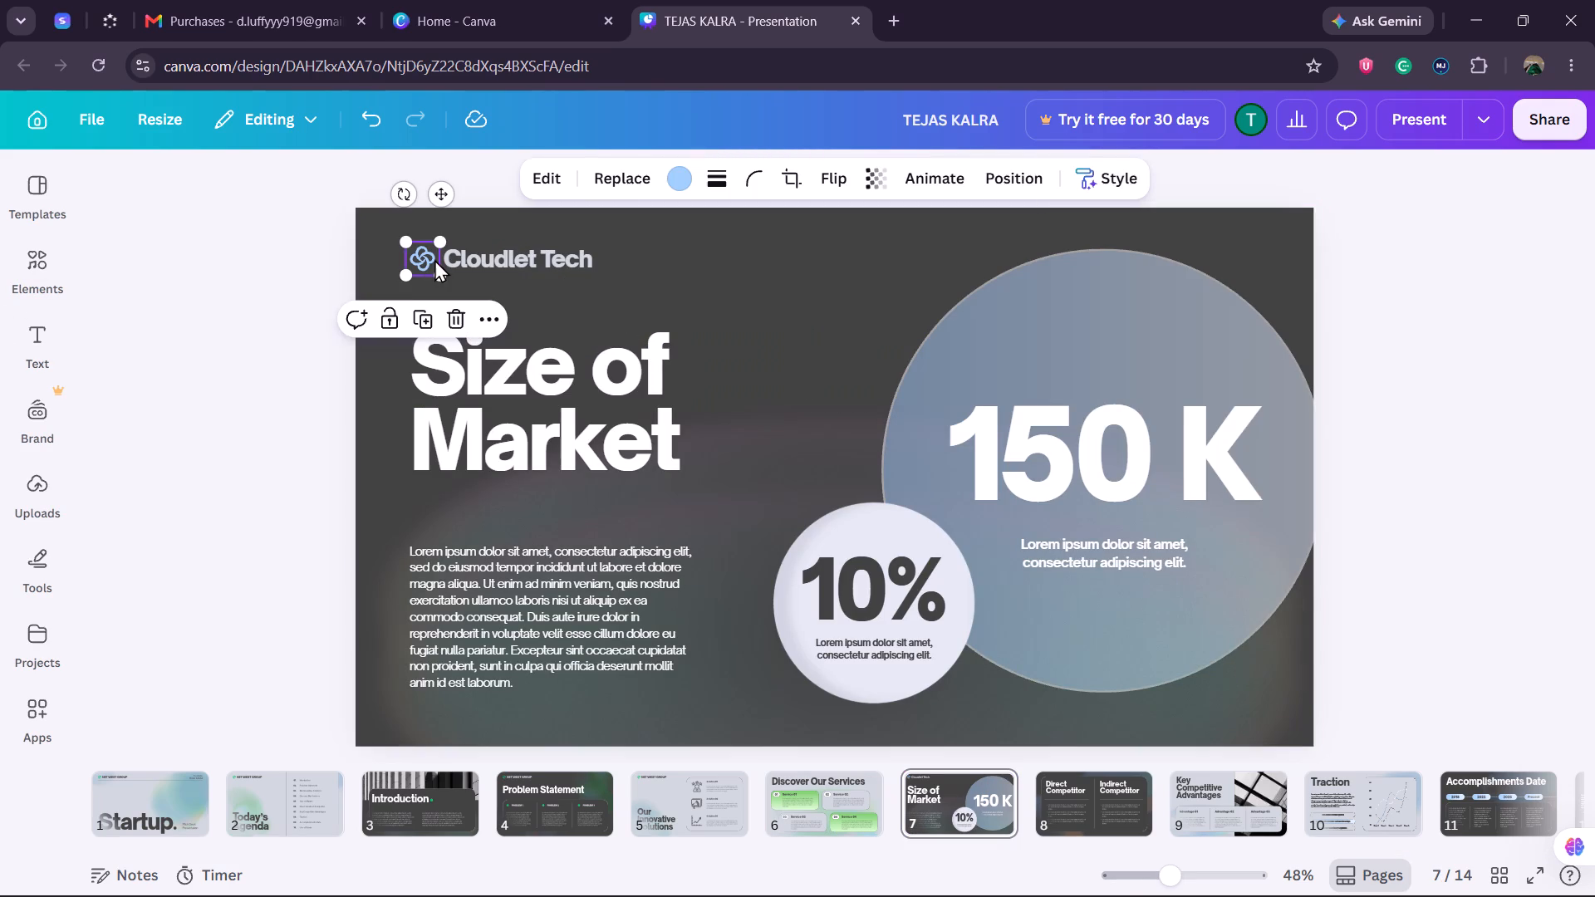
pyautogui.click(680, 169)
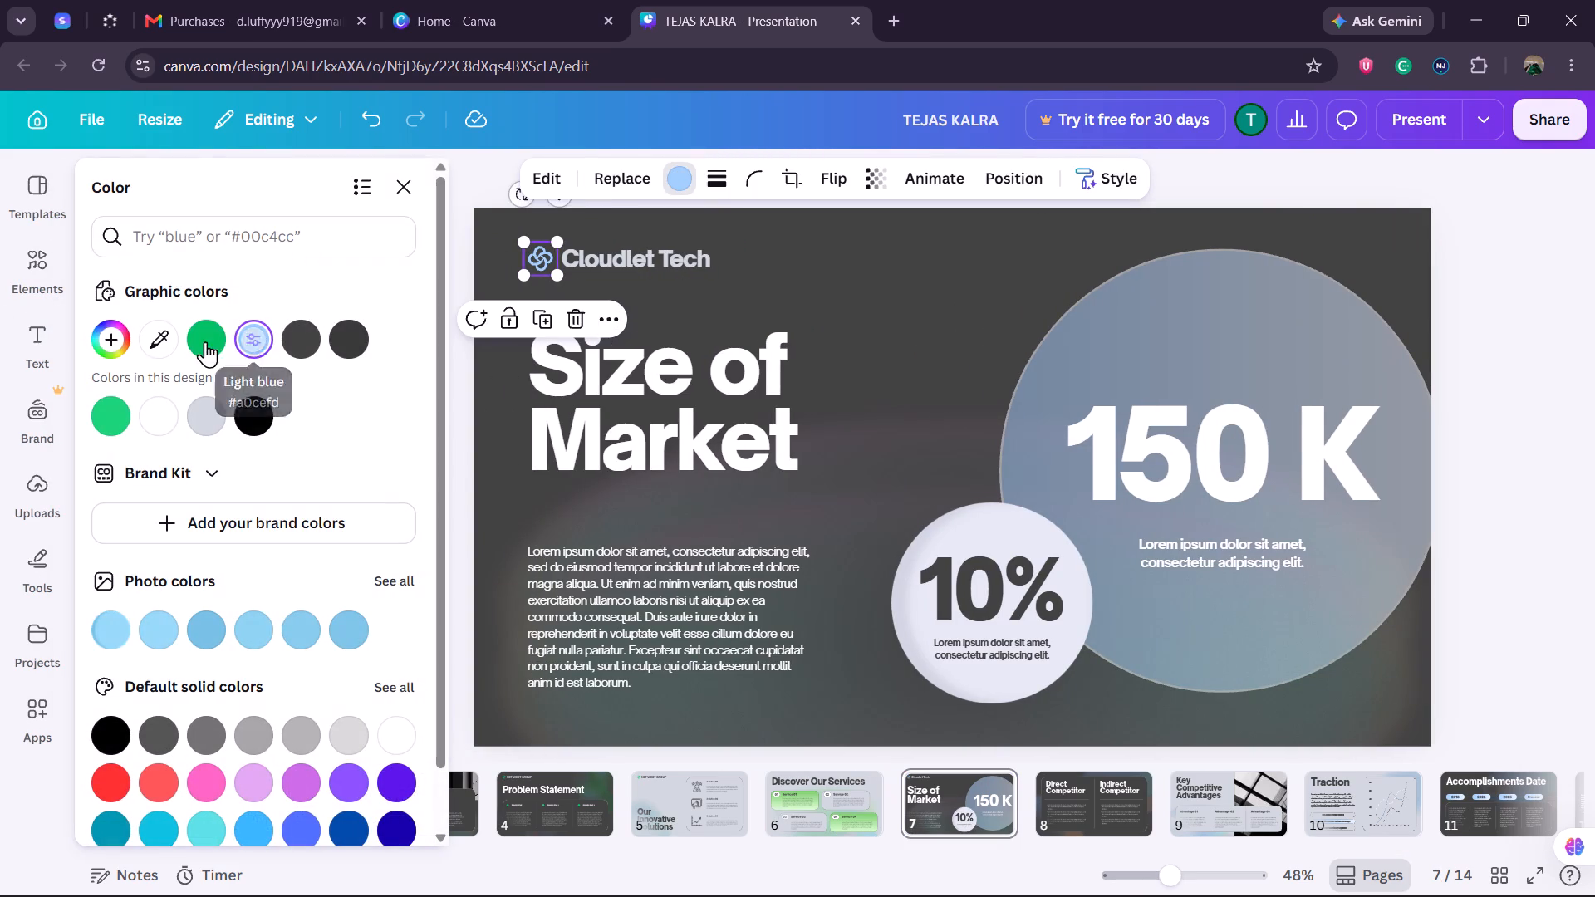
pyautogui.click(196, 341)
# Replace the "Cloudlet Tech" company name on slide 7 with "NET WEST GROUP".
pyautogui.doubleClick(681, 256)
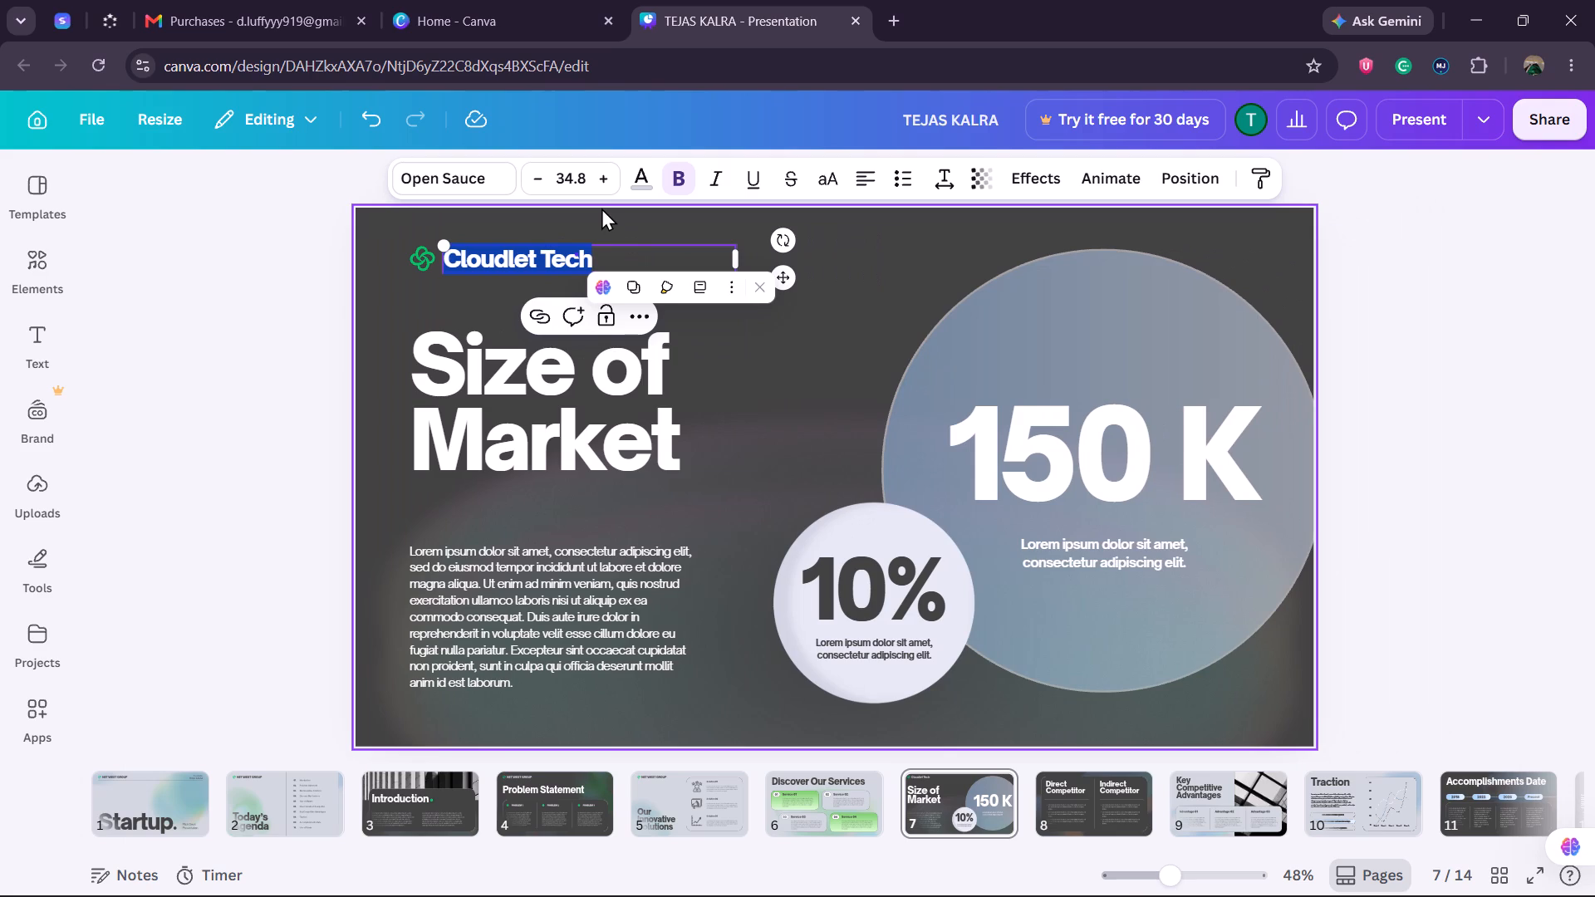
pyautogui.write('aNEST')
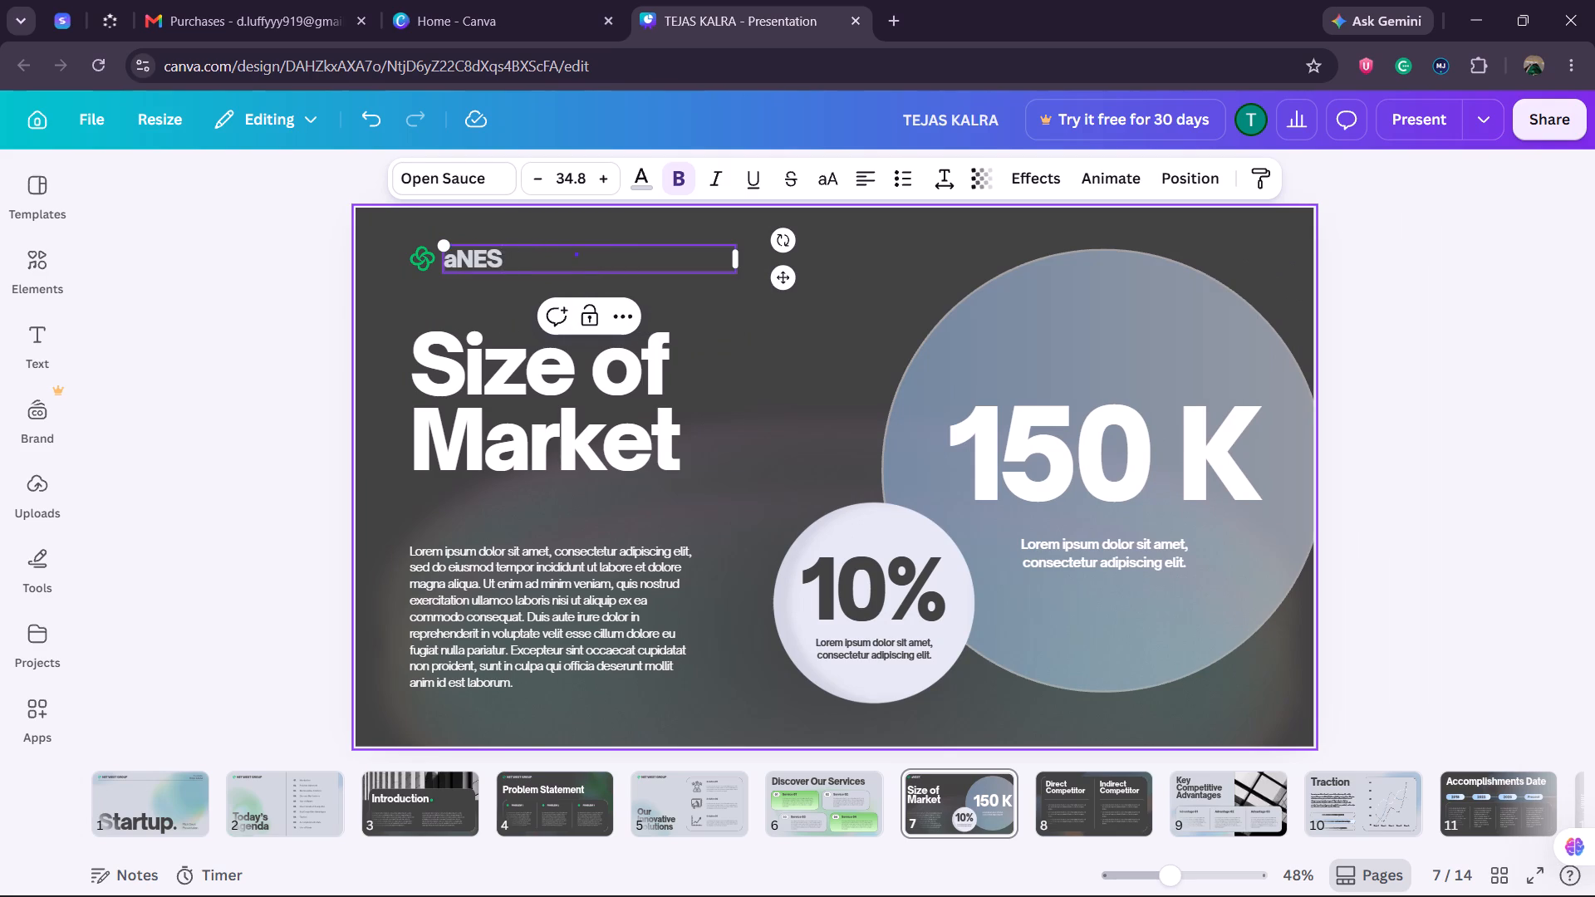
pyautogui.hotkey('shift', 'BackSpace')
pyautogui.hotkey('shift', 'BackSpace')
pyautogui.hotkey('shift', 'BackSpace')
pyautogui.hotkey('shift', 'BackSpace')
pyautogui.hotkey('shift', 'BackSpace')
pyautogui.write('NET WEST GROUP')
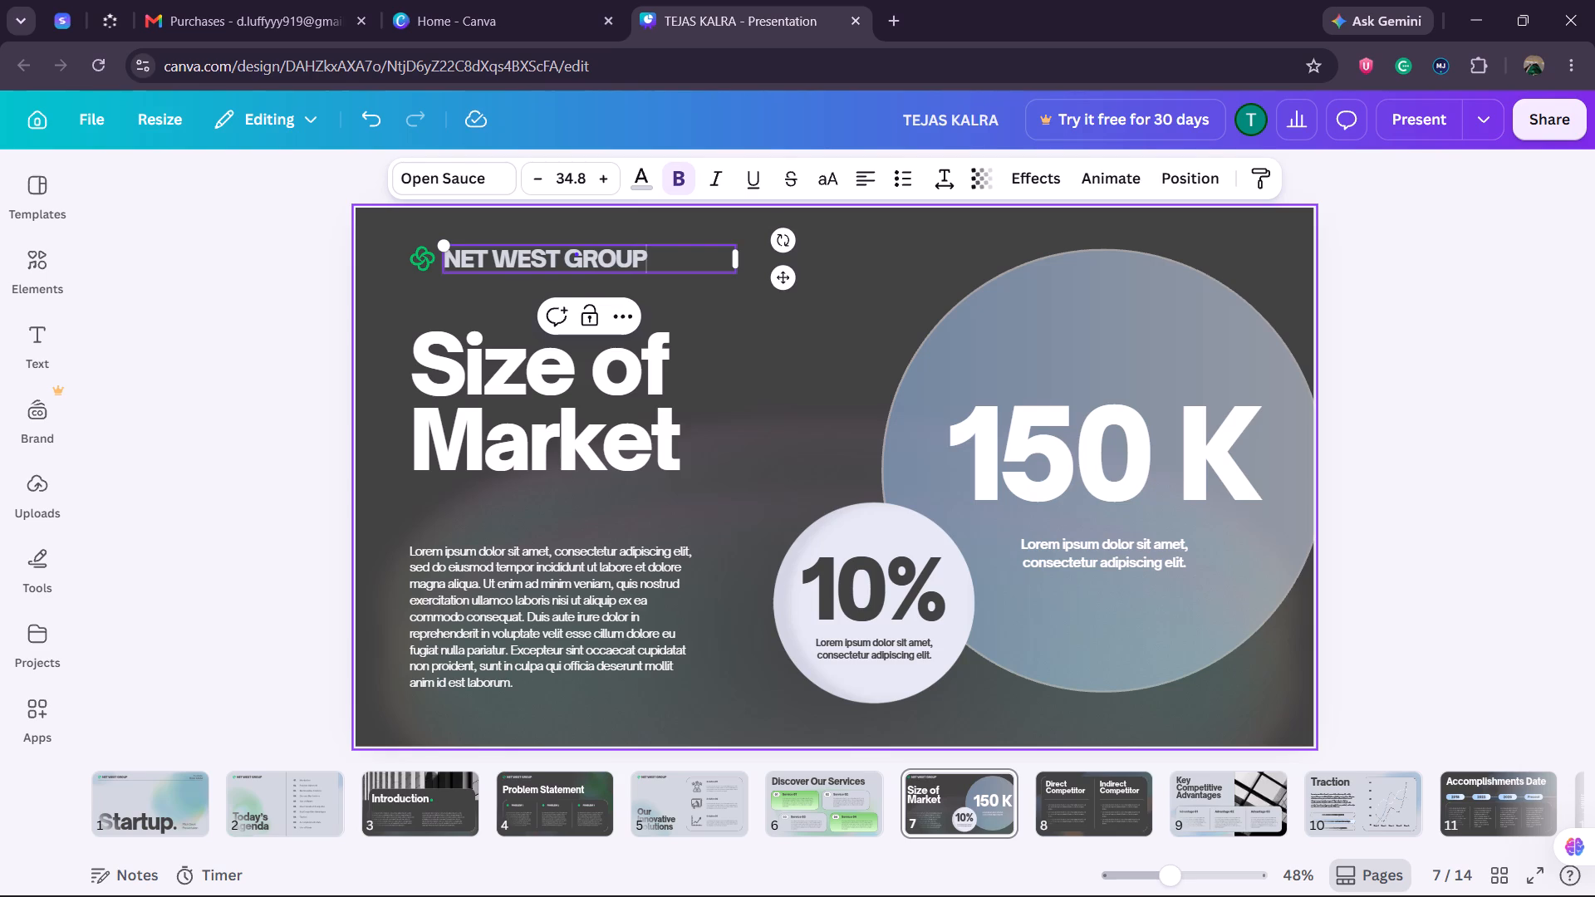
pyautogui.click(861, 248)
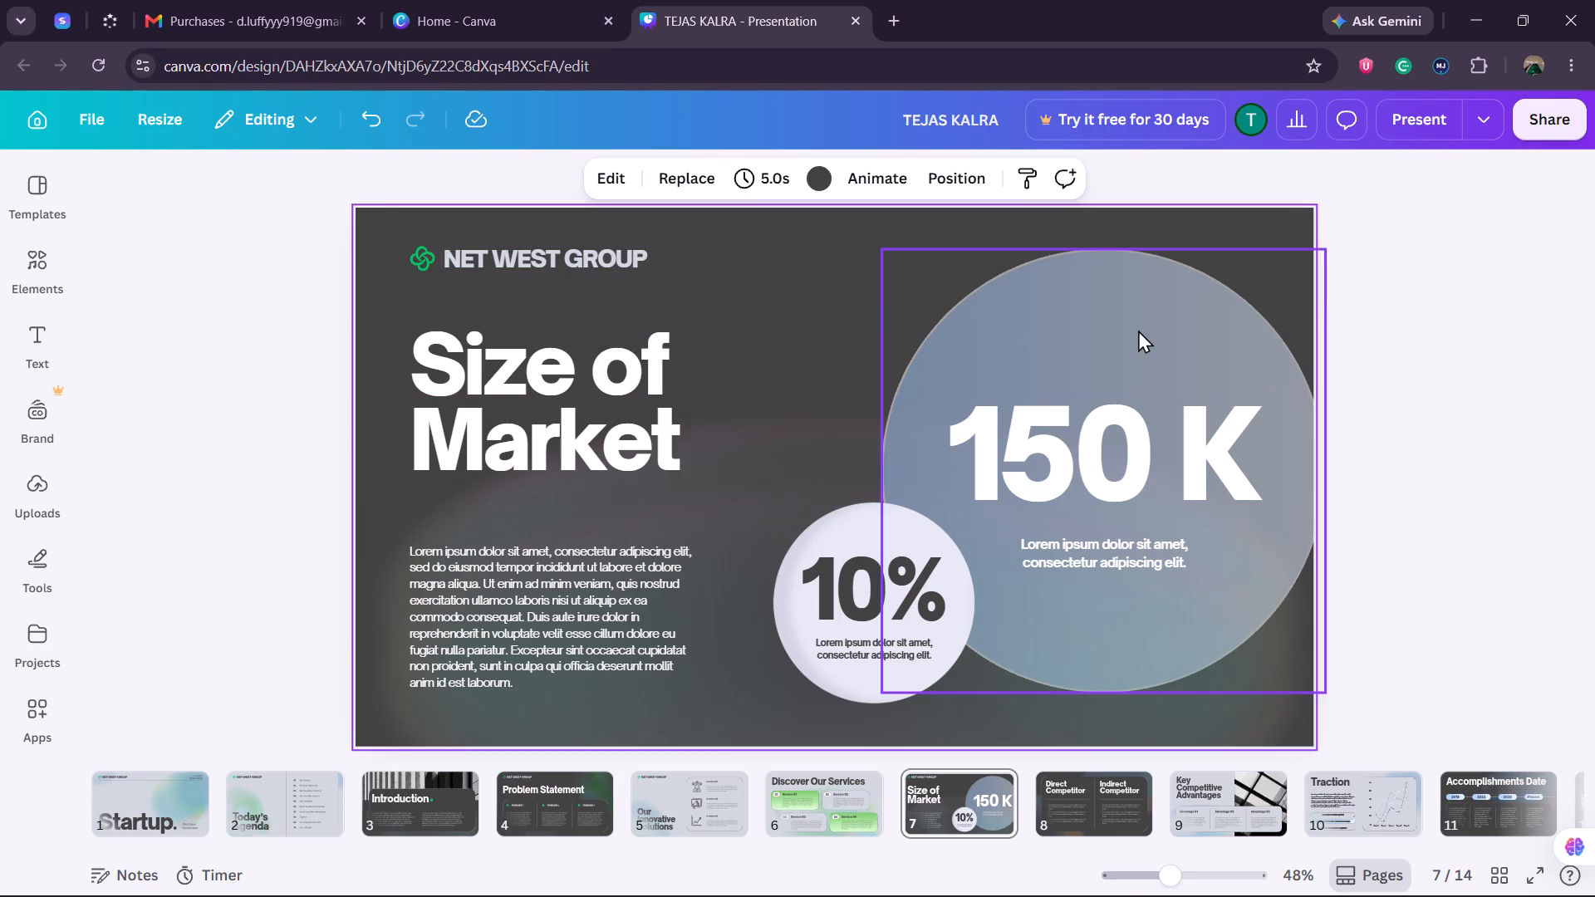
# Fill the large "150 K" circle on slide 7 with the green gradient #7cce6b to #d8ffd0.
pyautogui.click(1138, 330)
pyautogui.click(673, 184)
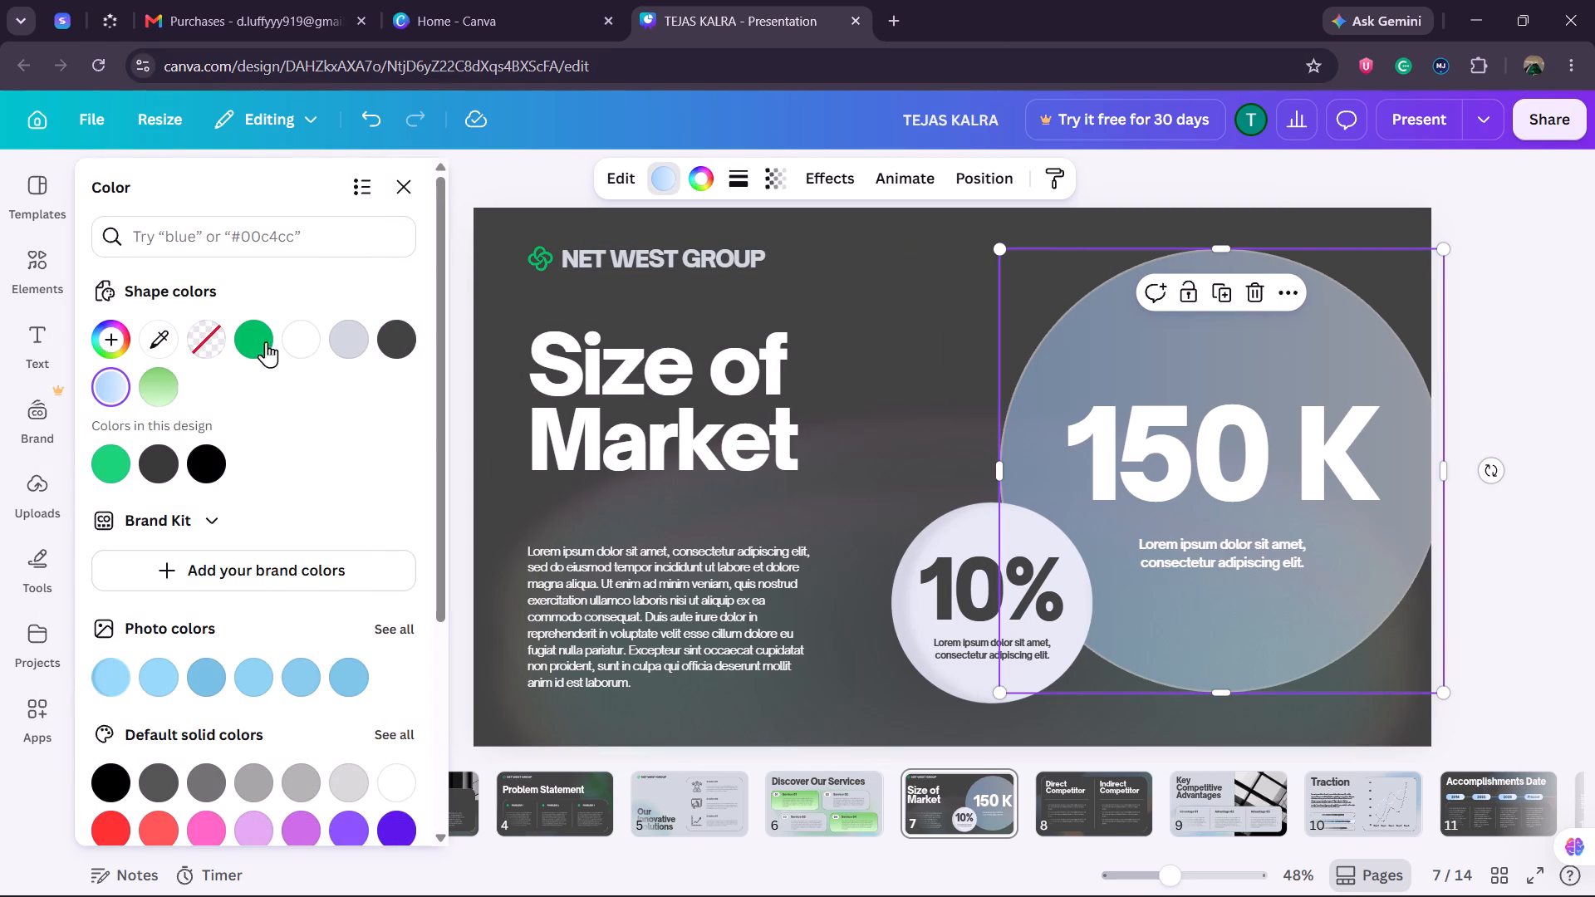
pyautogui.click(173, 397)
pyautogui.click(911, 384)
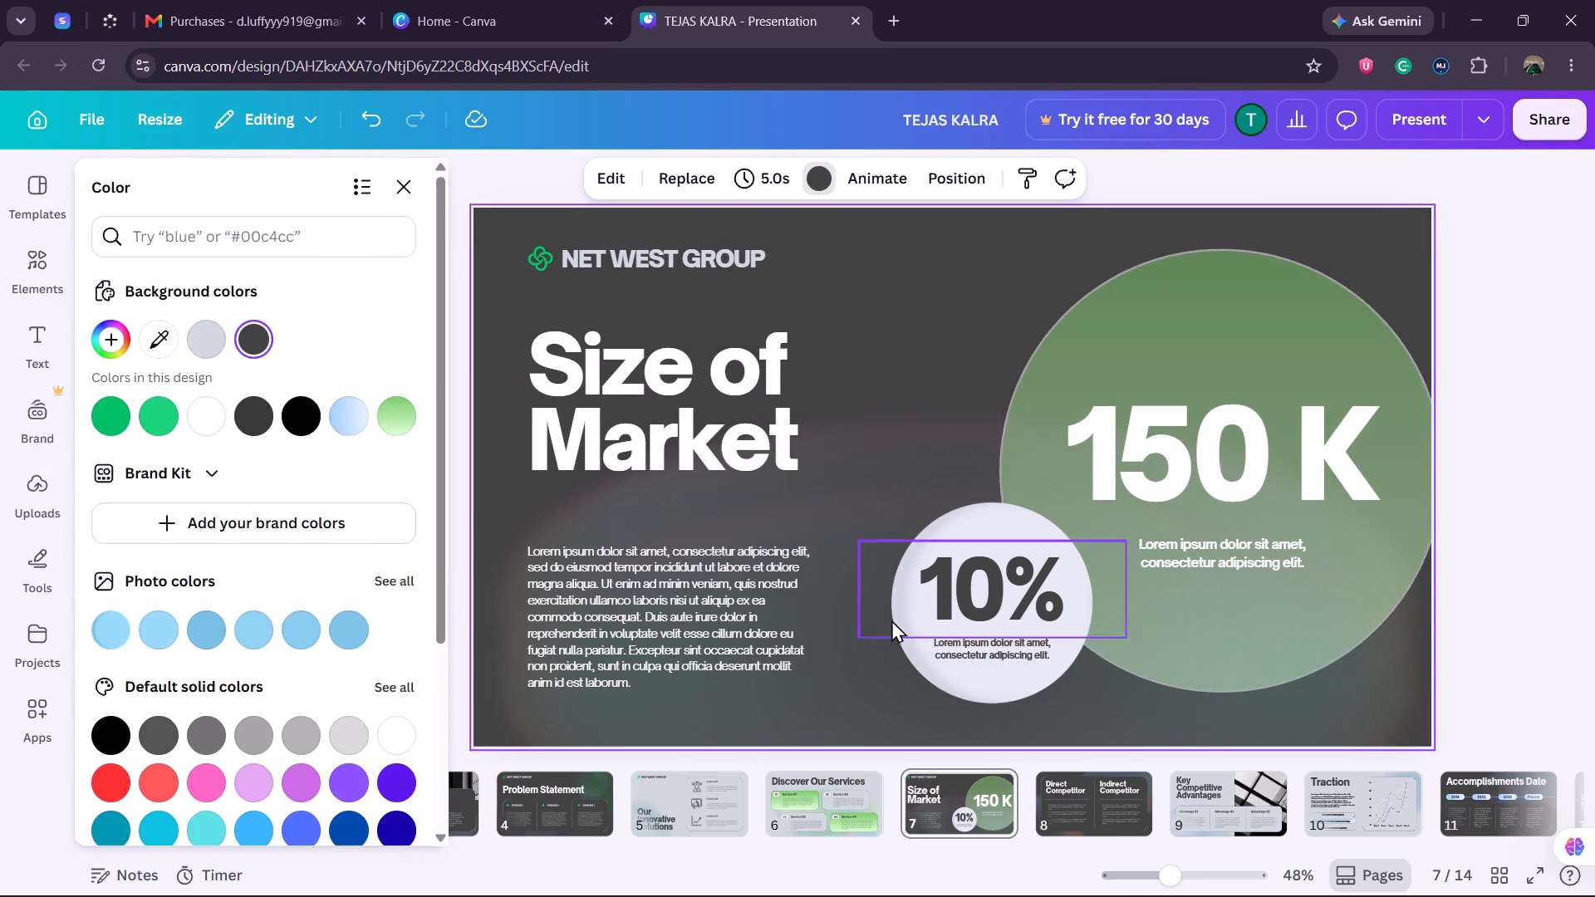
# Recolour the blue, pastel yellow, pink and pale green tones of slide 7's blurred background graphic to green #00bf63.
pyautogui.click(827, 560)
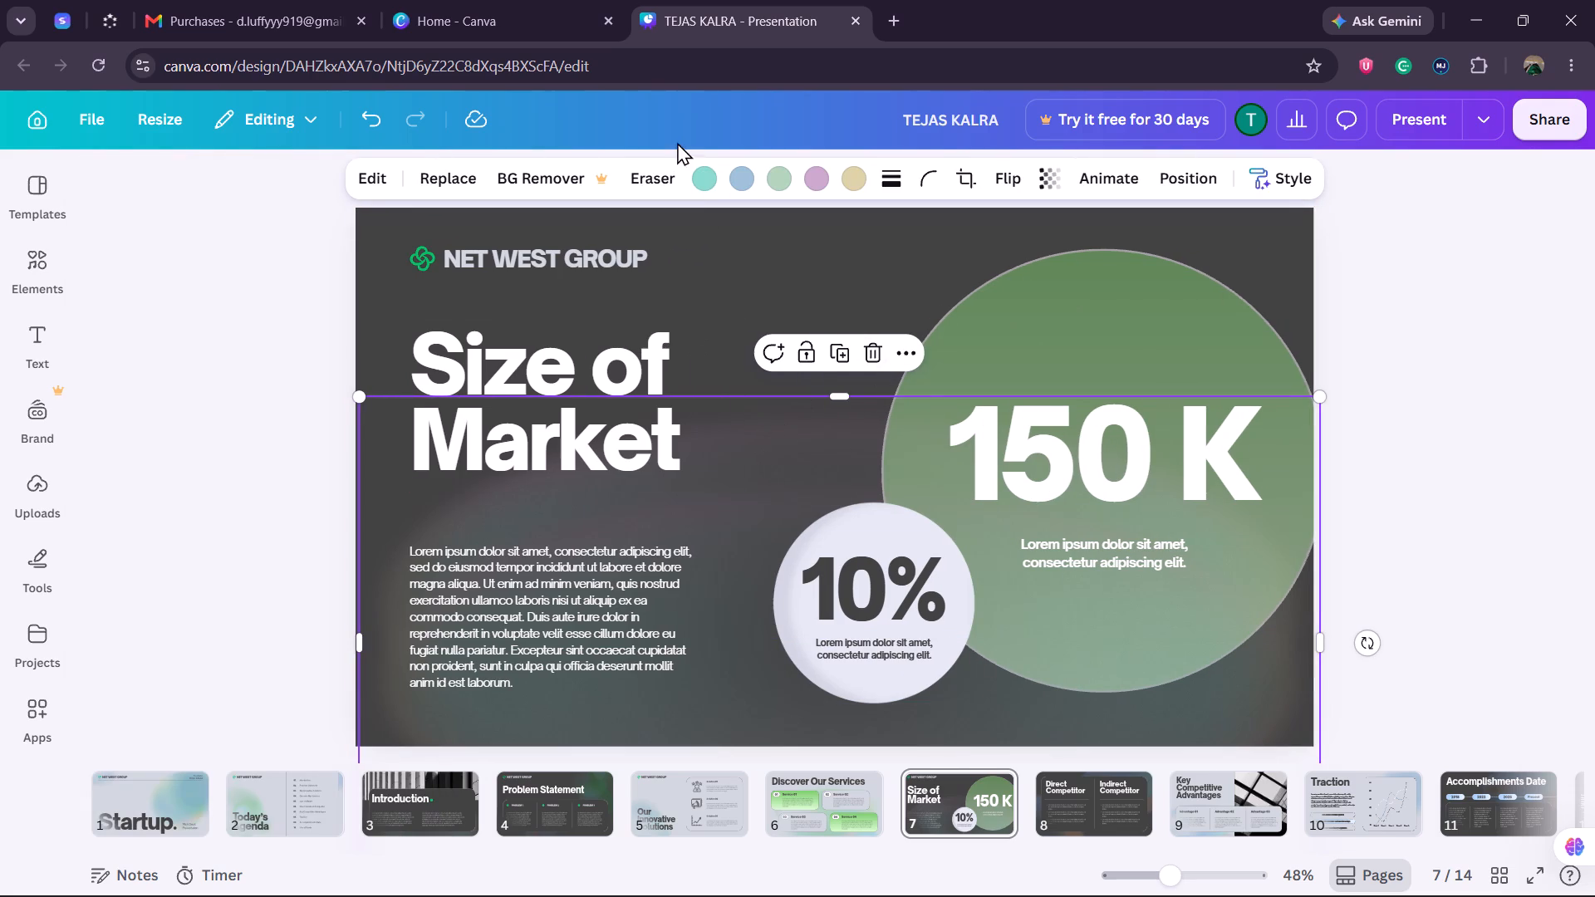
pyautogui.click(751, 186)
pyautogui.click(206, 401)
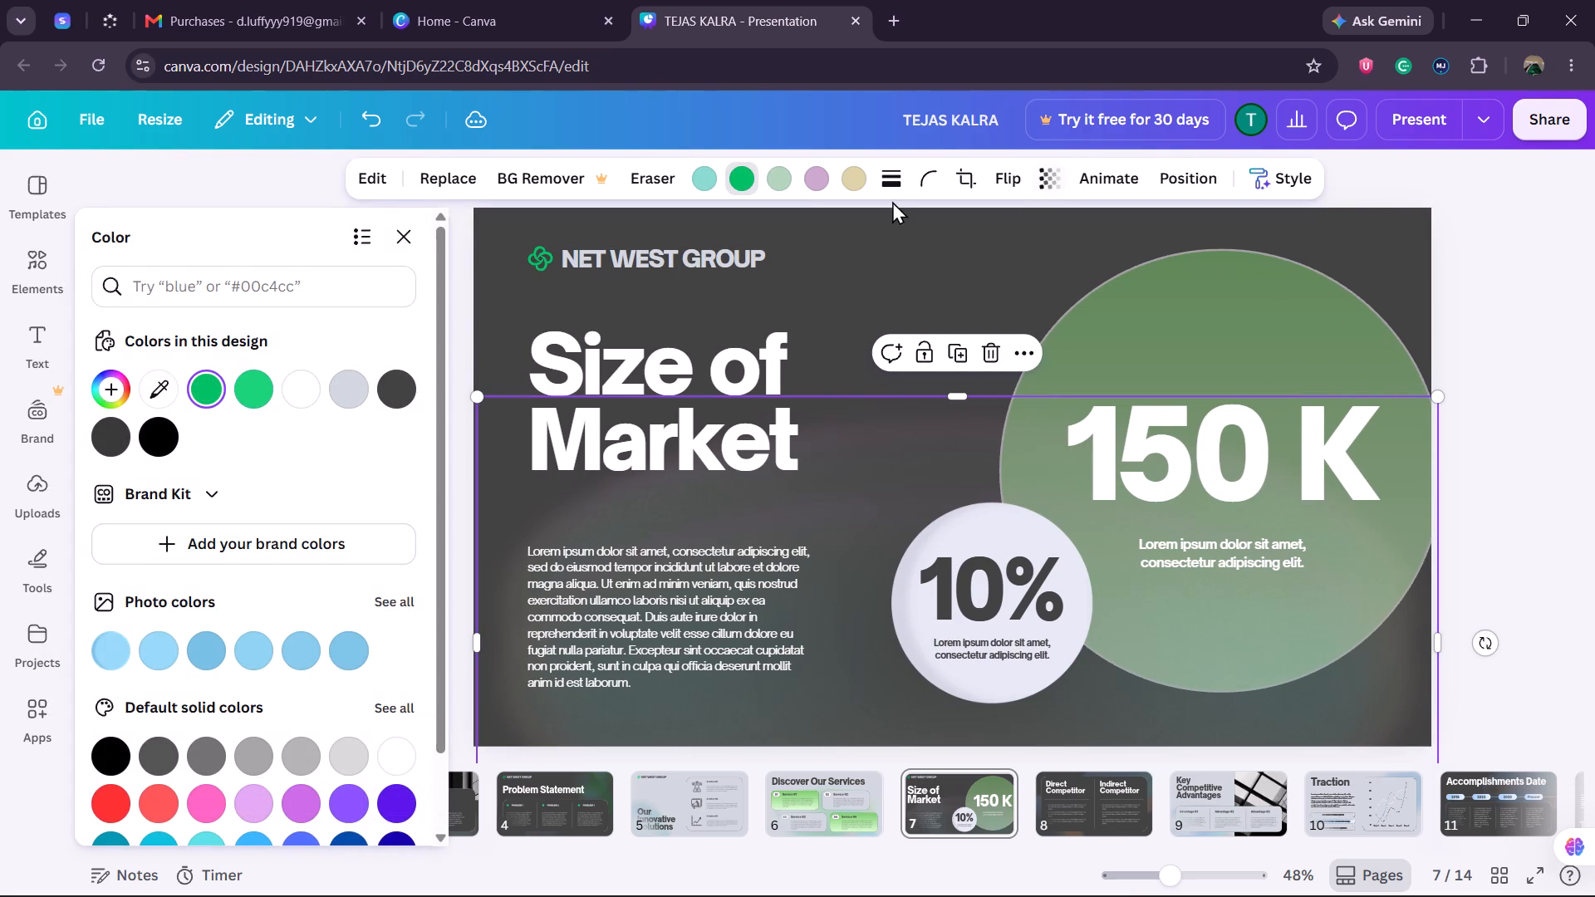
pyautogui.click(843, 181)
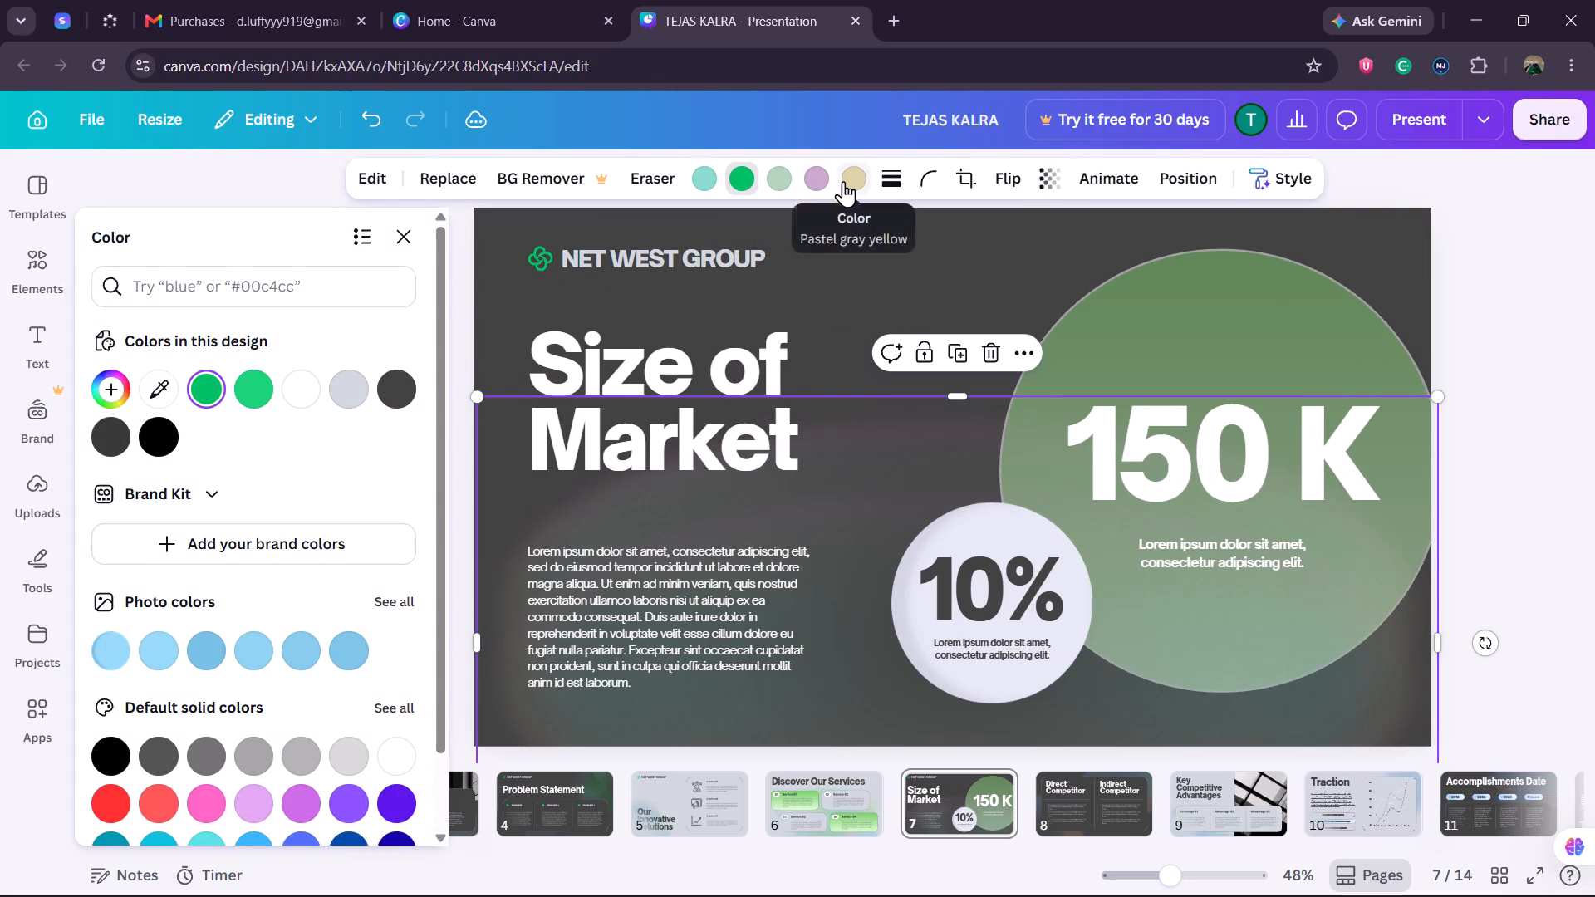
pyautogui.click(216, 384)
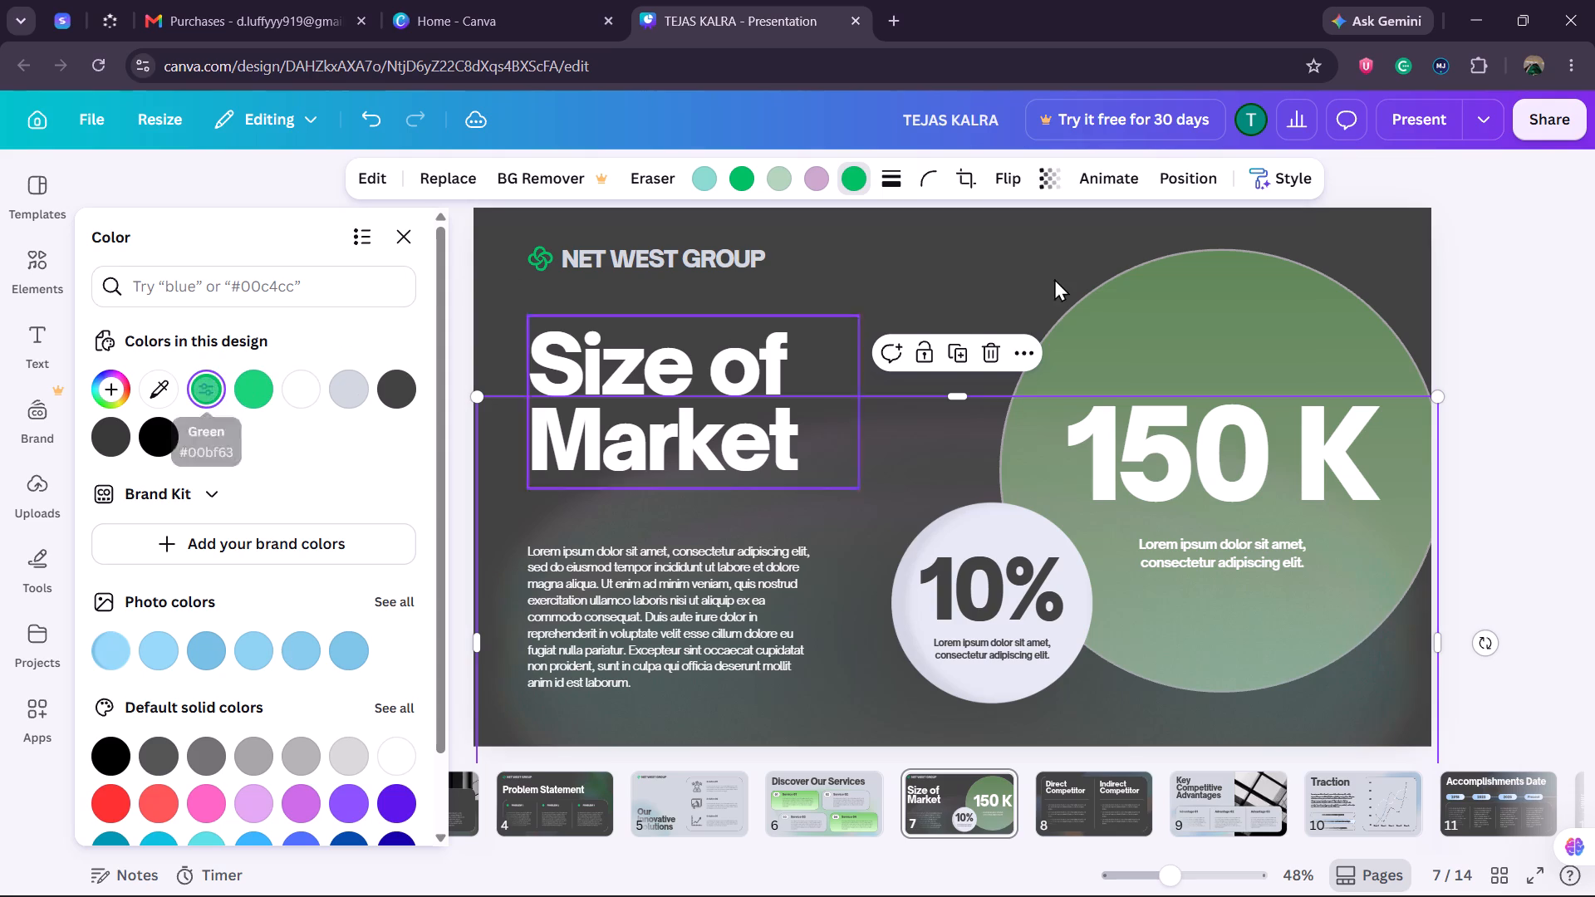
pyautogui.click(804, 185)
pyautogui.click(198, 389)
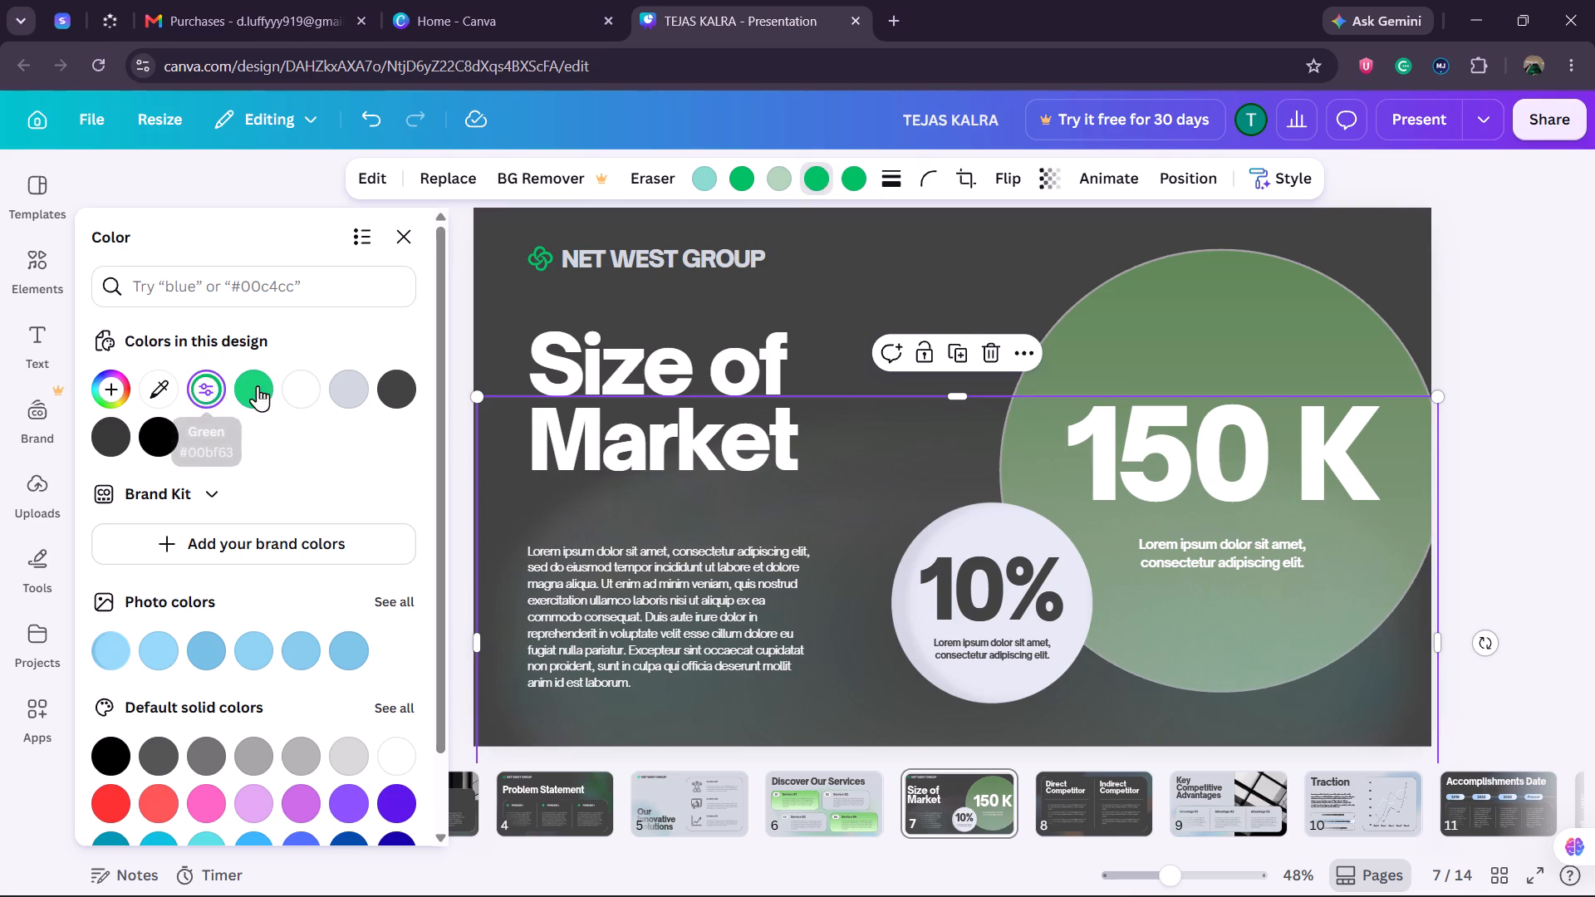
pyautogui.click(786, 175)
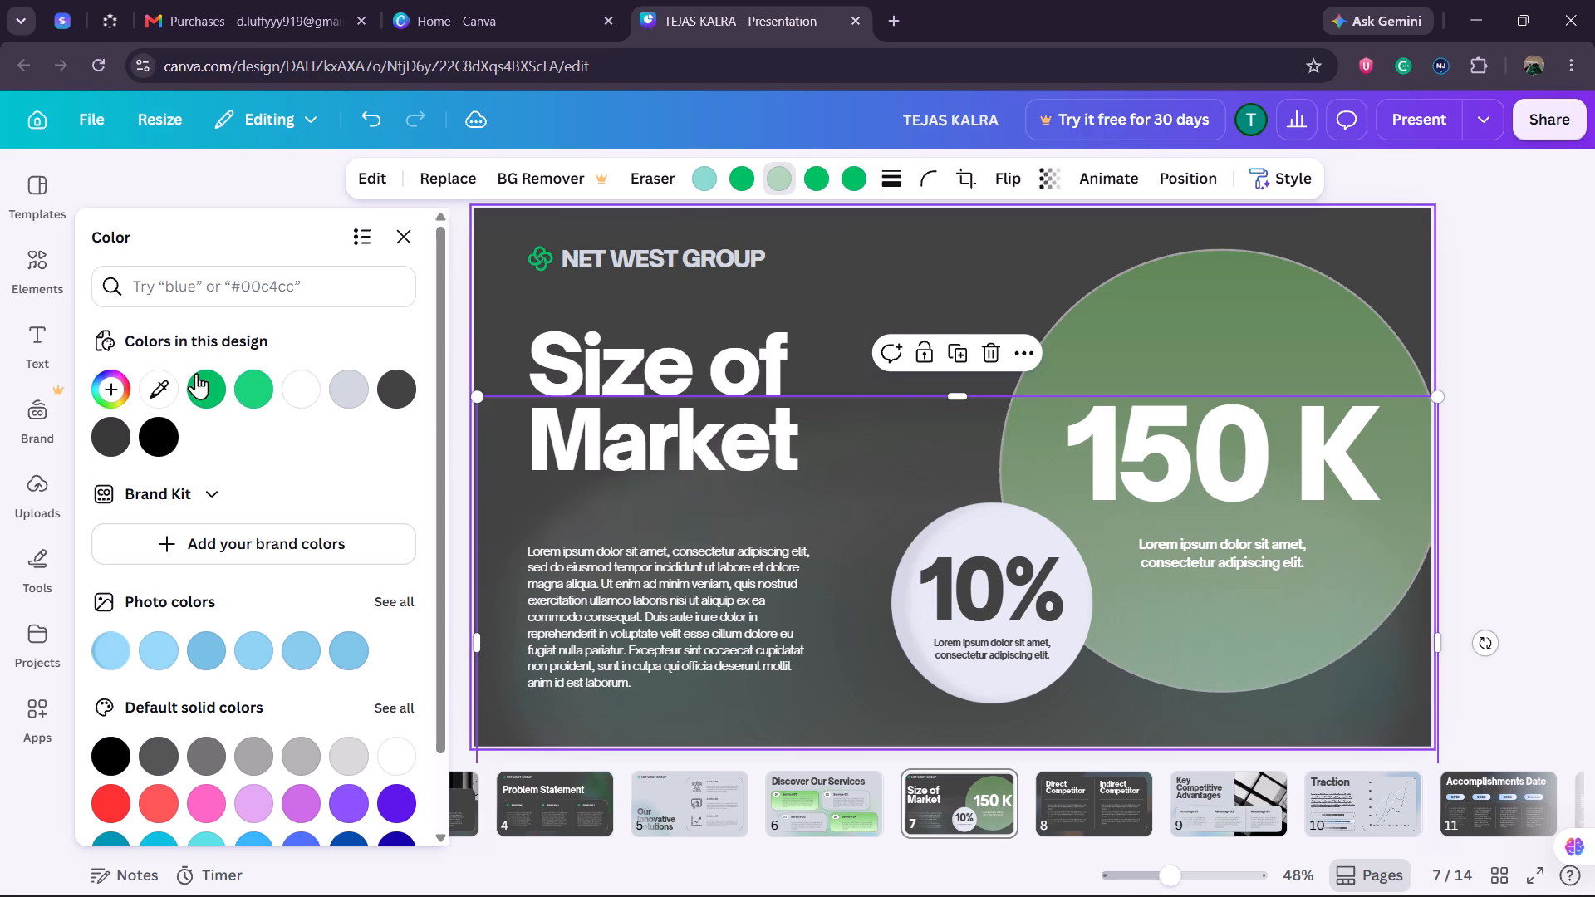
pyautogui.click(196, 380)
pyautogui.click(954, 297)
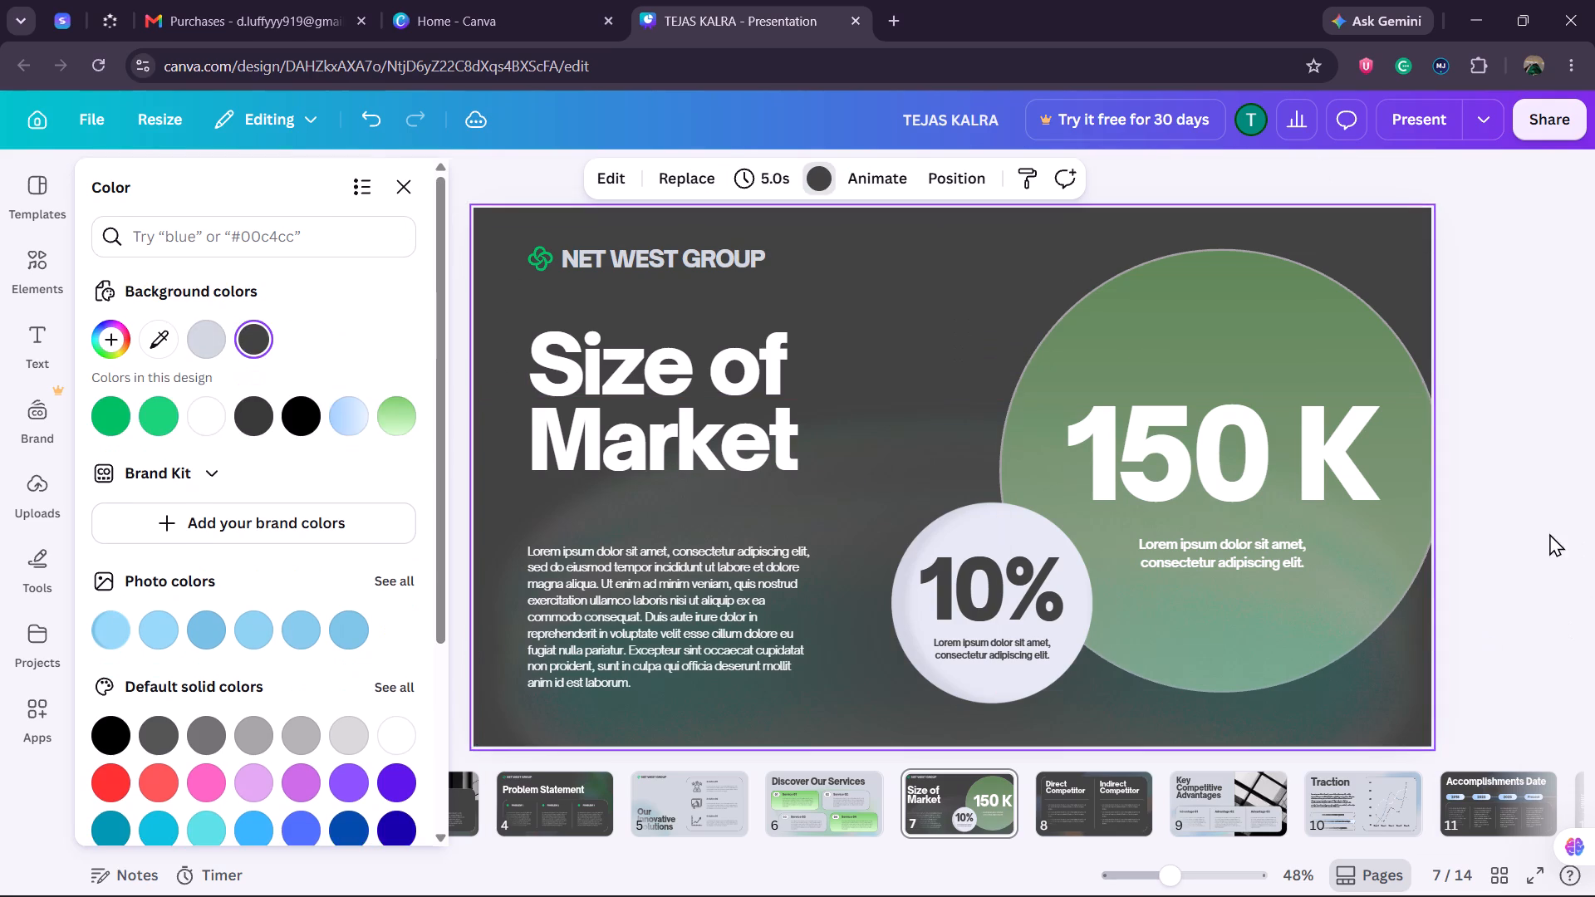
pyautogui.click(1539, 526)
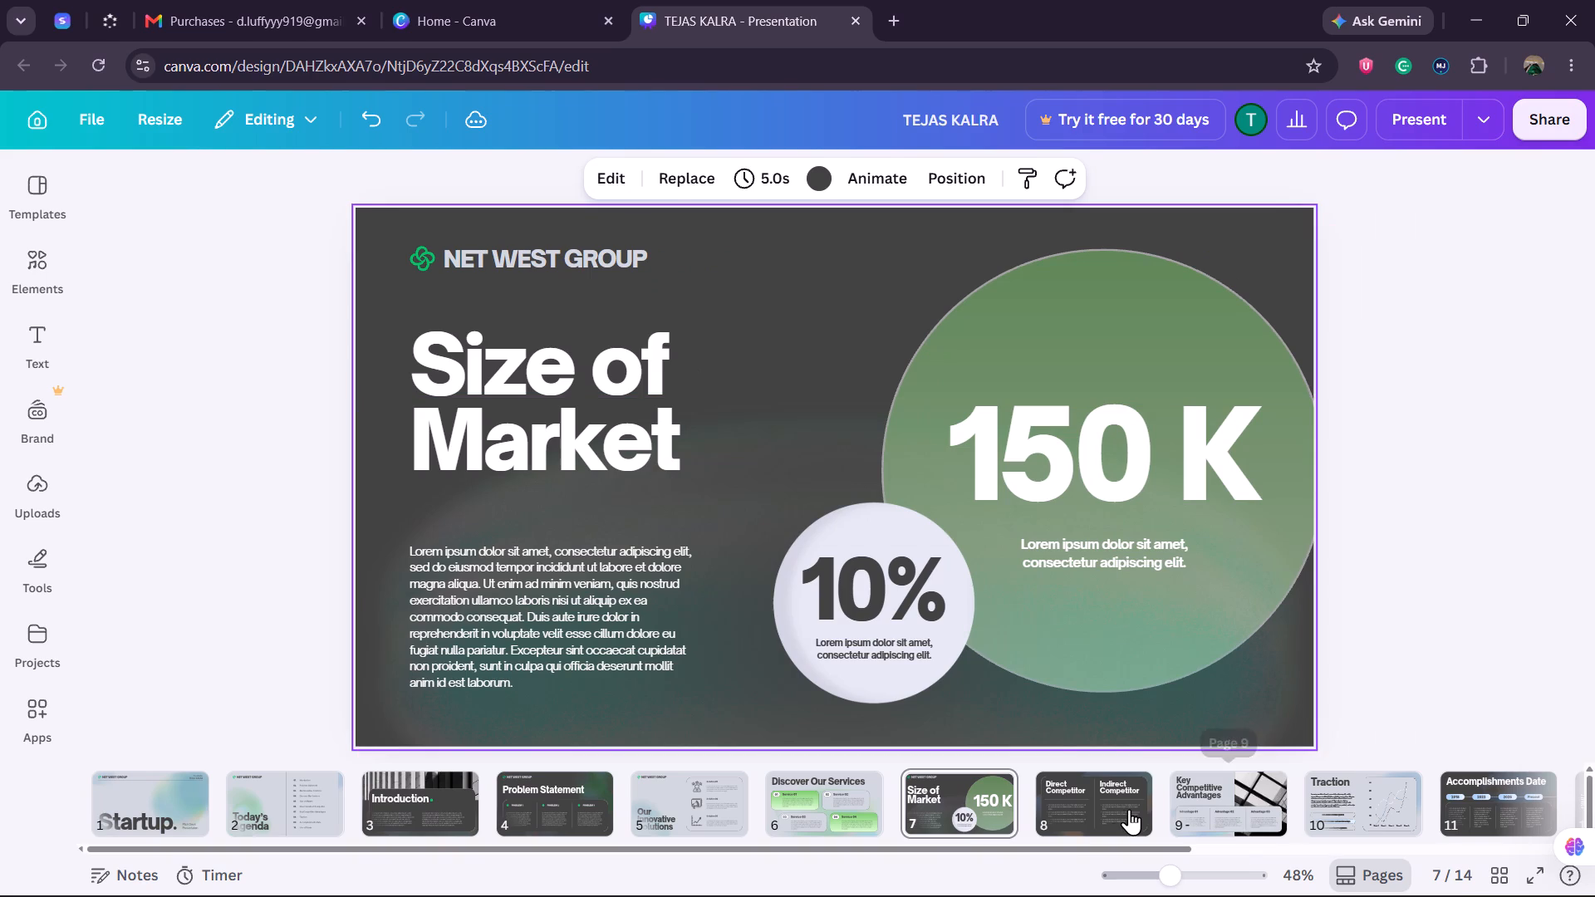
# On slide 8, recolour the upper-right background graphic's turquoise, purple, orange-red and tan tones to green #00bf63.
pyautogui.click(1118, 810)
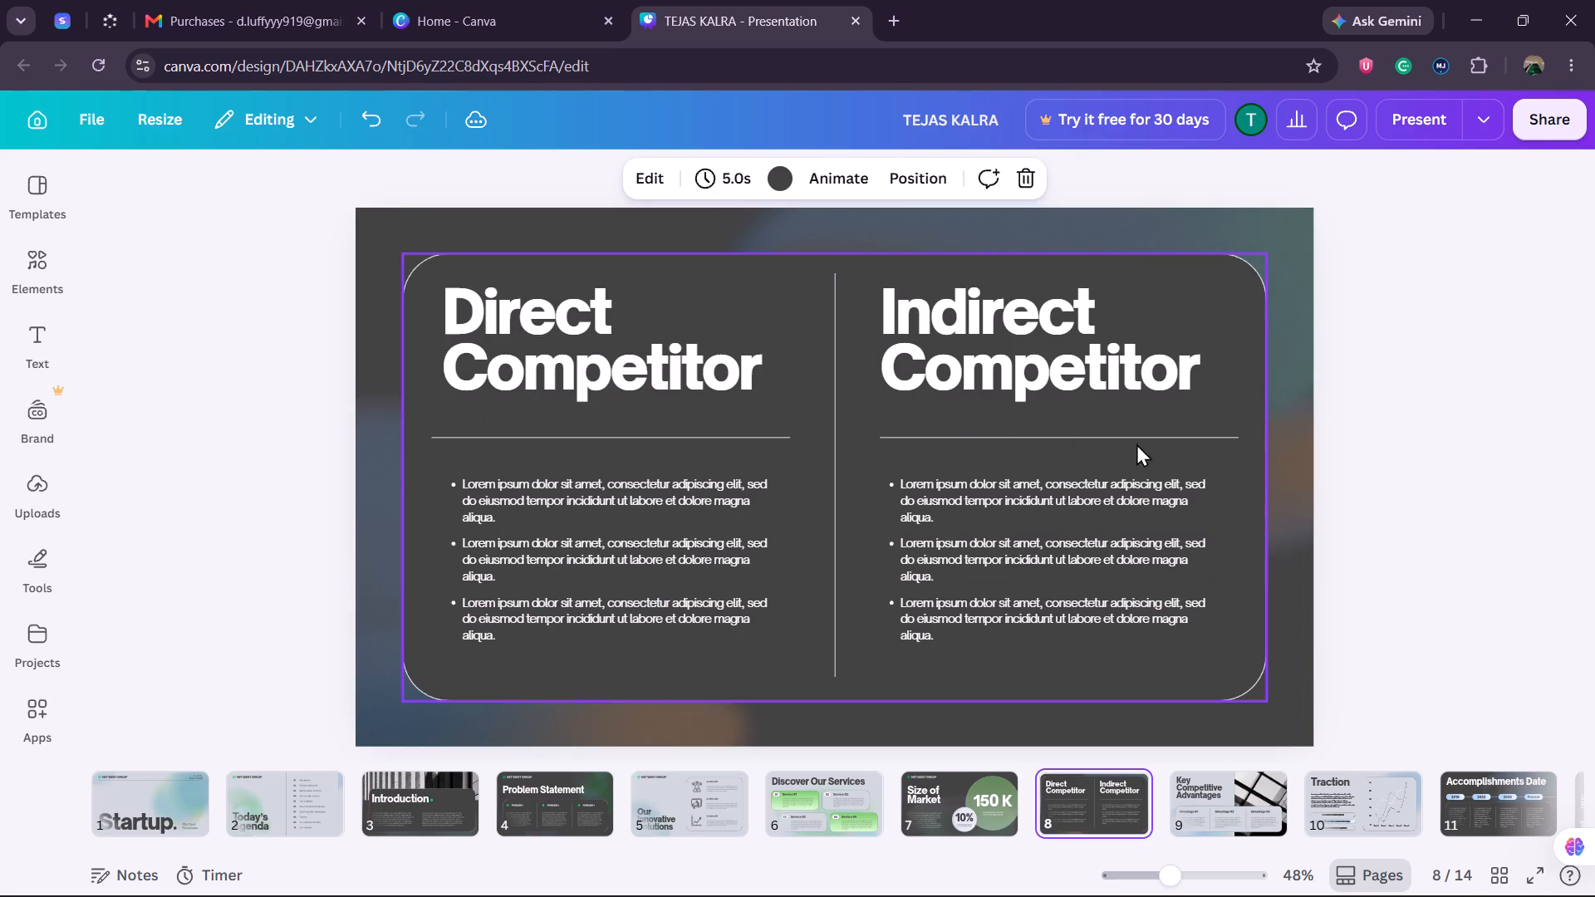
pyautogui.click(1297, 392)
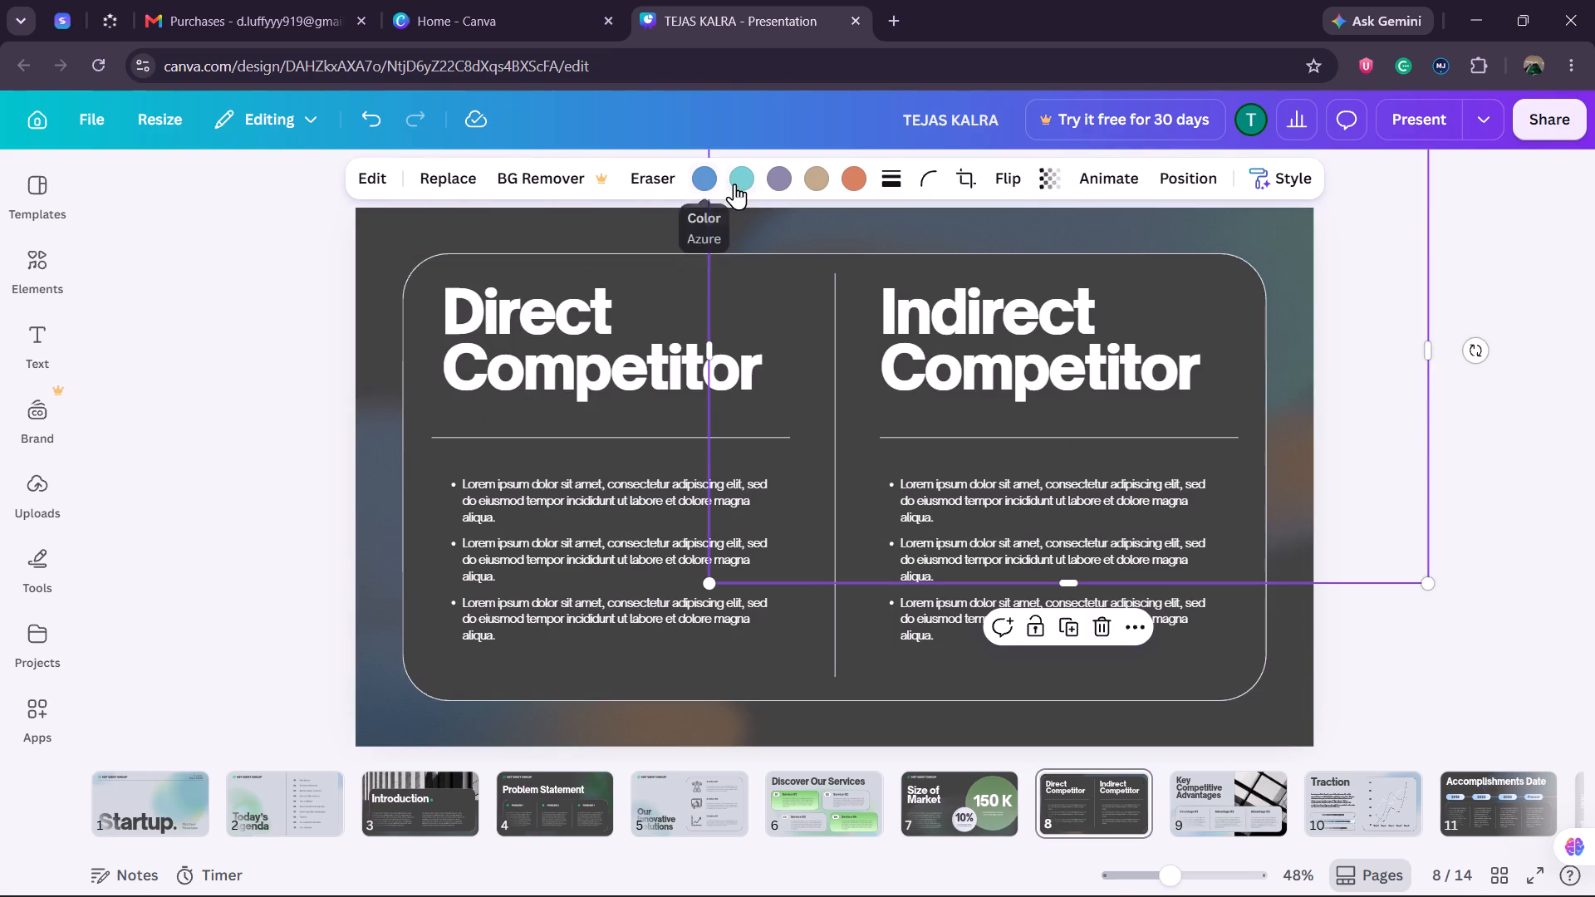
pyautogui.click(734, 184)
pyautogui.click(196, 375)
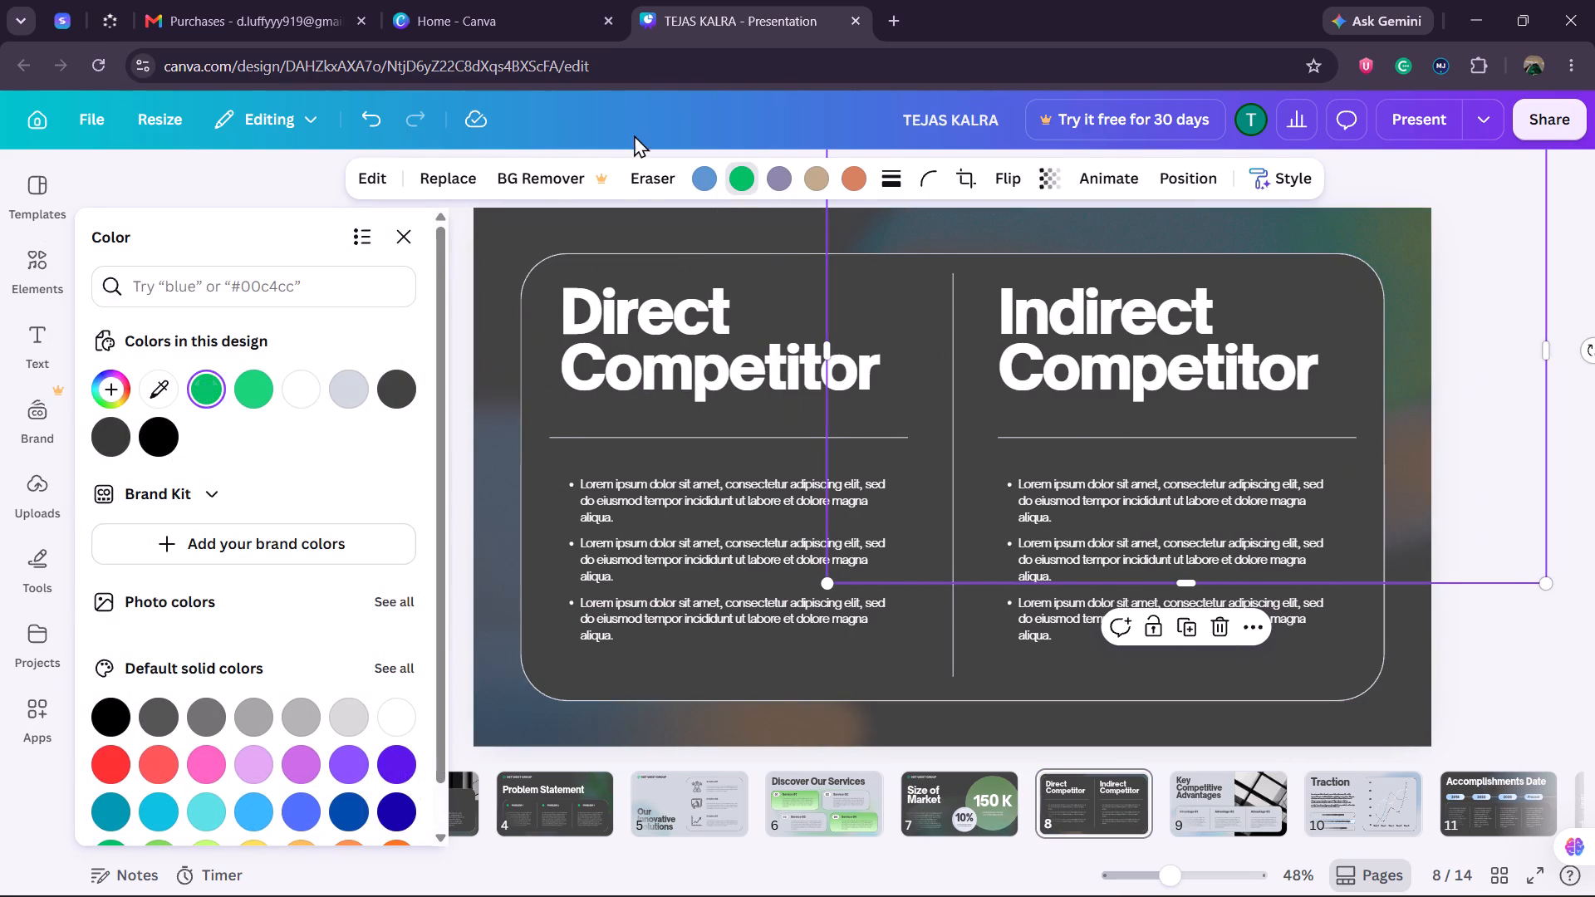
pyautogui.click(777, 174)
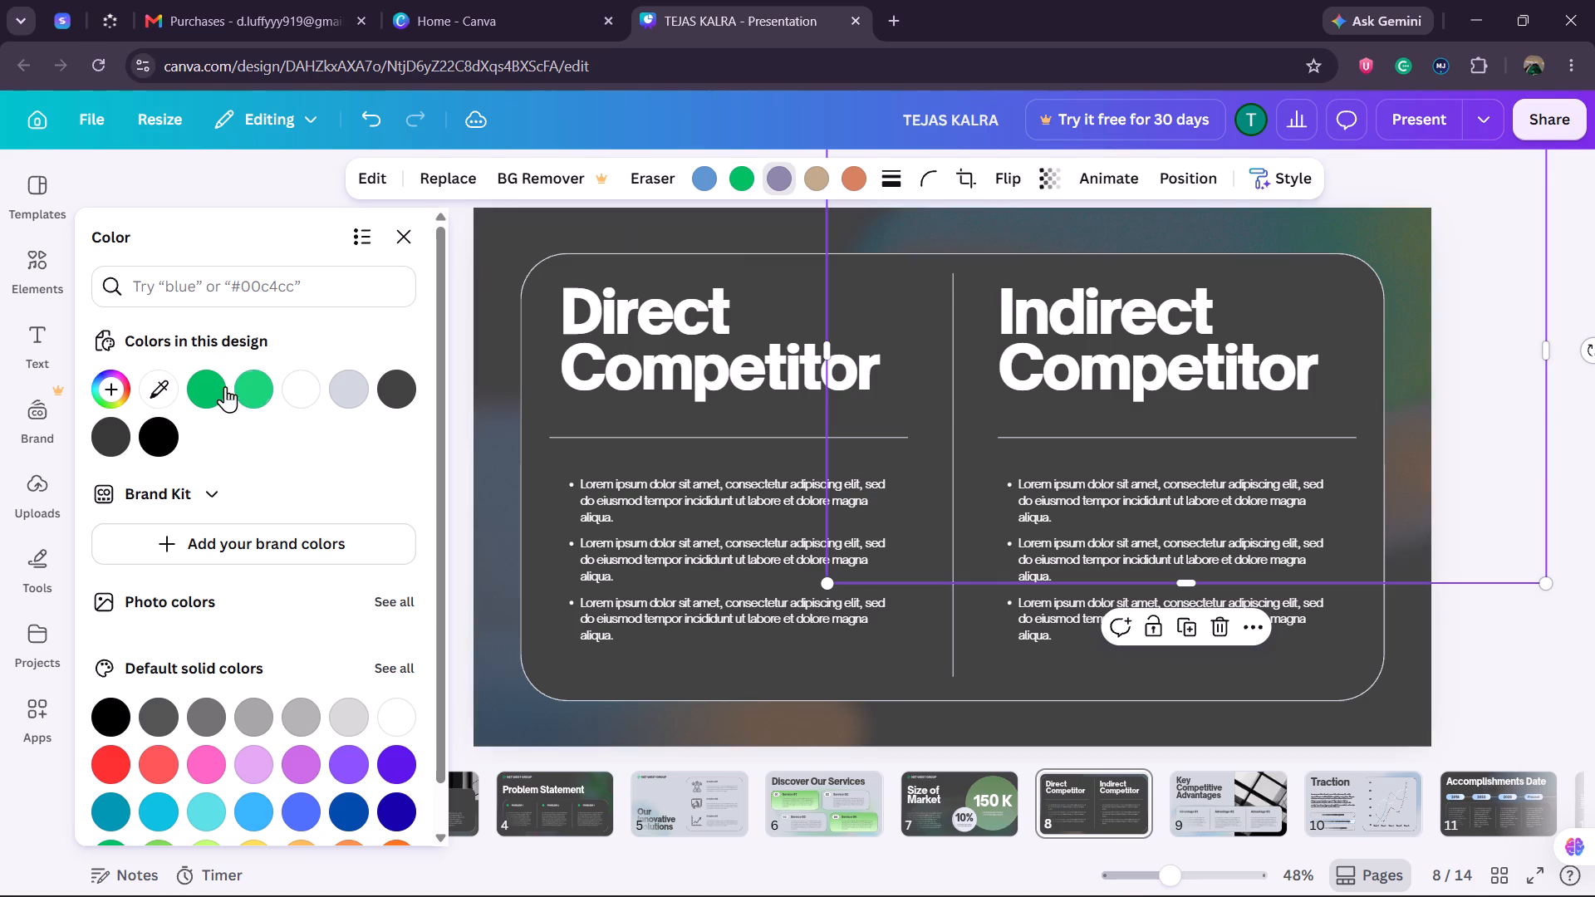
pyautogui.click(217, 386)
pyautogui.click(841, 174)
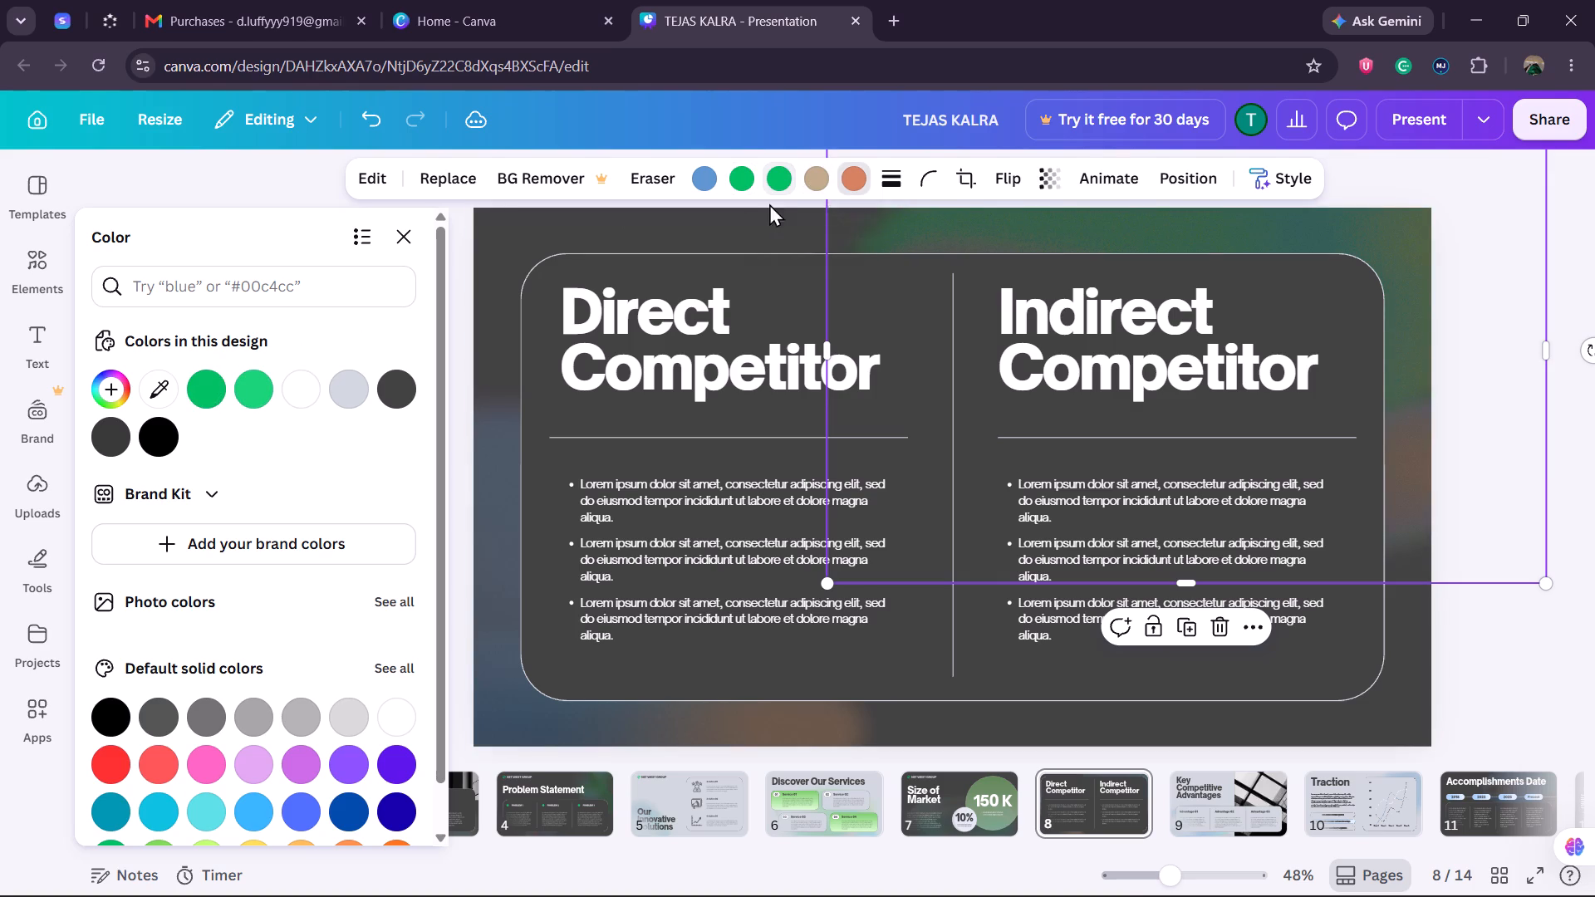
pyautogui.click(198, 389)
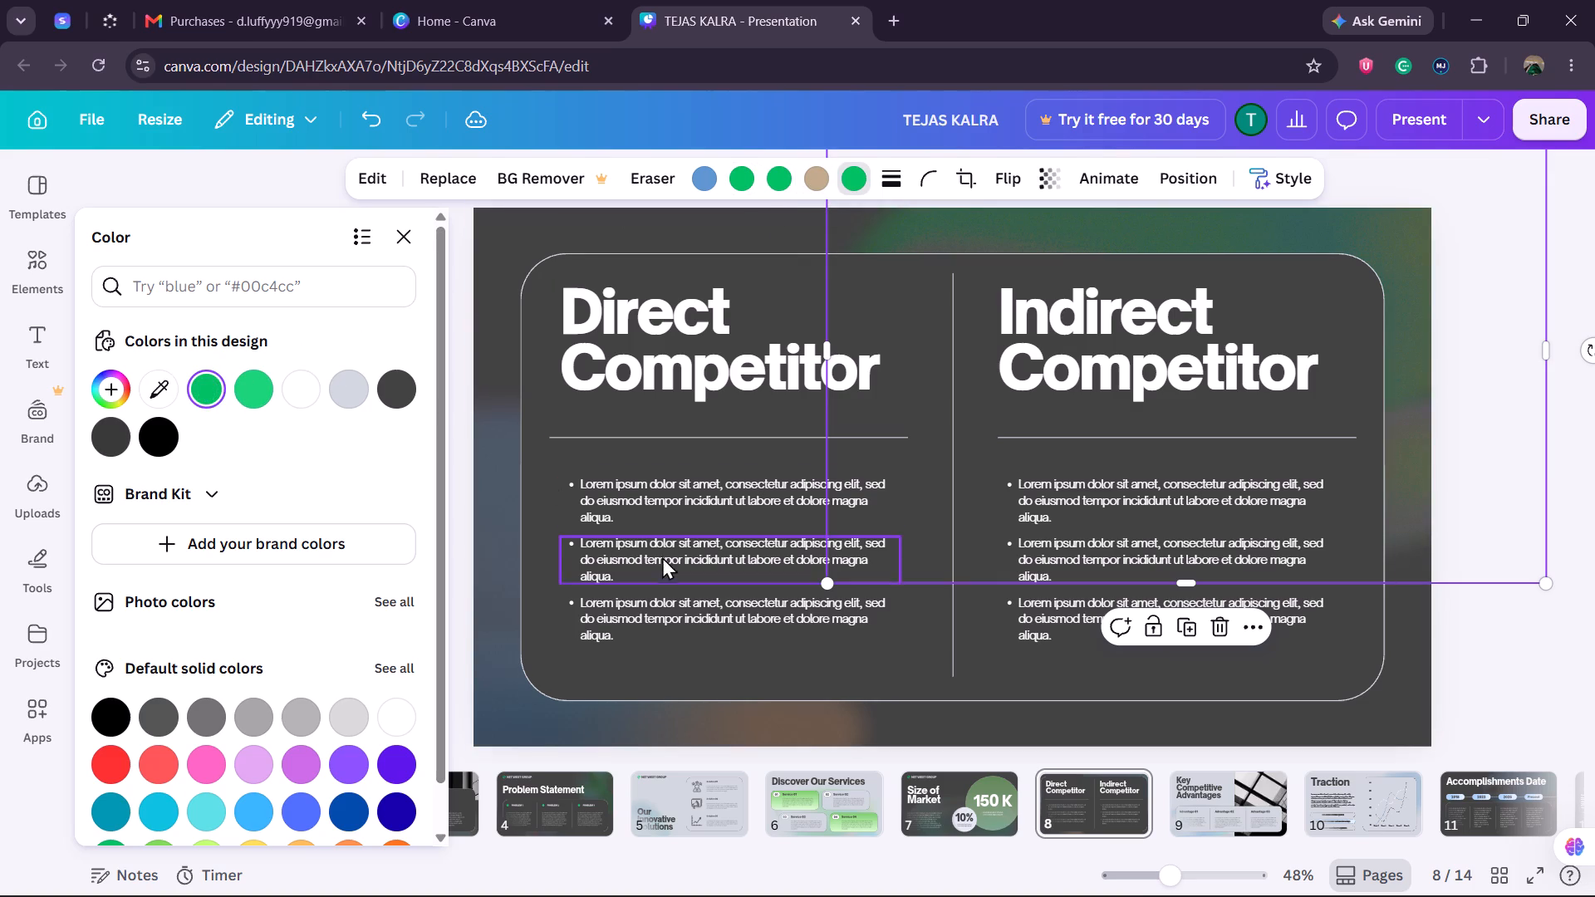
pyautogui.click(812, 176)
pyautogui.click(206, 394)
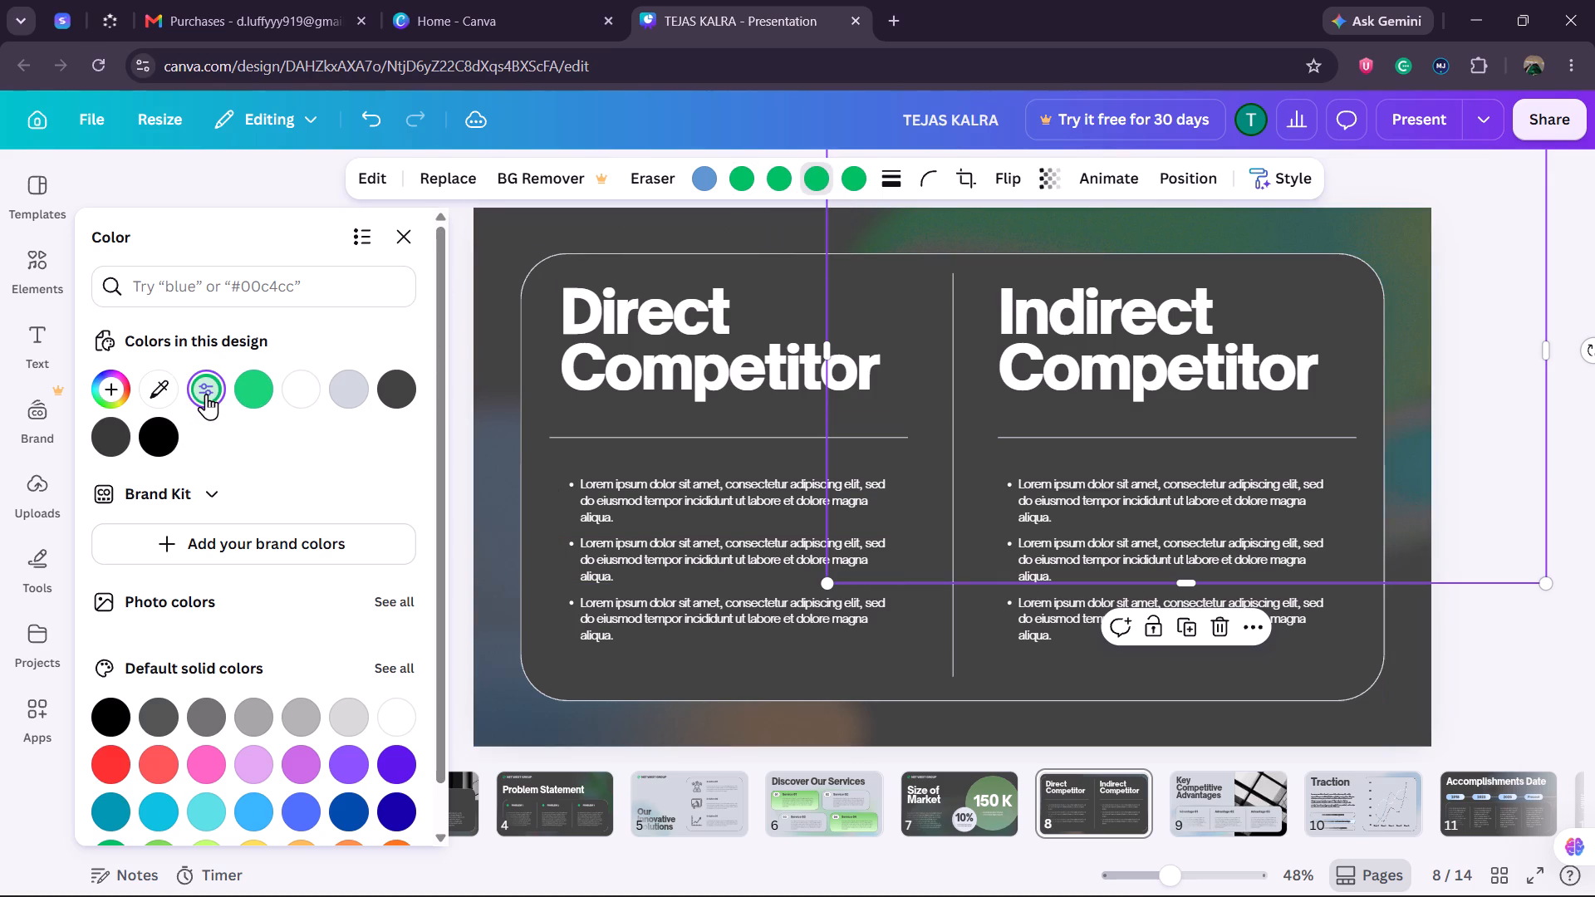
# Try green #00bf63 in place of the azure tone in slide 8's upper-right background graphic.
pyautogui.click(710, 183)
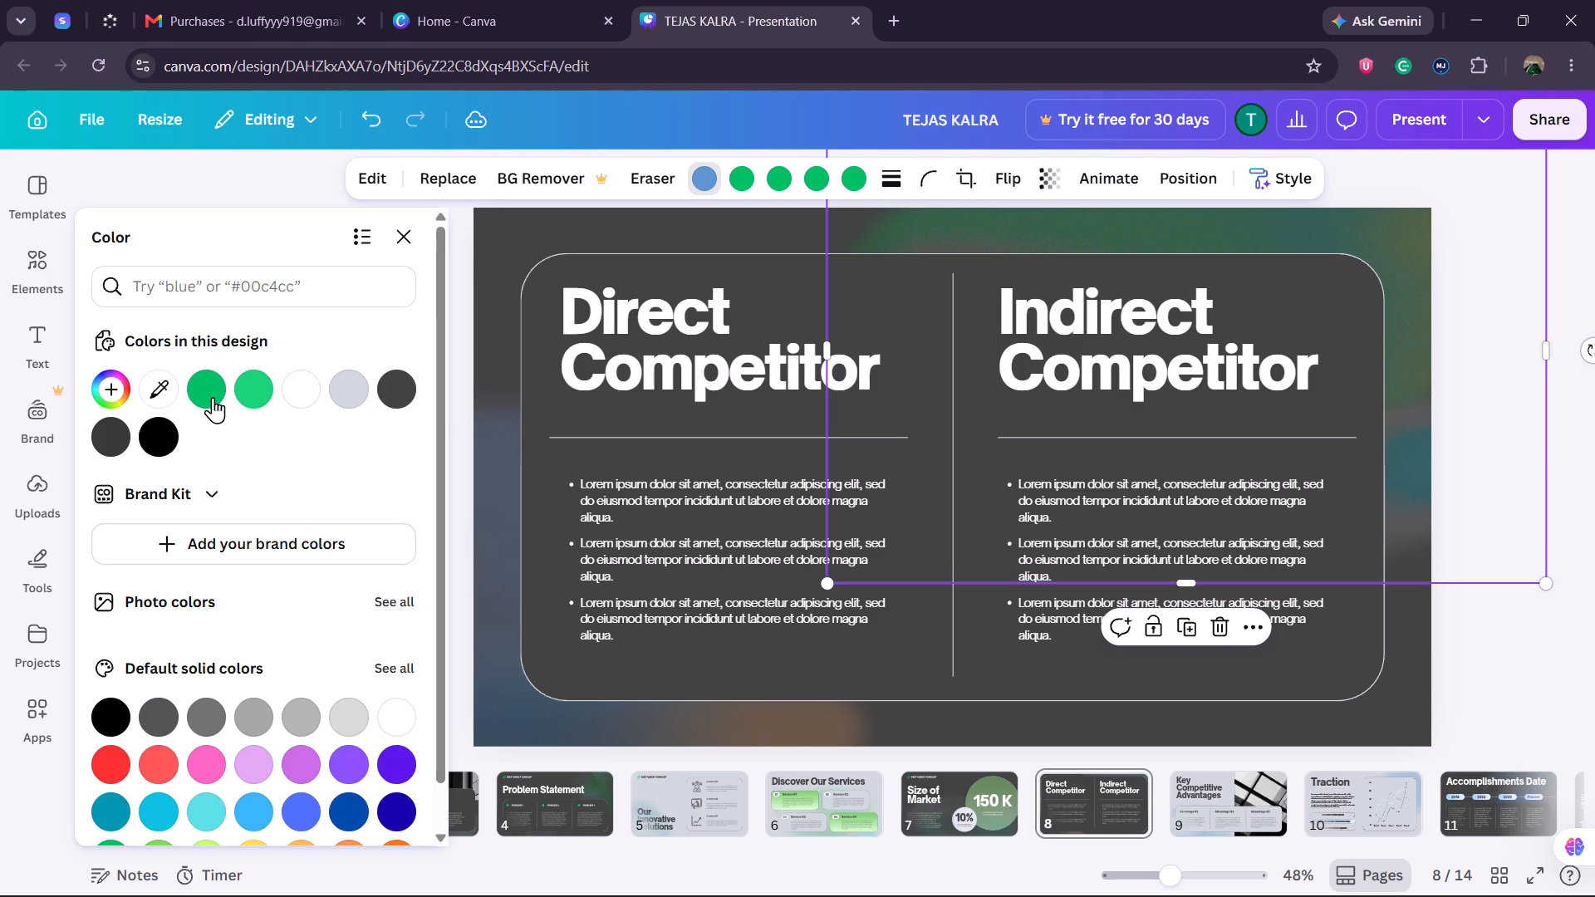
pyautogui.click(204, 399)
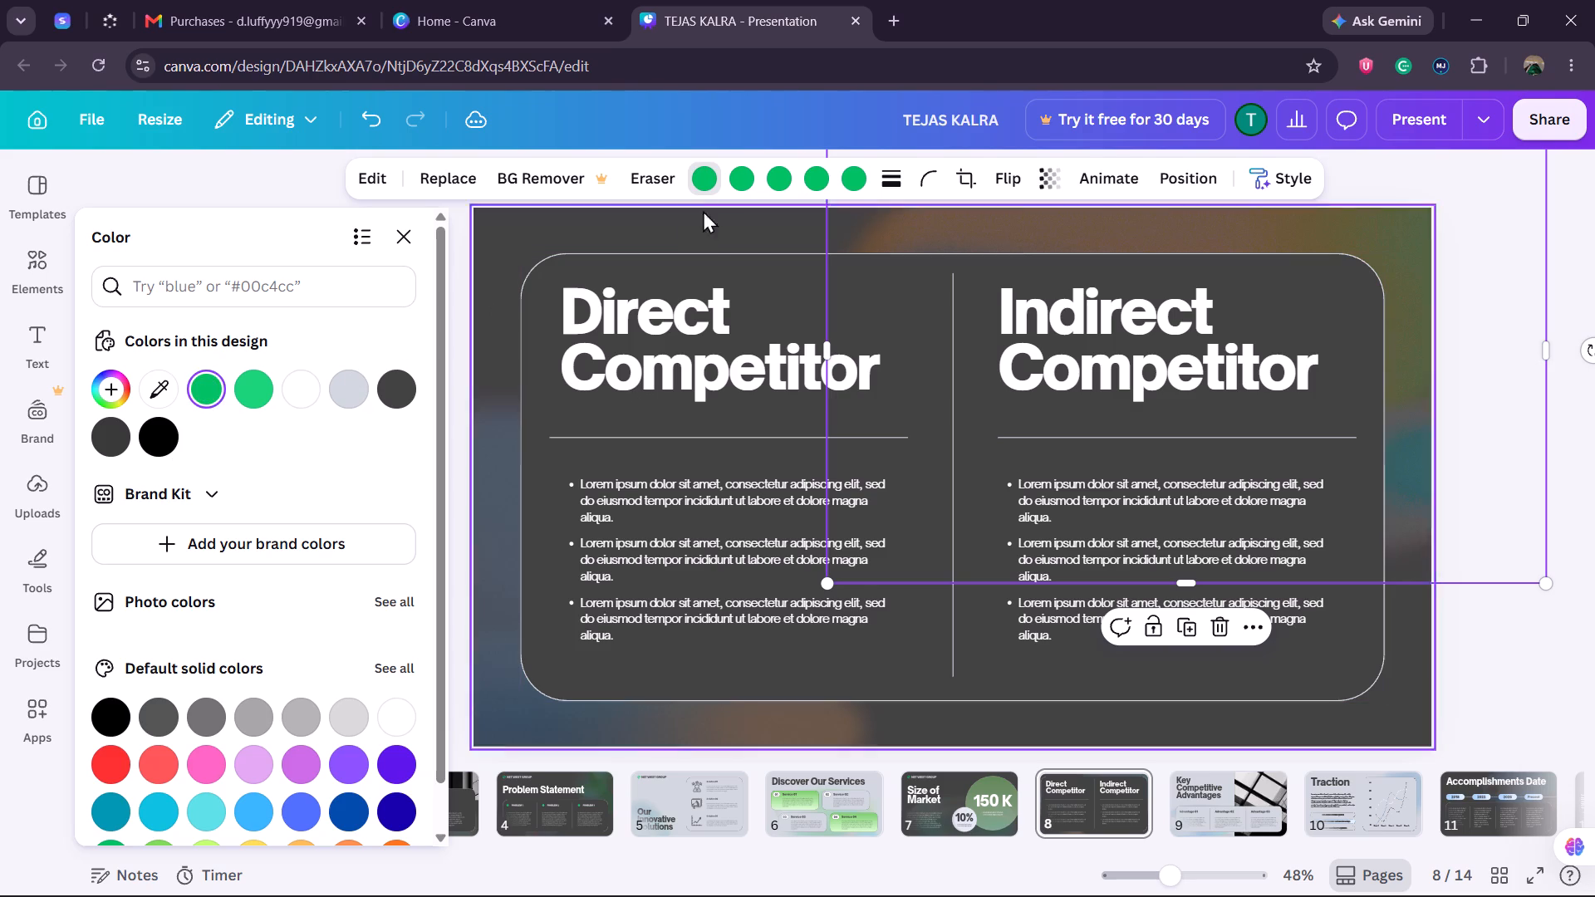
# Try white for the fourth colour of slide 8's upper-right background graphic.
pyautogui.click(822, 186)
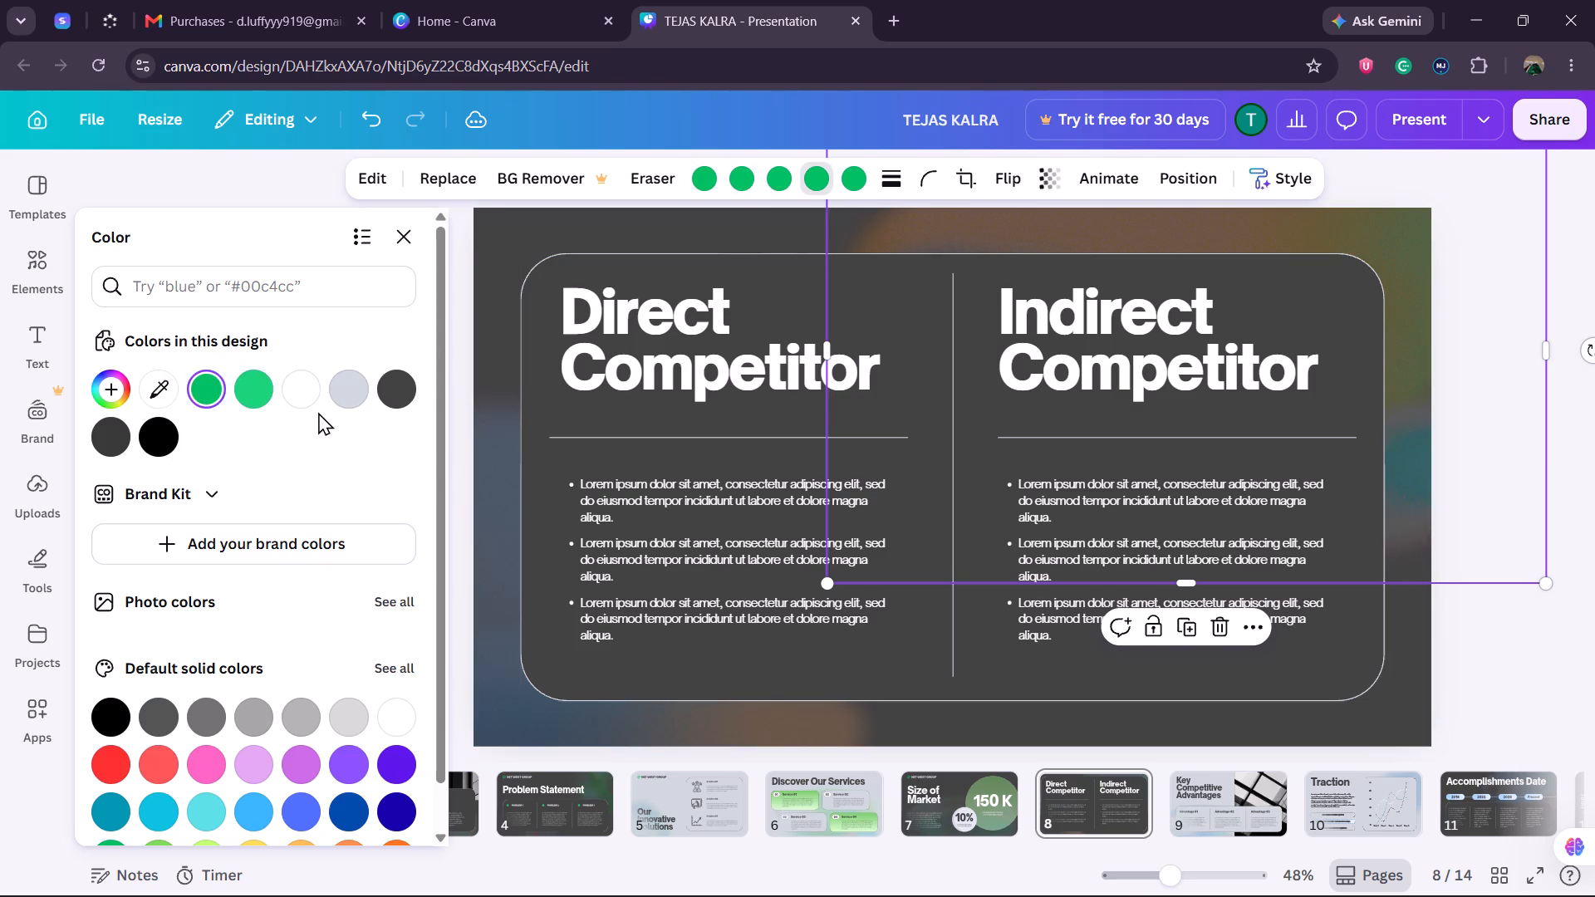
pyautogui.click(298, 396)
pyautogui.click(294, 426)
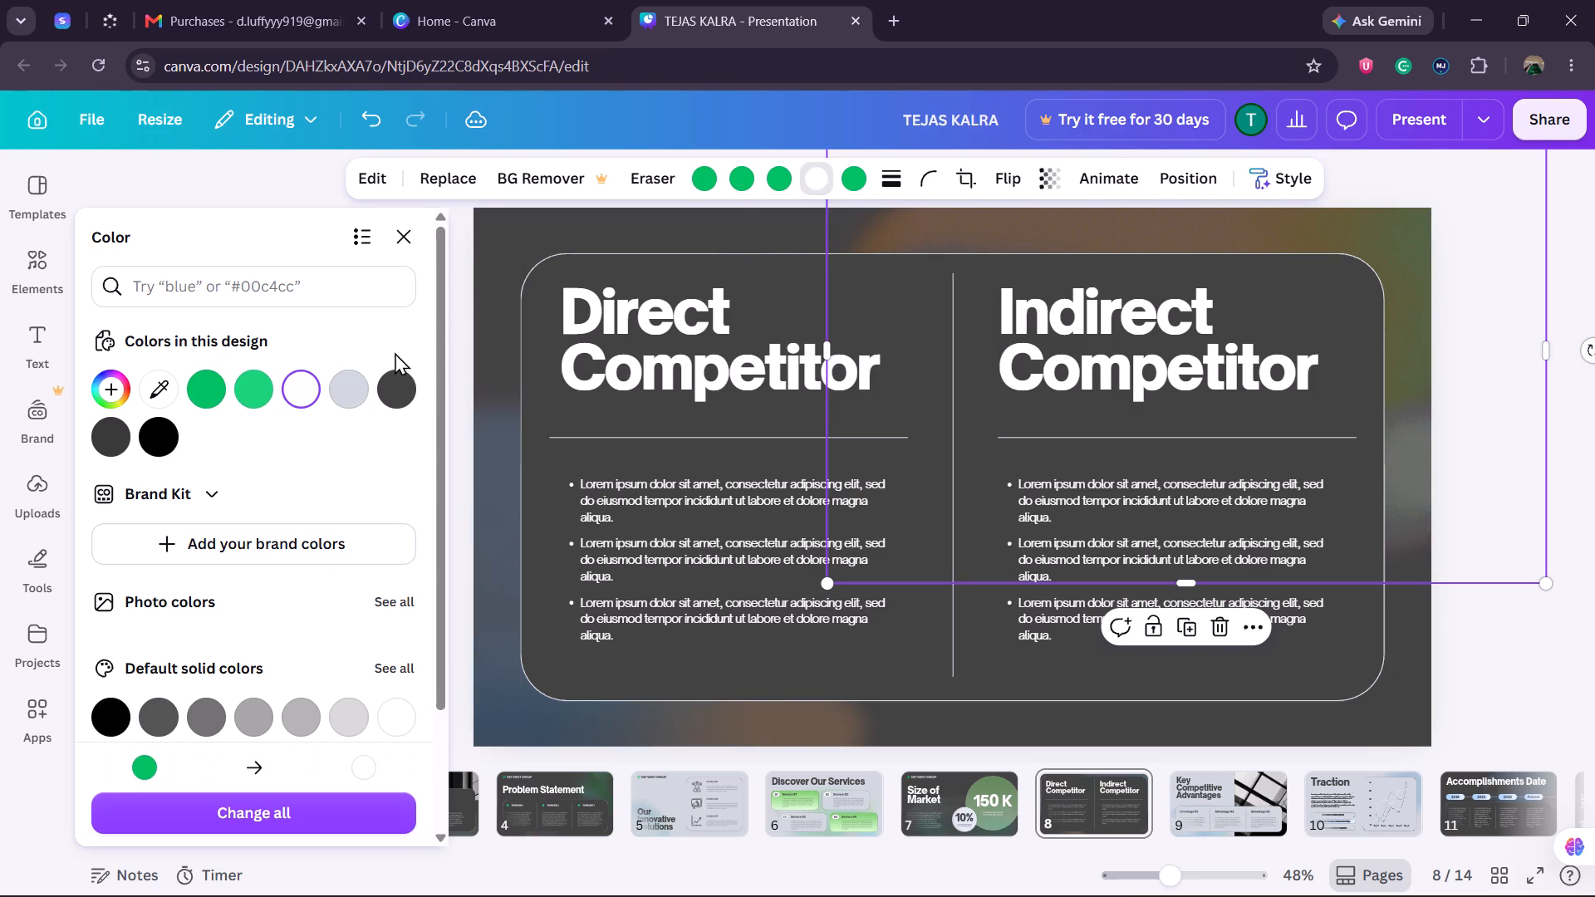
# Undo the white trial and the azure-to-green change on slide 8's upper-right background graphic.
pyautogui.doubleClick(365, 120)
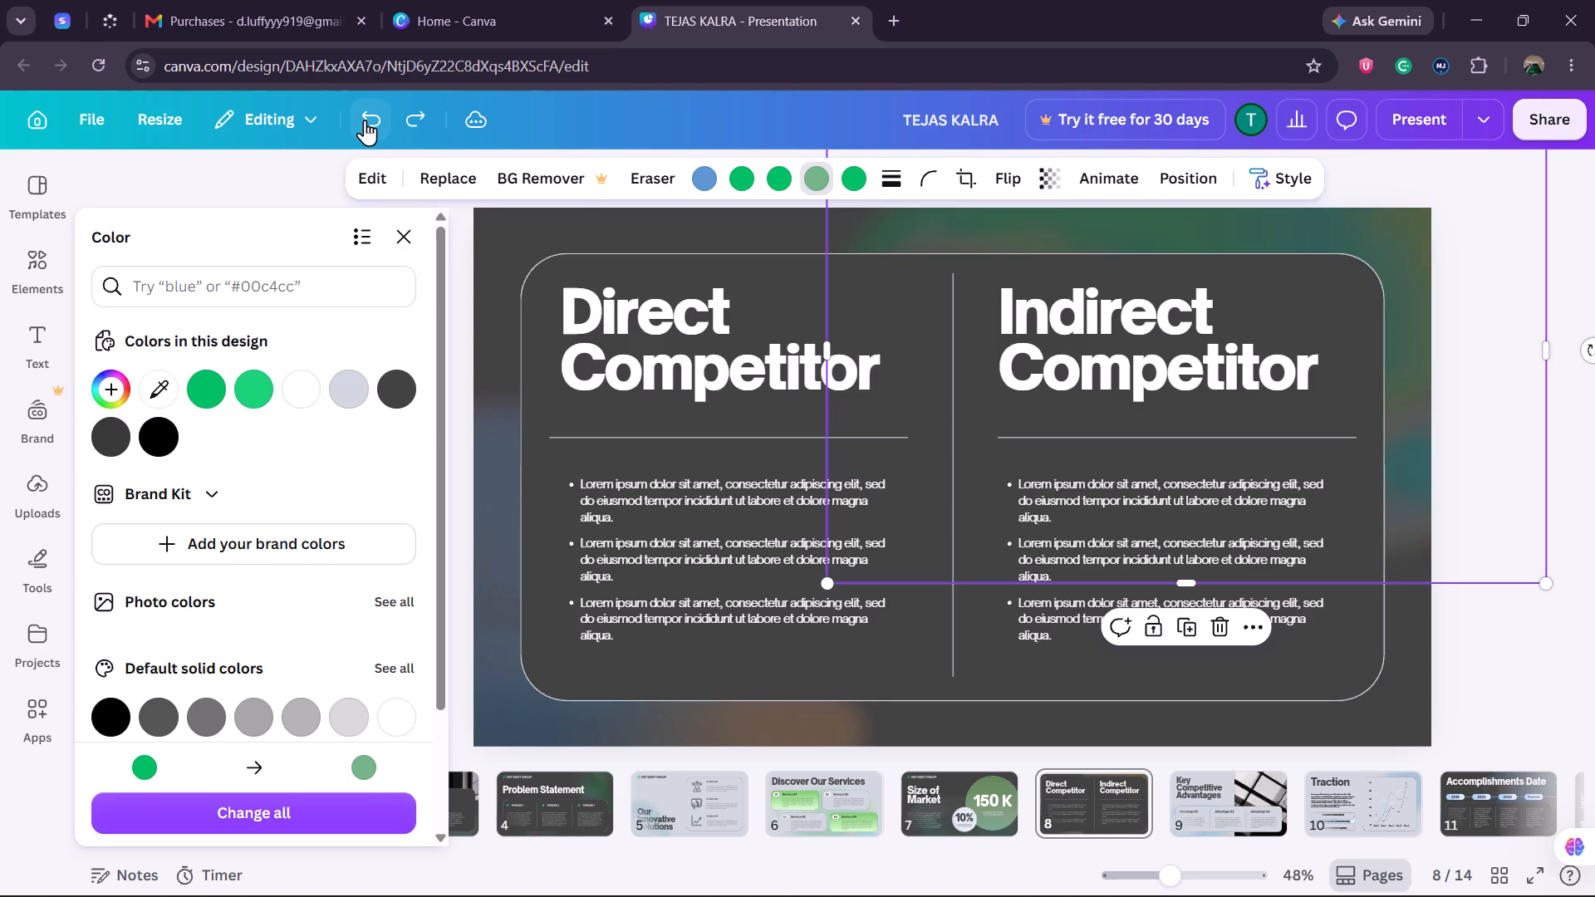
# On slide 8, recolour the lower-left background graphic's turquoise, purple, tan and orange-red tones to green #00bf63, keeping the azure tone.
pyautogui.click(483, 581)
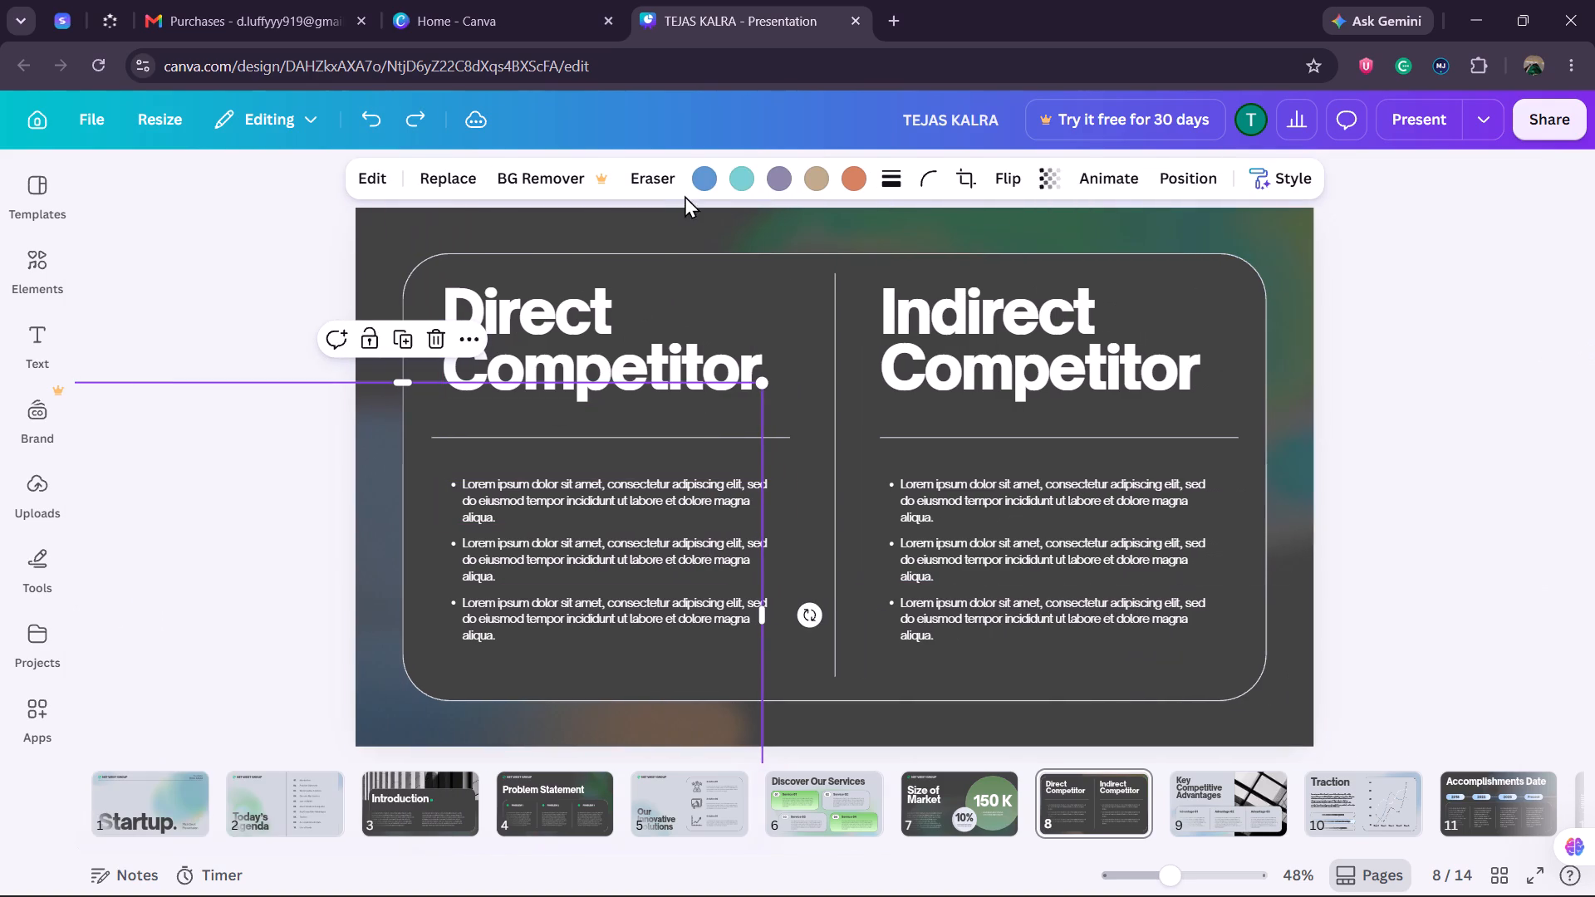
pyautogui.click(741, 184)
pyautogui.click(223, 394)
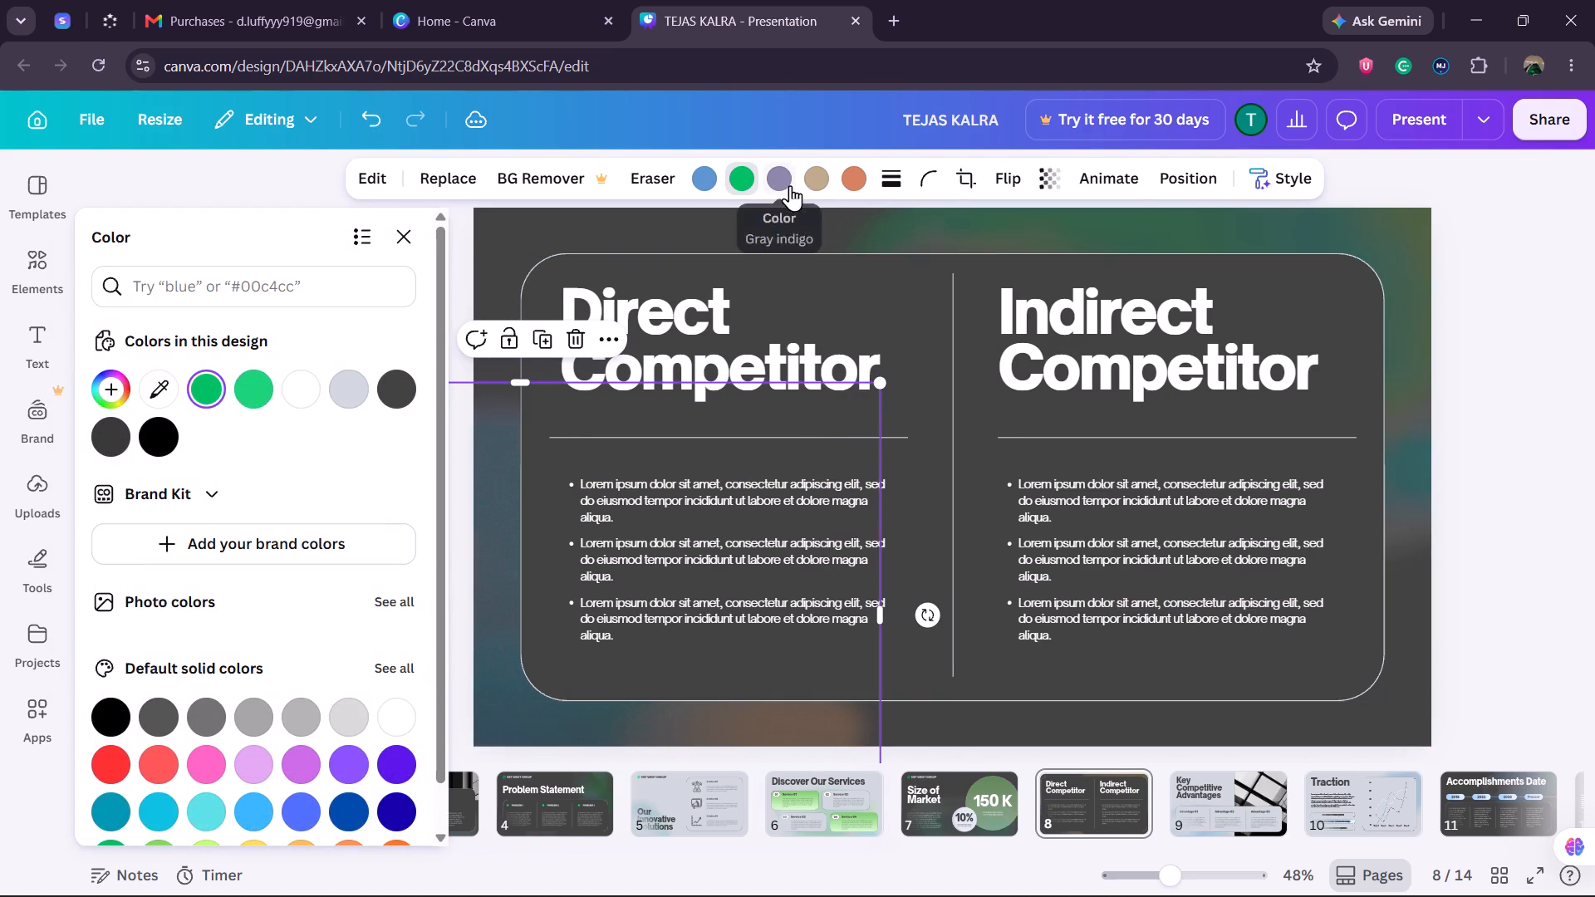
pyautogui.click(790, 185)
pyautogui.click(213, 385)
pyautogui.click(819, 182)
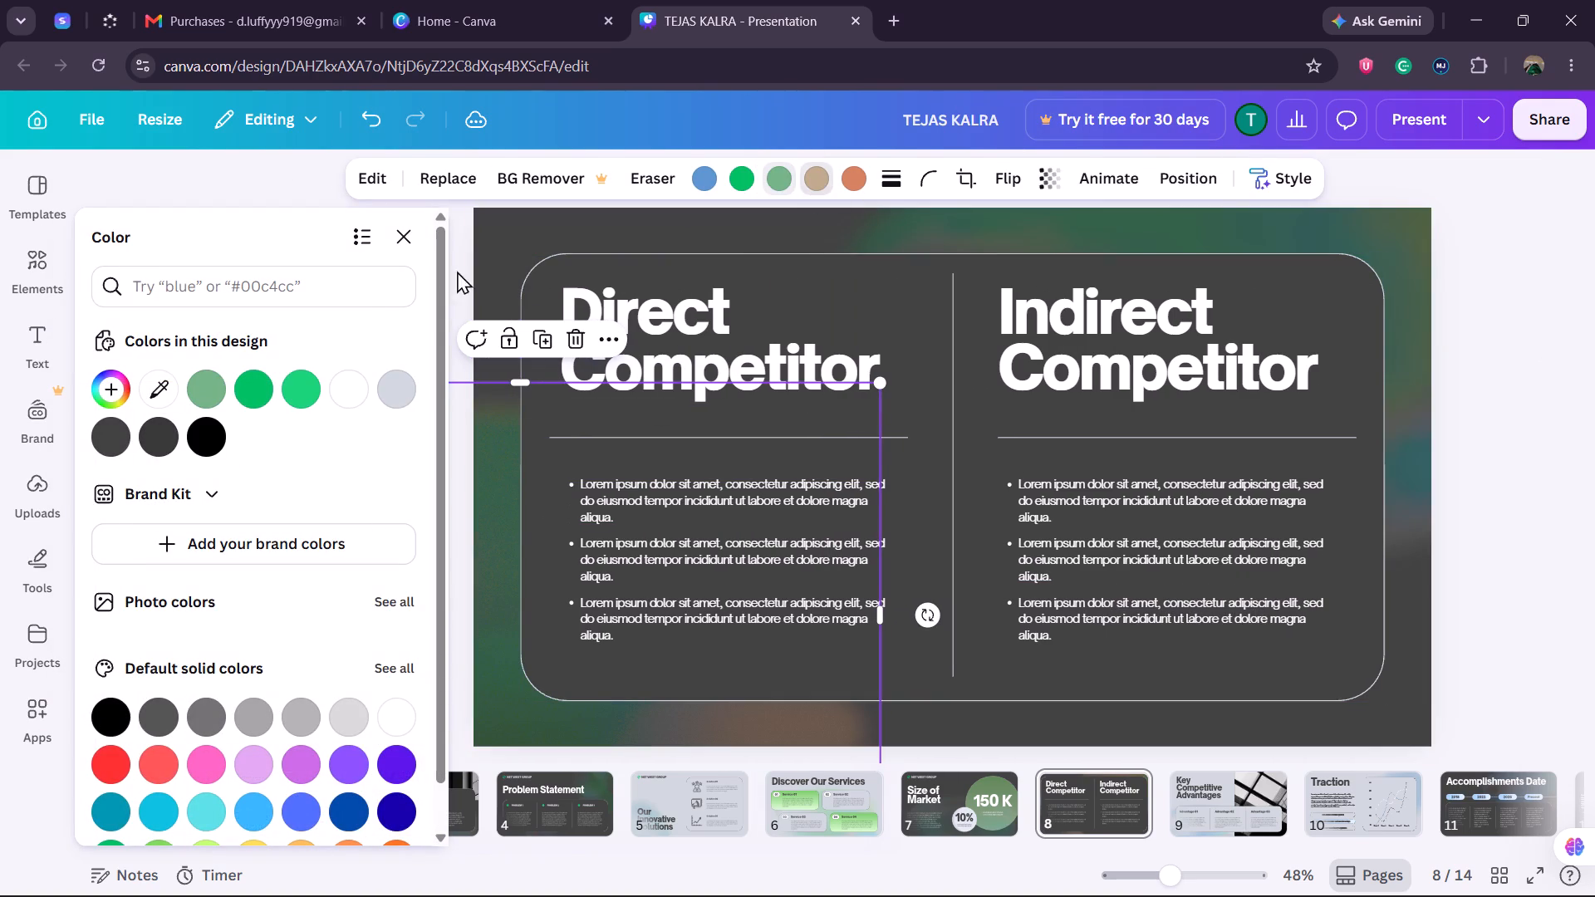
pyautogui.click(255, 375)
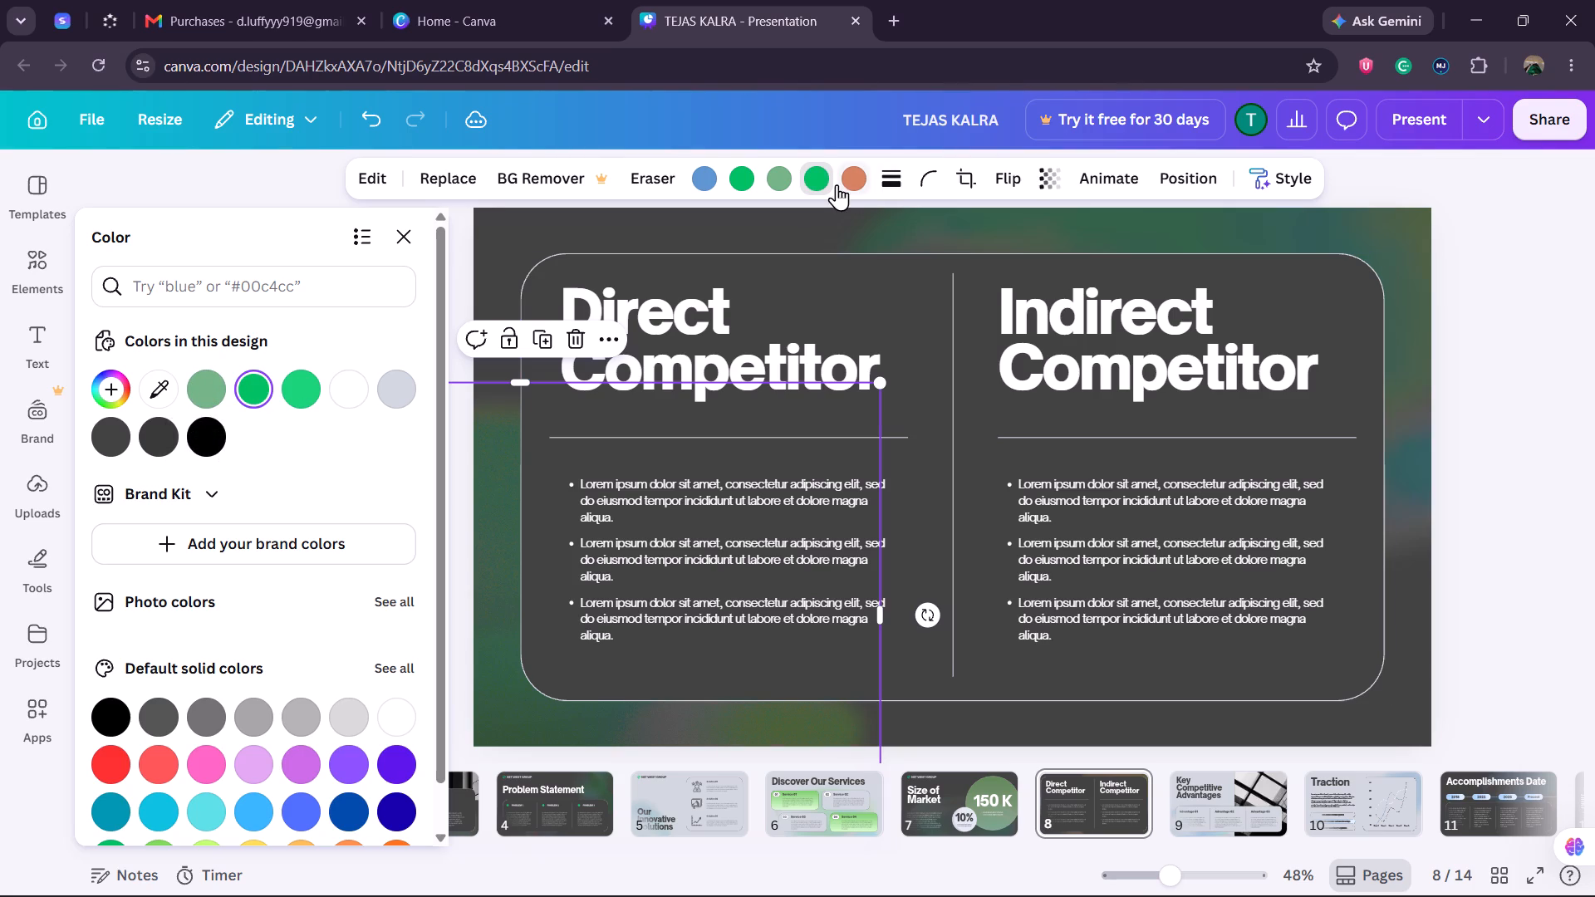
pyautogui.click(847, 184)
pyautogui.click(251, 393)
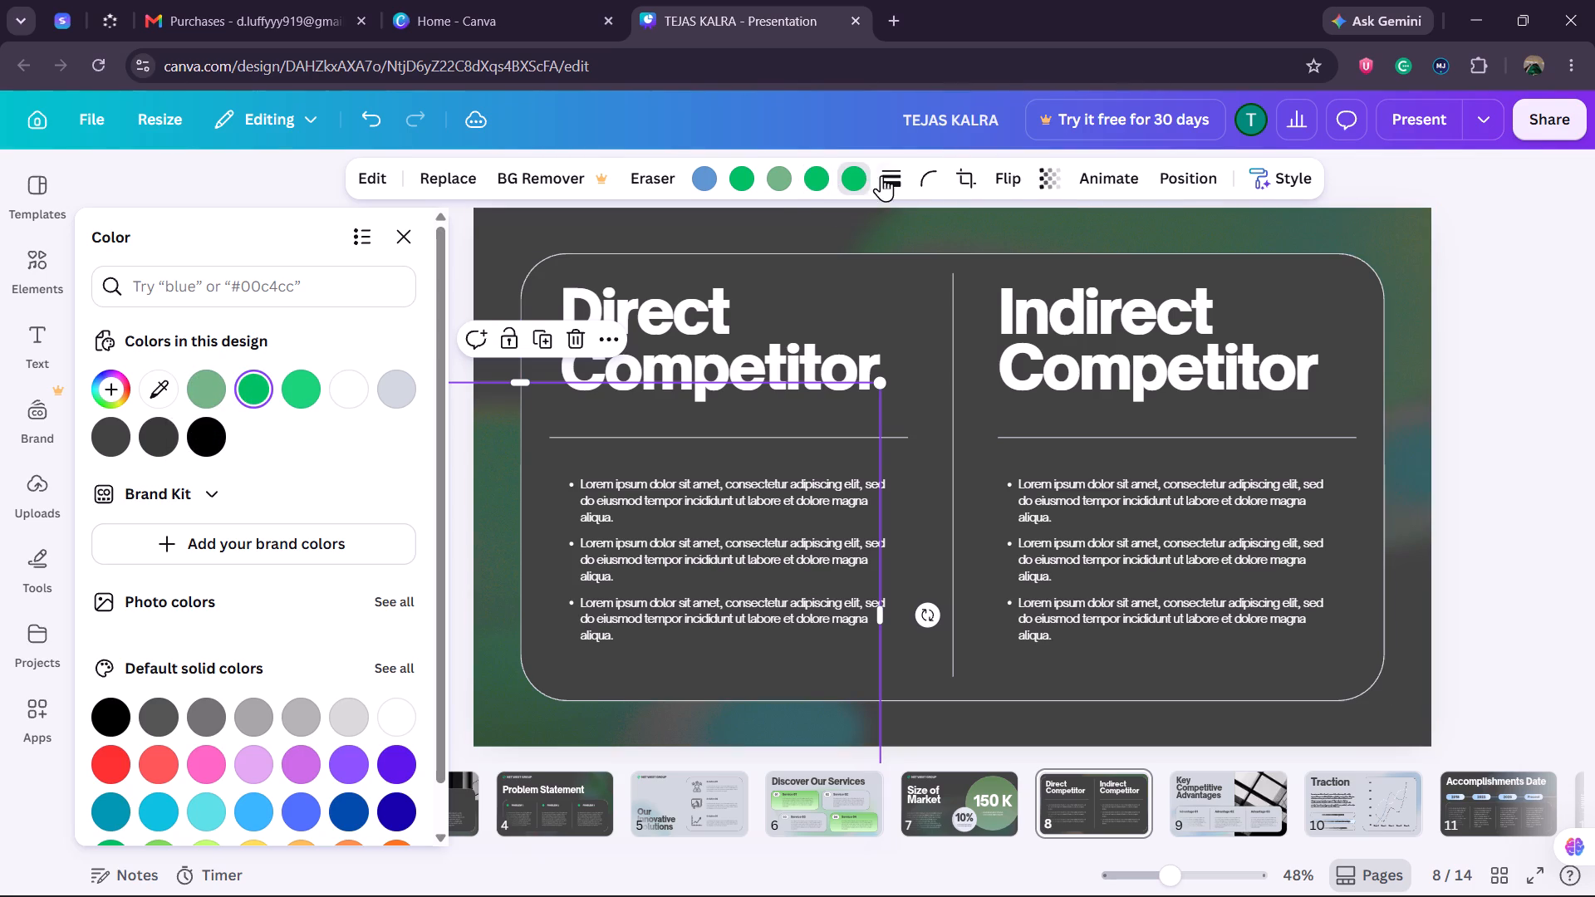
pyautogui.click(793, 185)
pyautogui.click(268, 388)
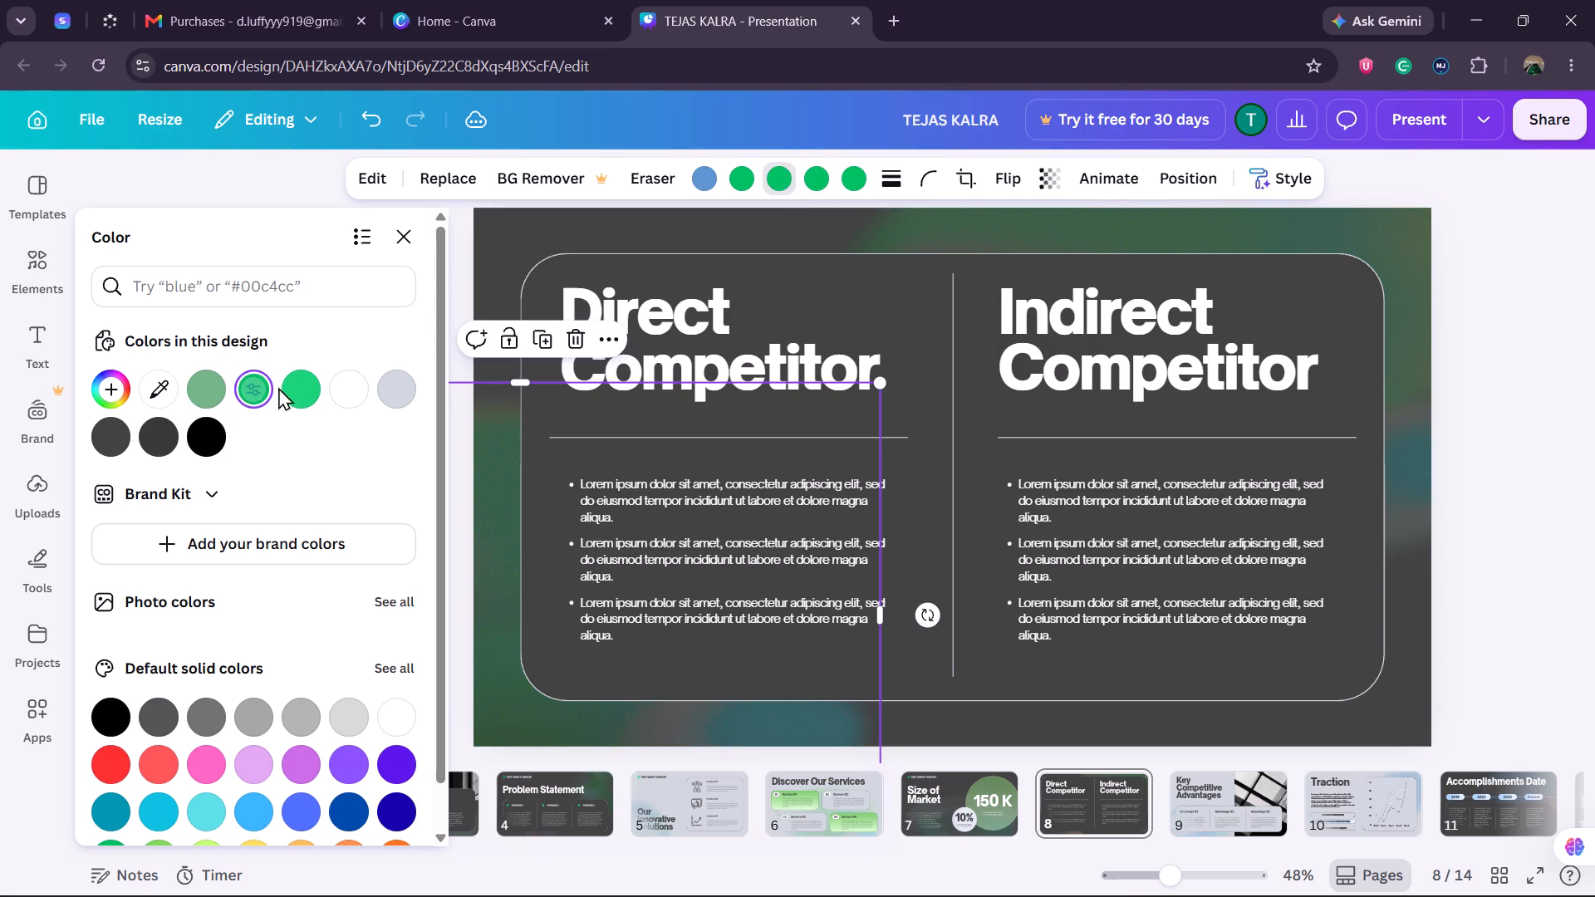
pyautogui.click(1480, 525)
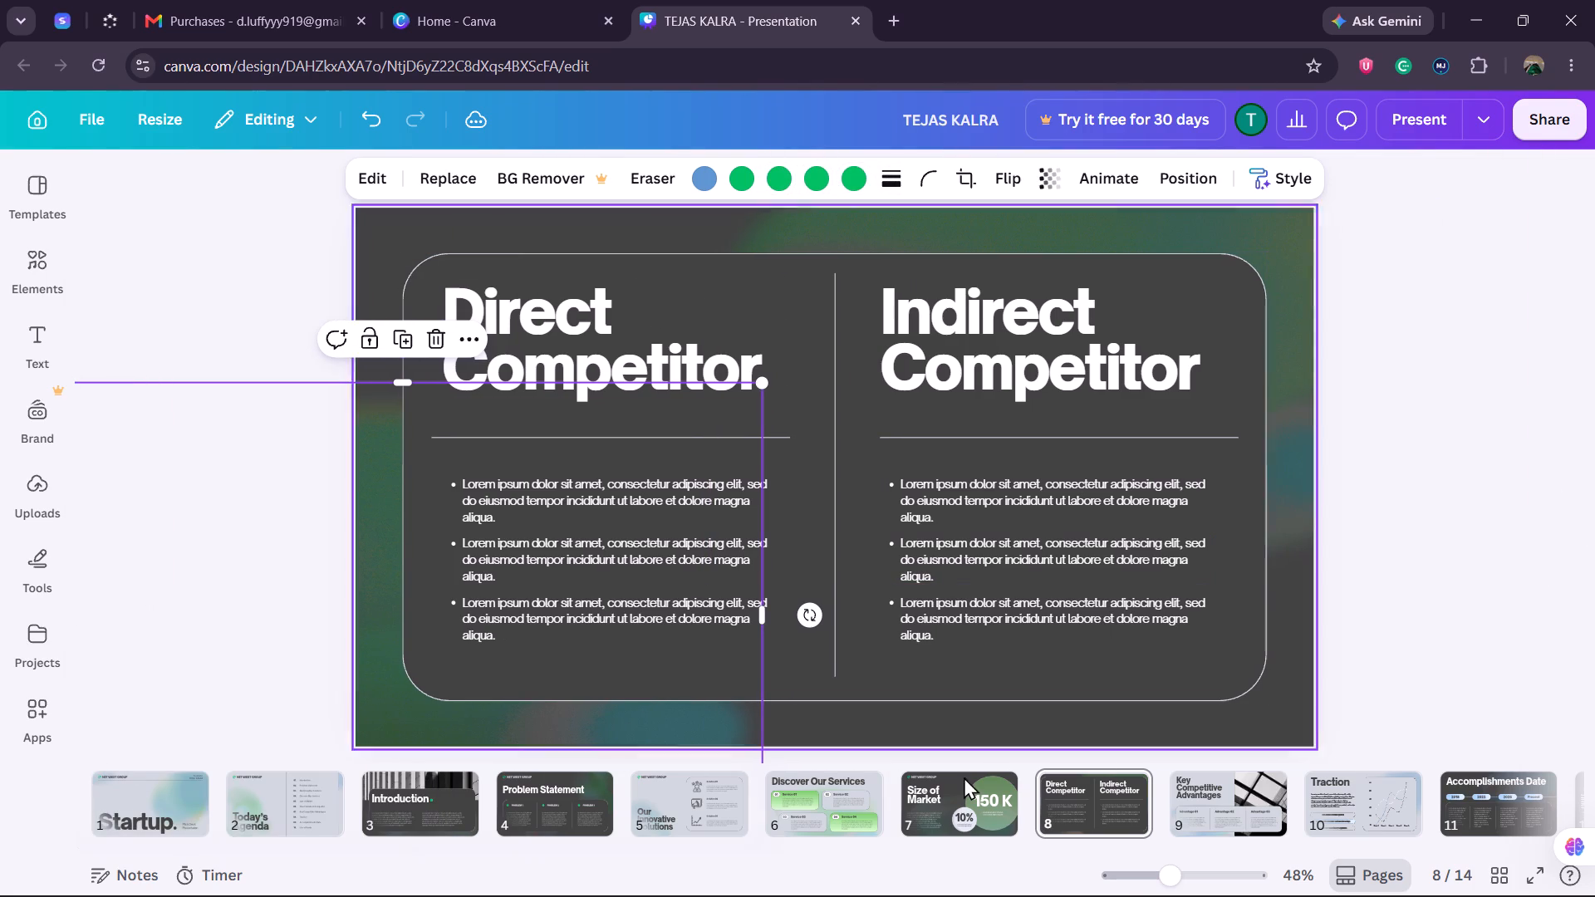
pyautogui.click(1451, 501)
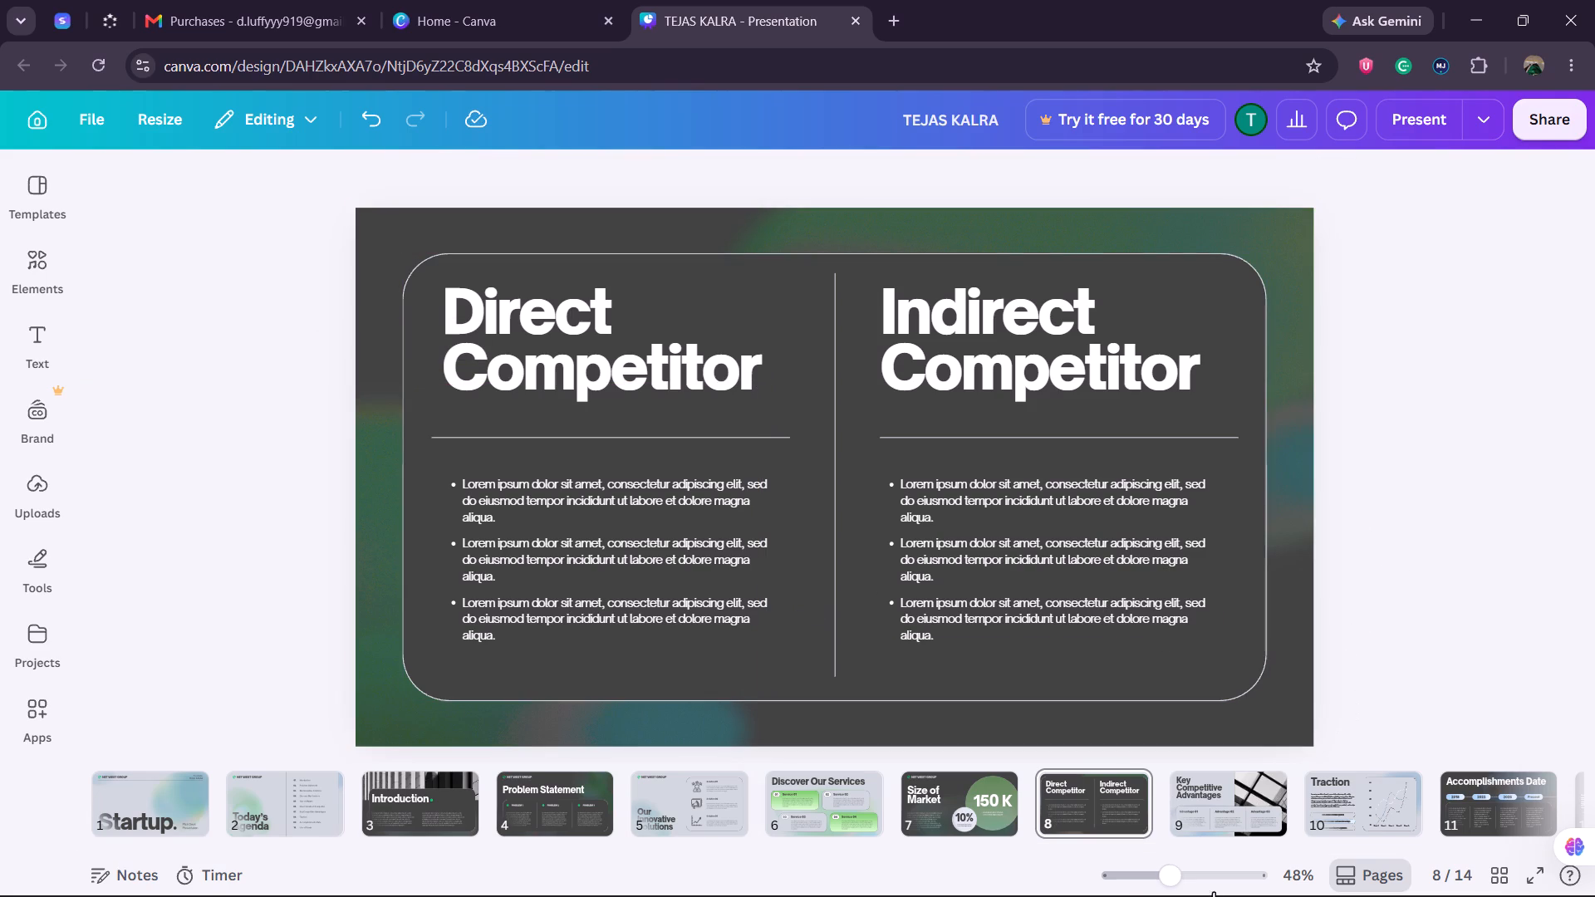
pyautogui.click(1110, 834)
pyautogui.click(1114, 824)
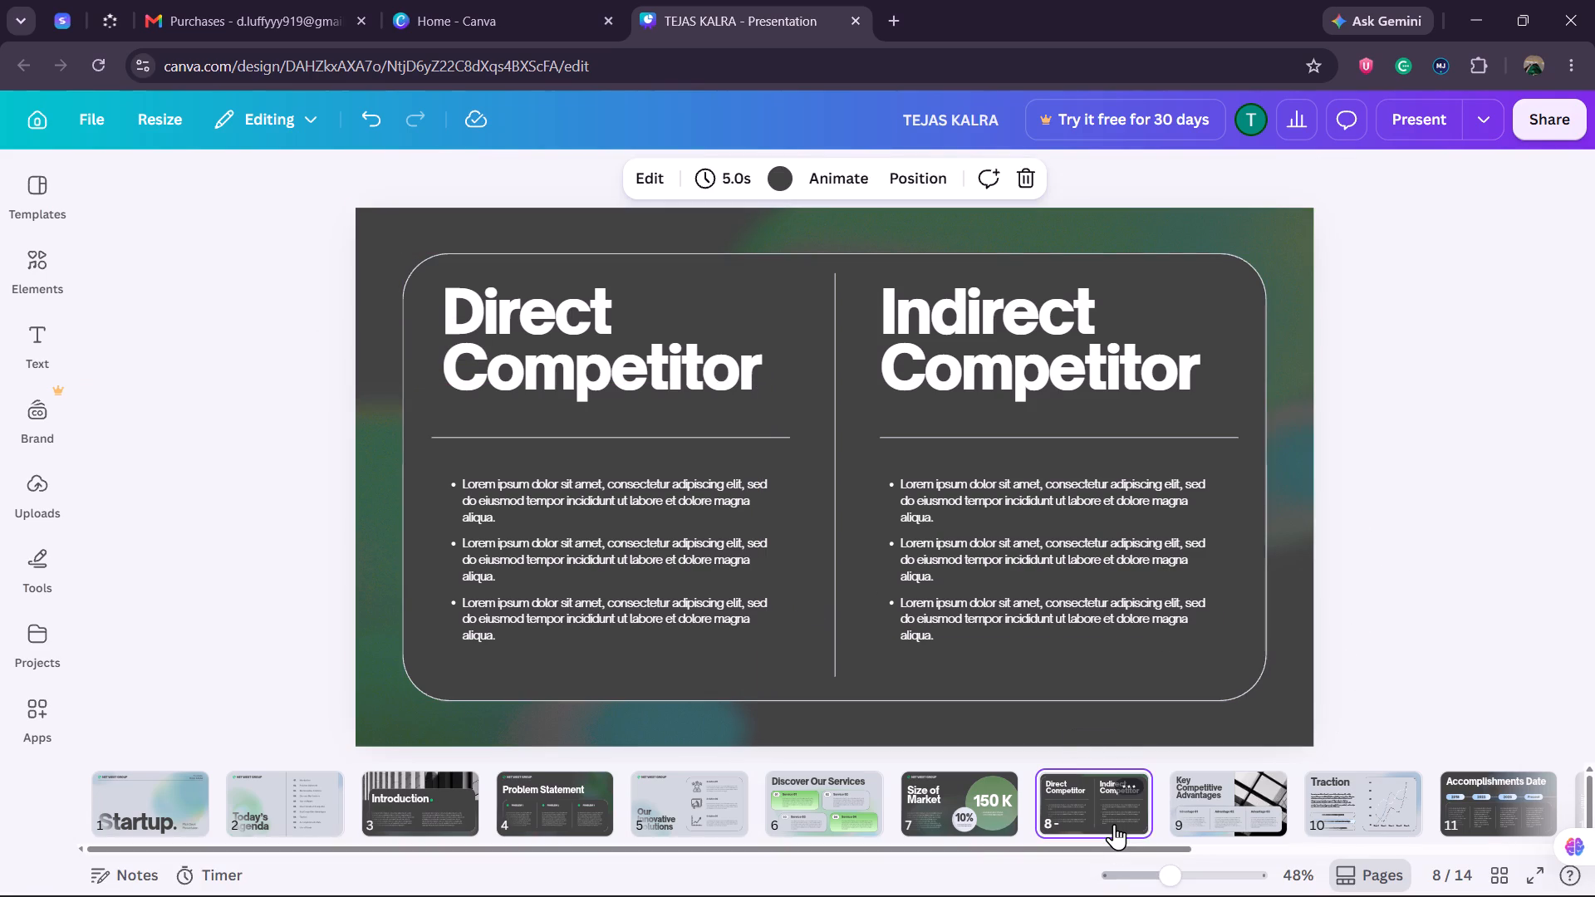
# On slide 9, recolour the turquoise, purple, tan and orange-red tones of the background graphic behind the advantages card to green #00bf63.
pyautogui.click(1266, 808)
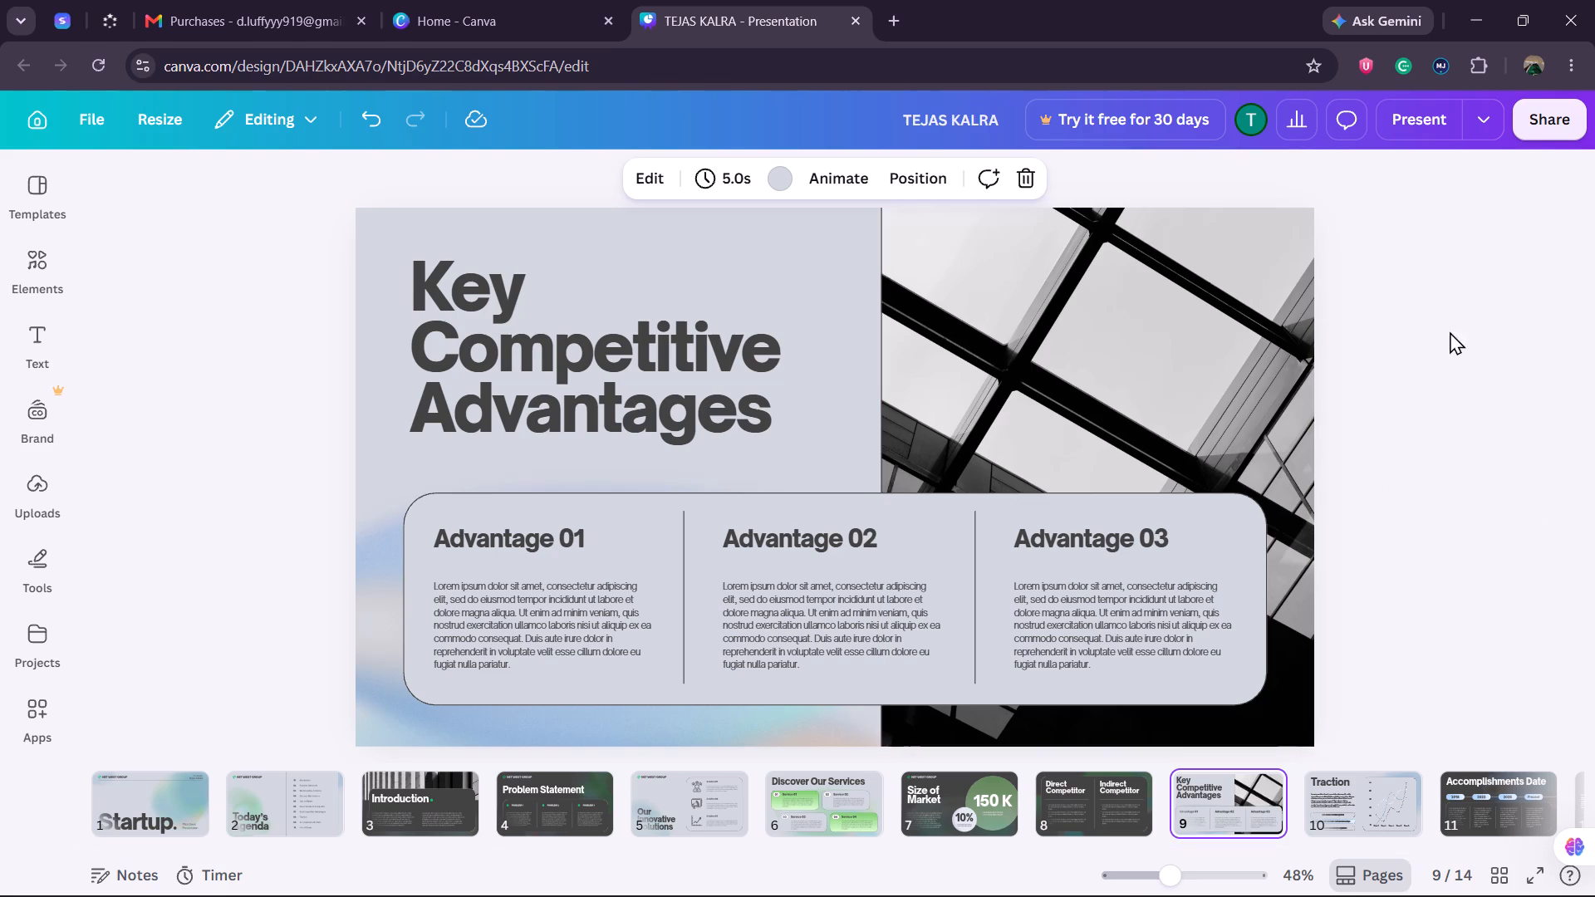
pyautogui.click(1519, 491)
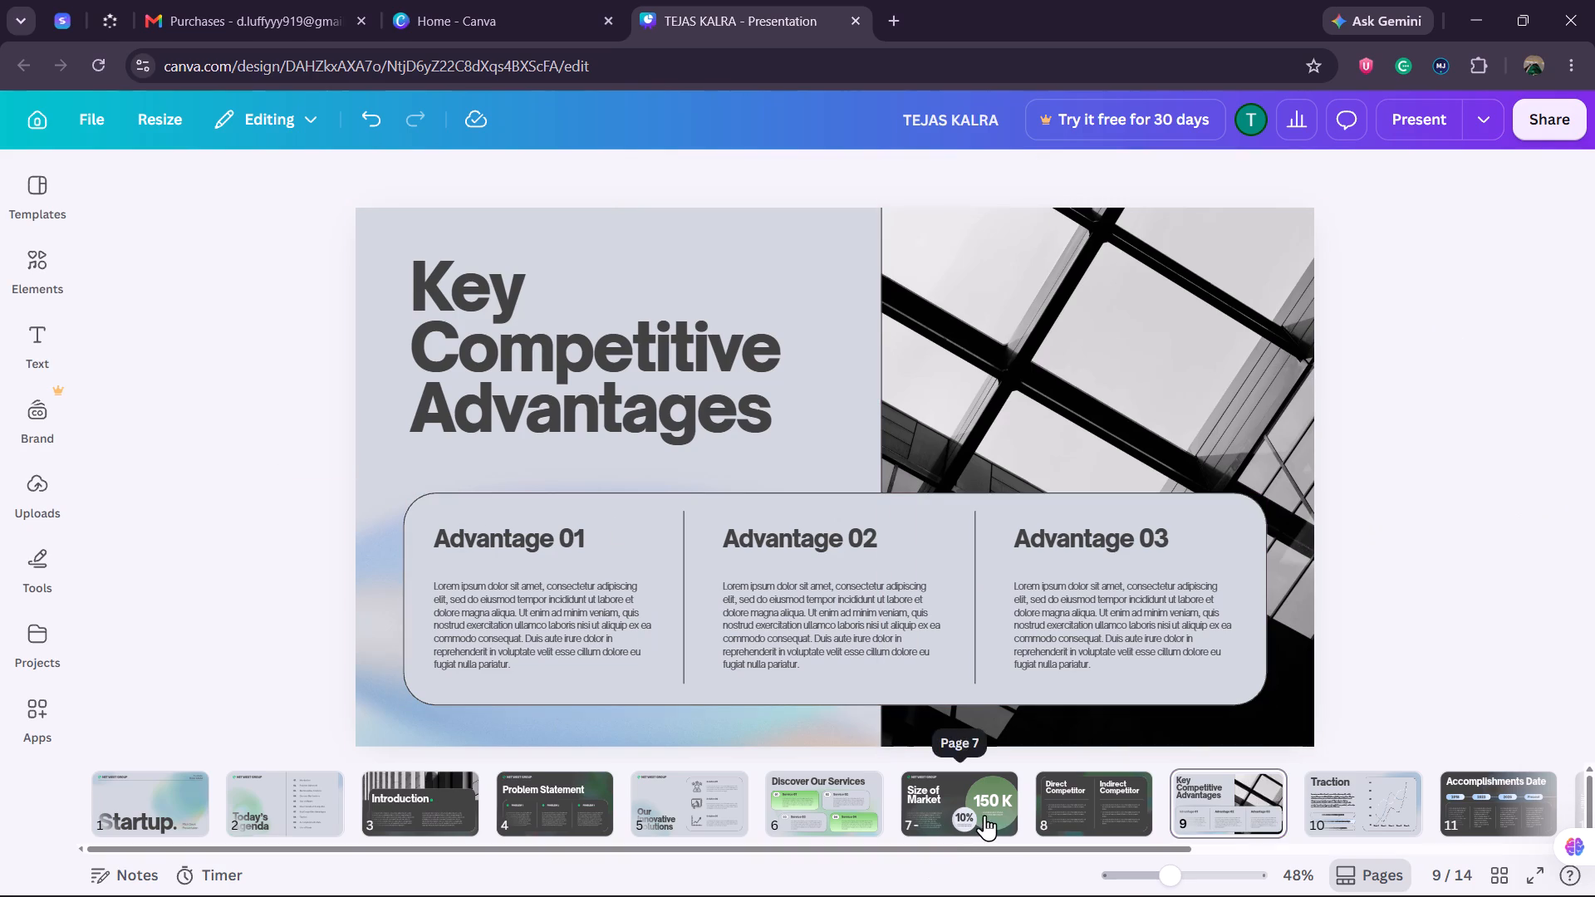
pyautogui.click(1209, 806)
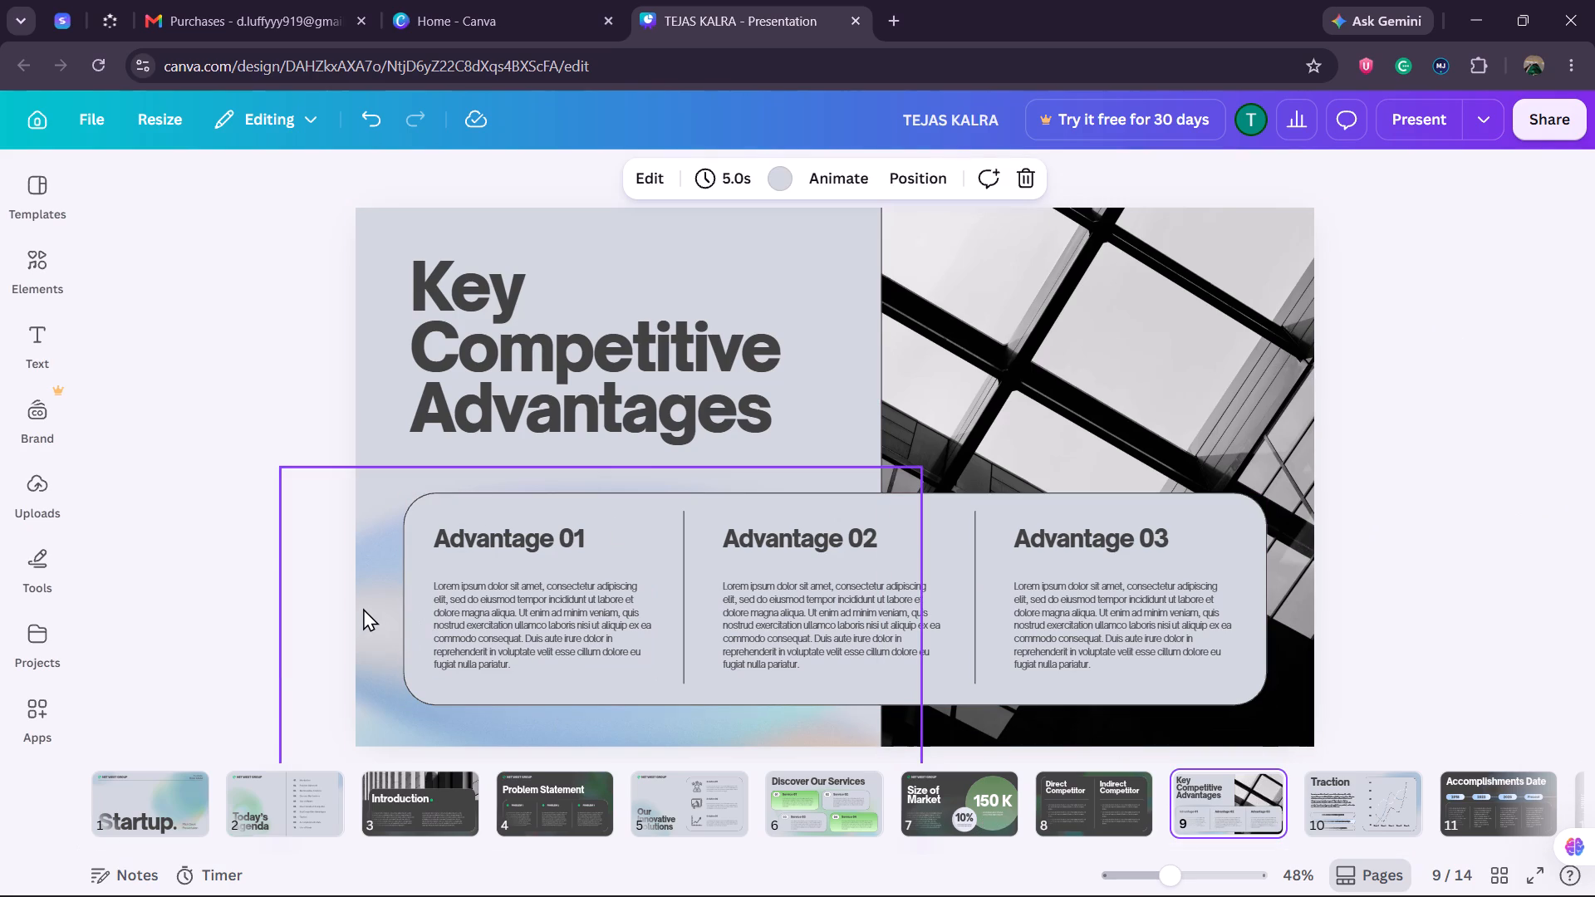
pyautogui.click(363, 608)
pyautogui.click(734, 177)
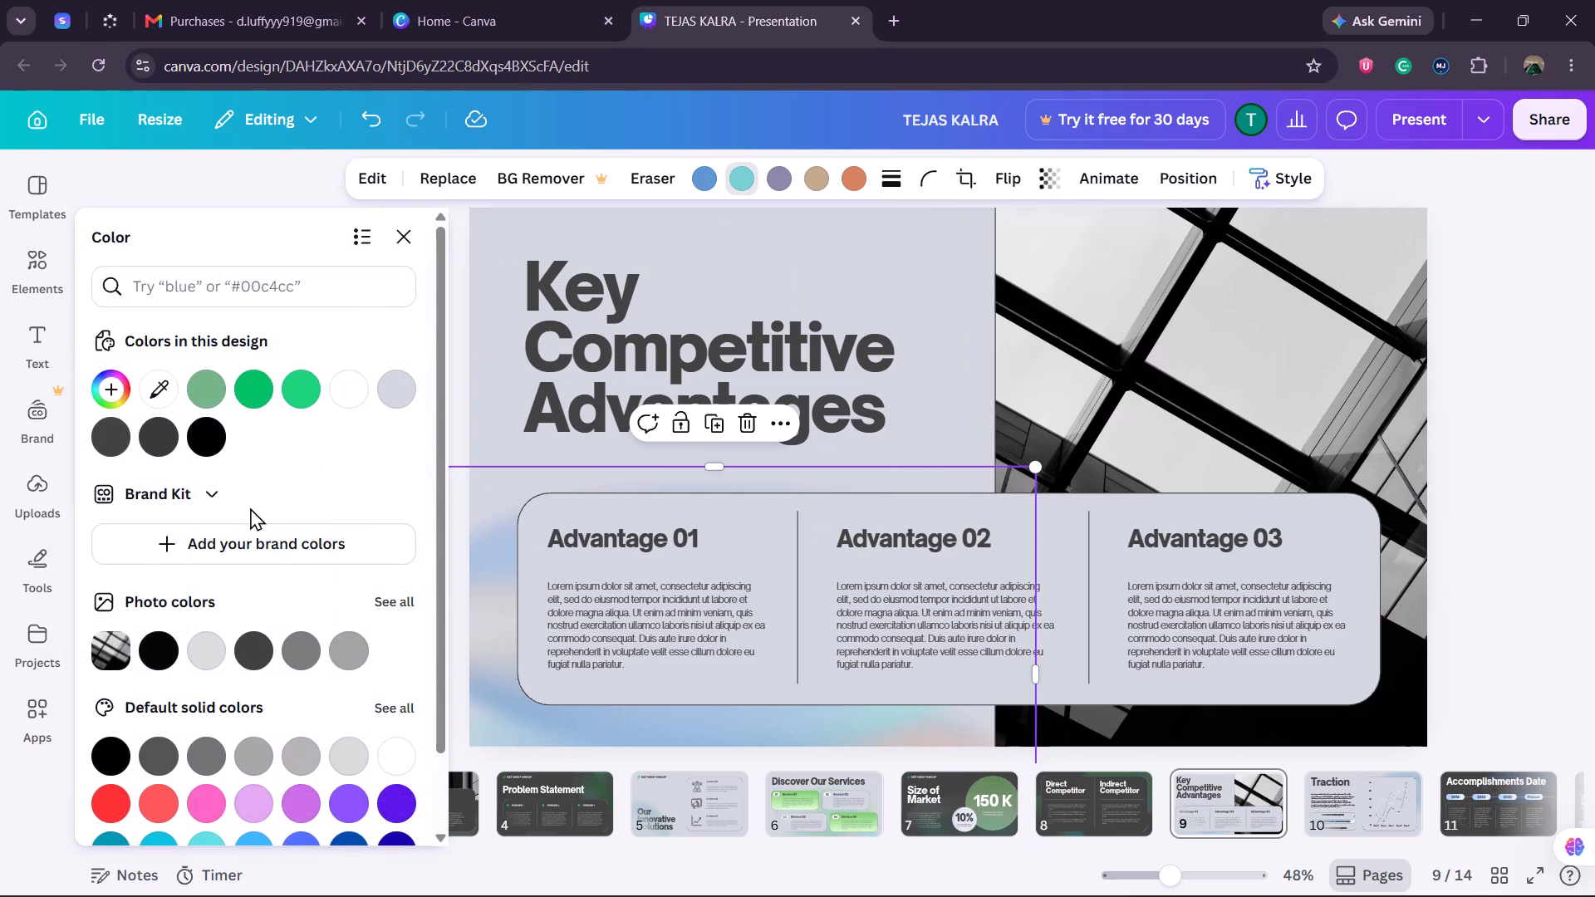
pyautogui.click(264, 400)
pyautogui.click(787, 184)
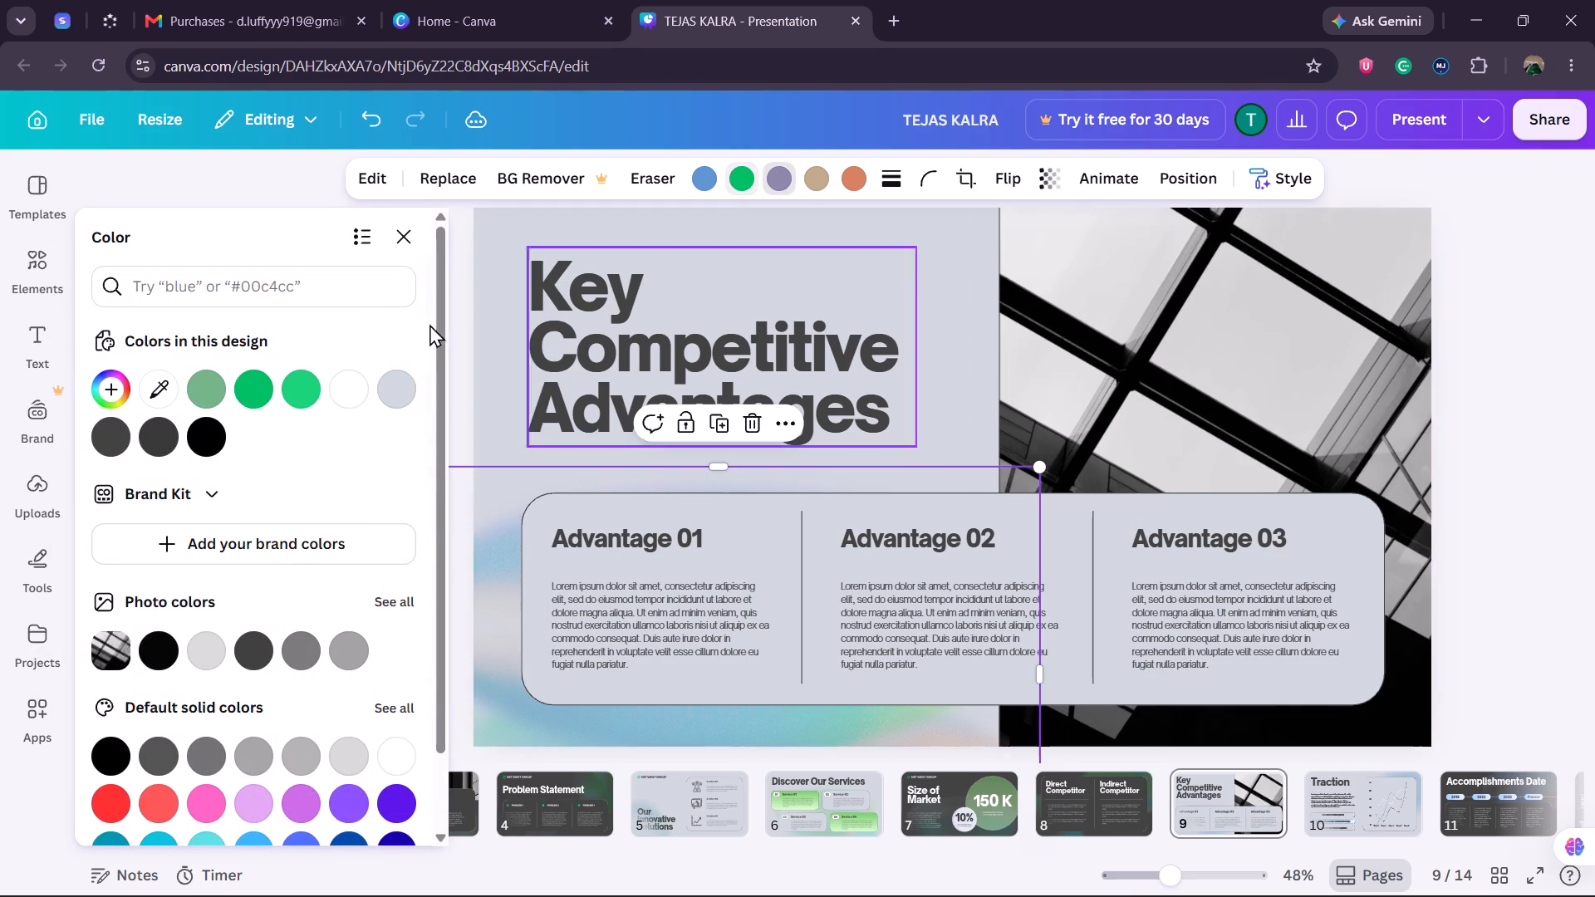
pyautogui.click(254, 399)
pyautogui.click(821, 178)
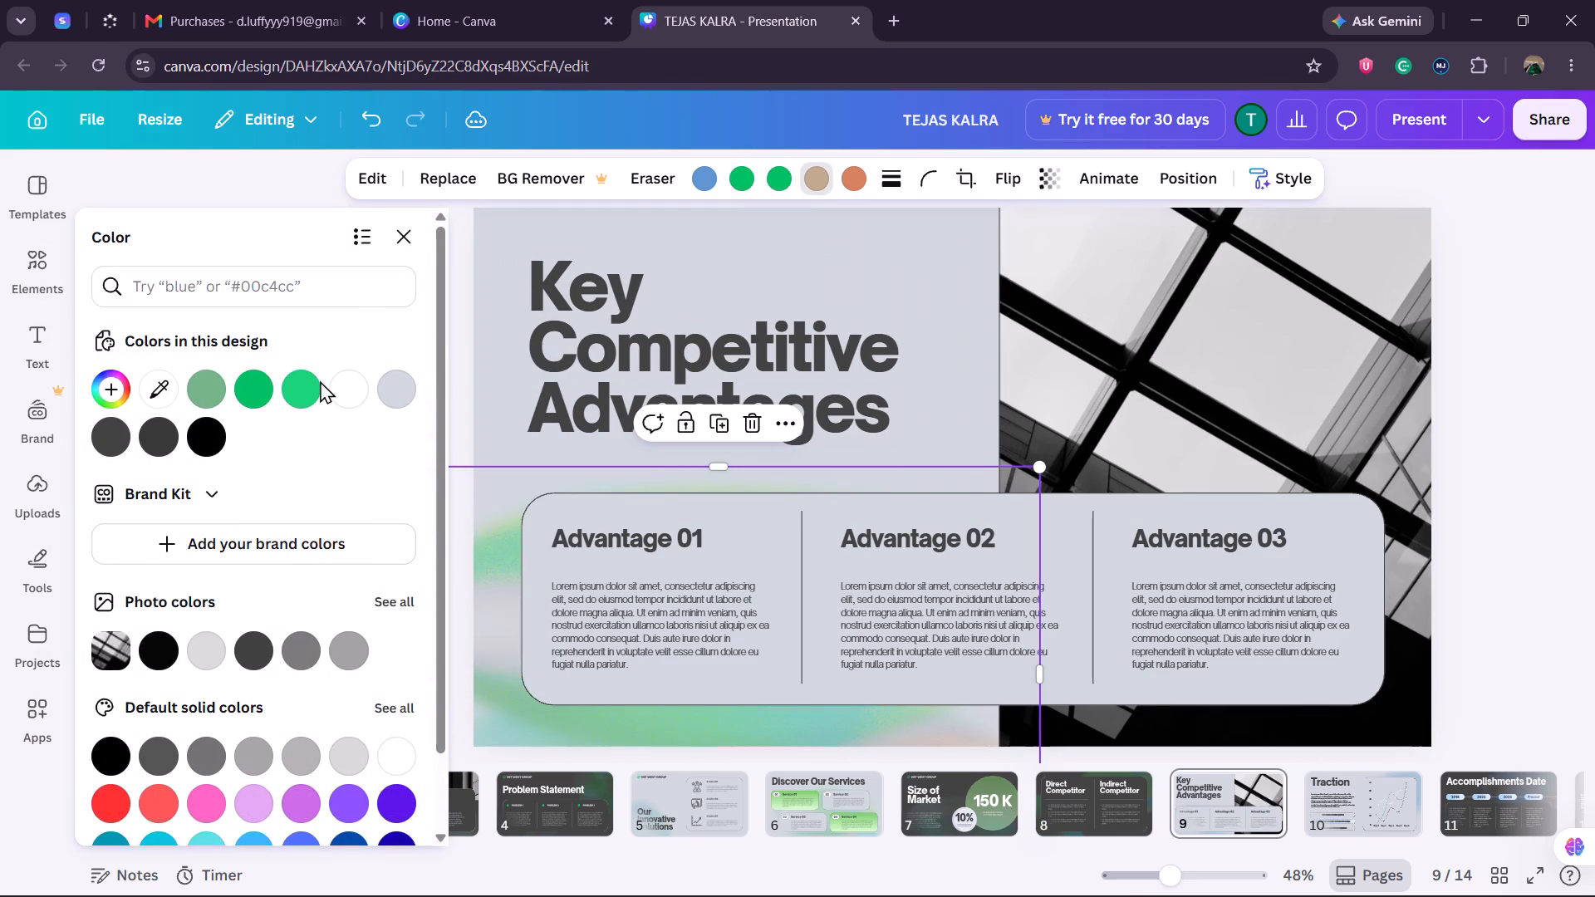
pyautogui.click(264, 396)
pyautogui.click(860, 187)
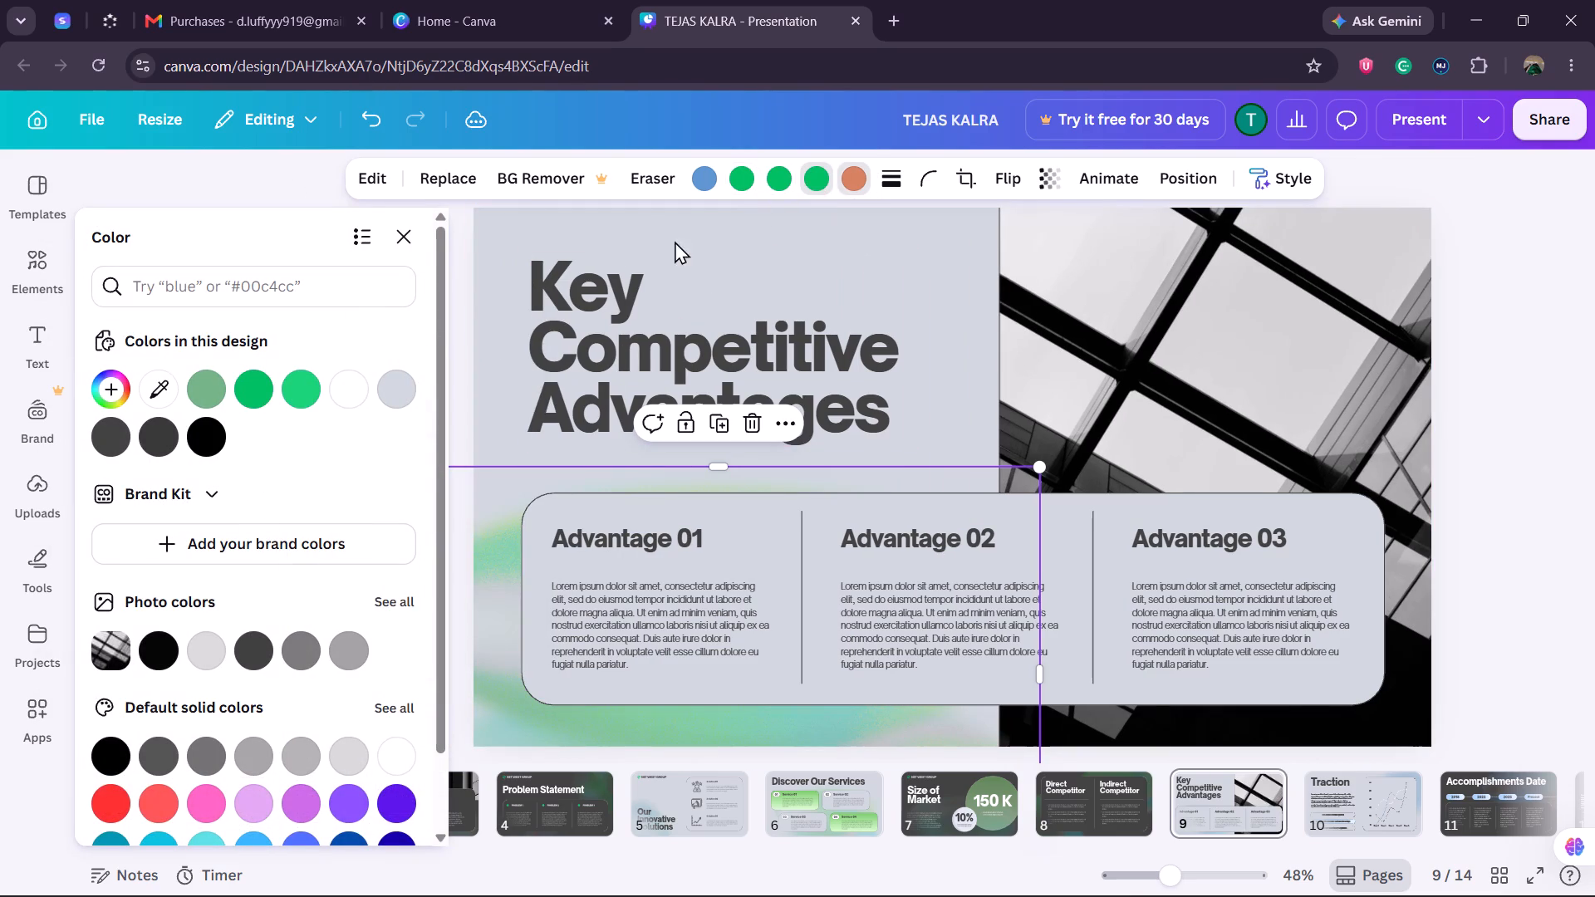
pyautogui.click(261, 387)
pyautogui.click(469, 326)
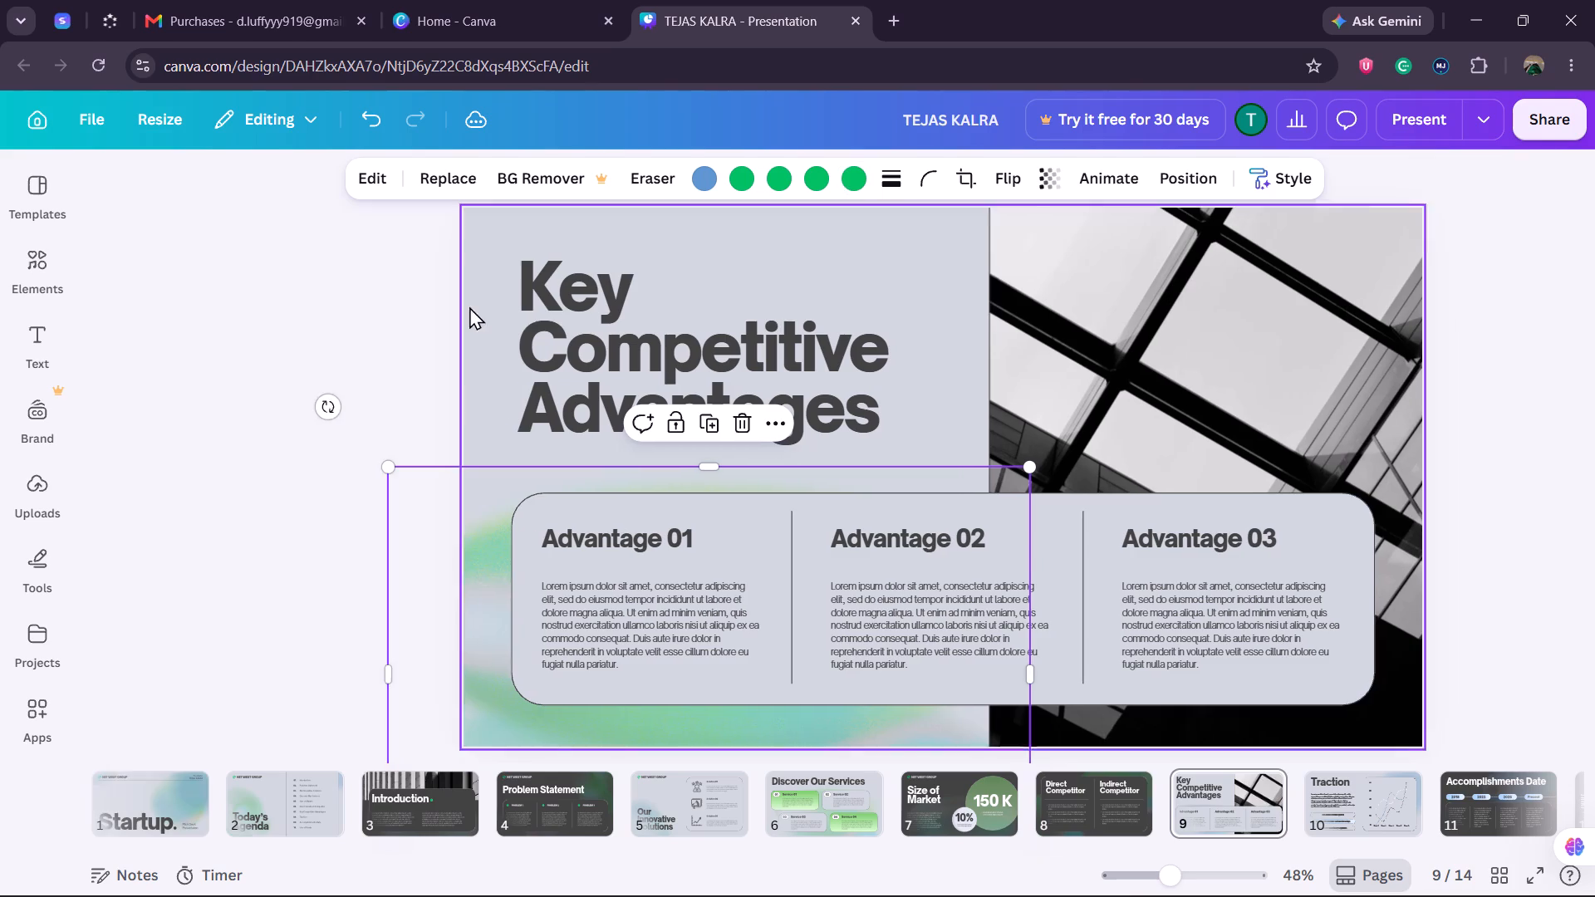
pyautogui.click(1522, 530)
# Go to slide 10, Traction.
pyautogui.click(1355, 806)
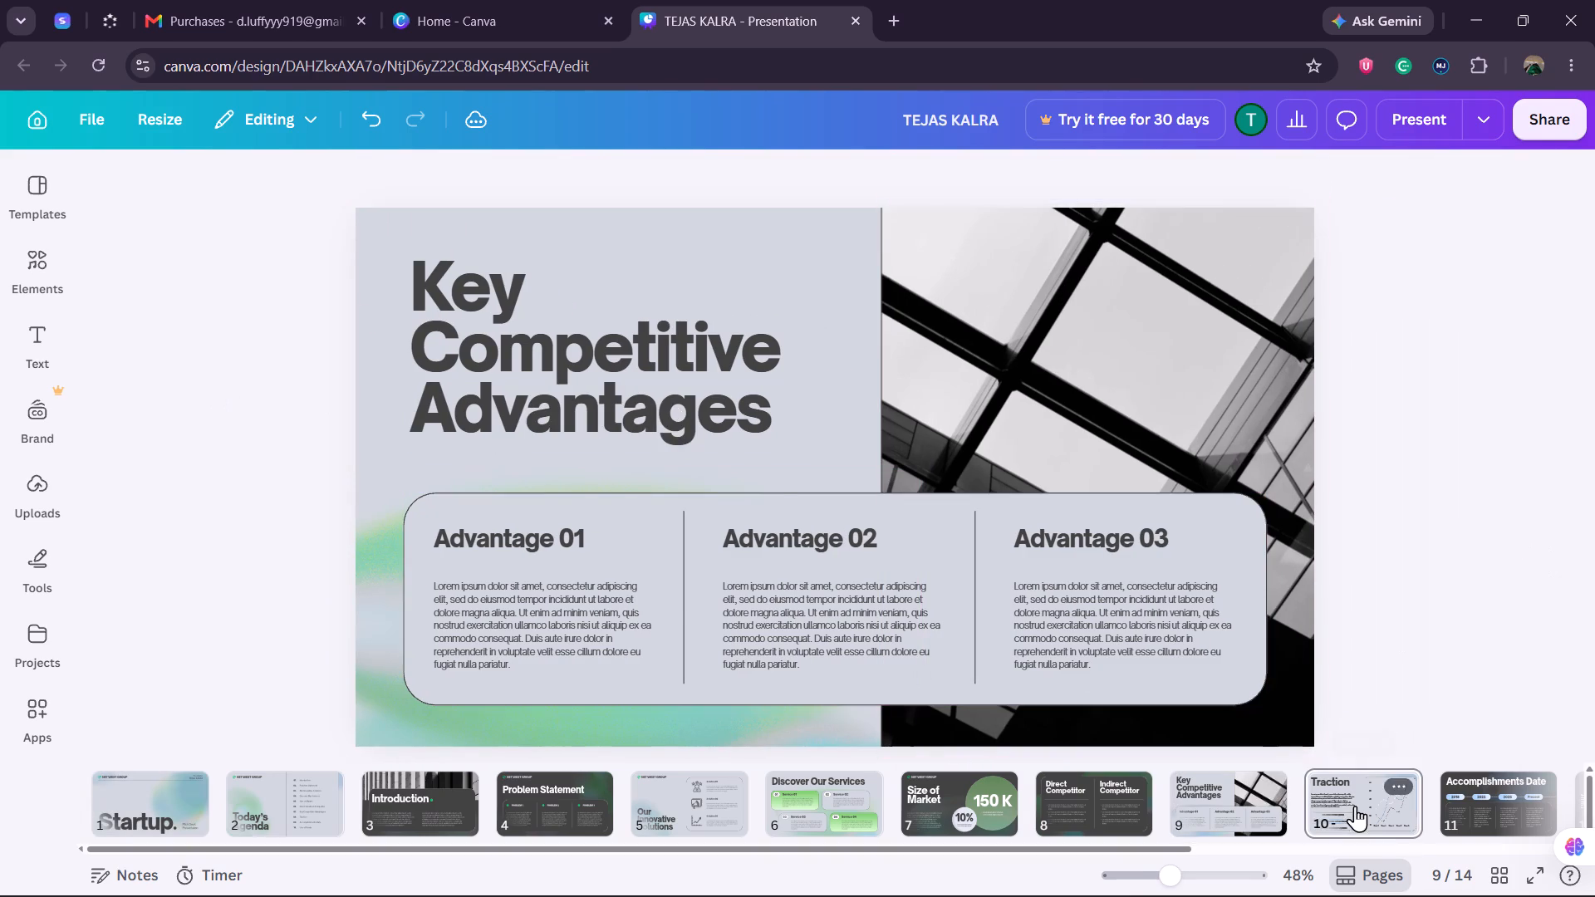
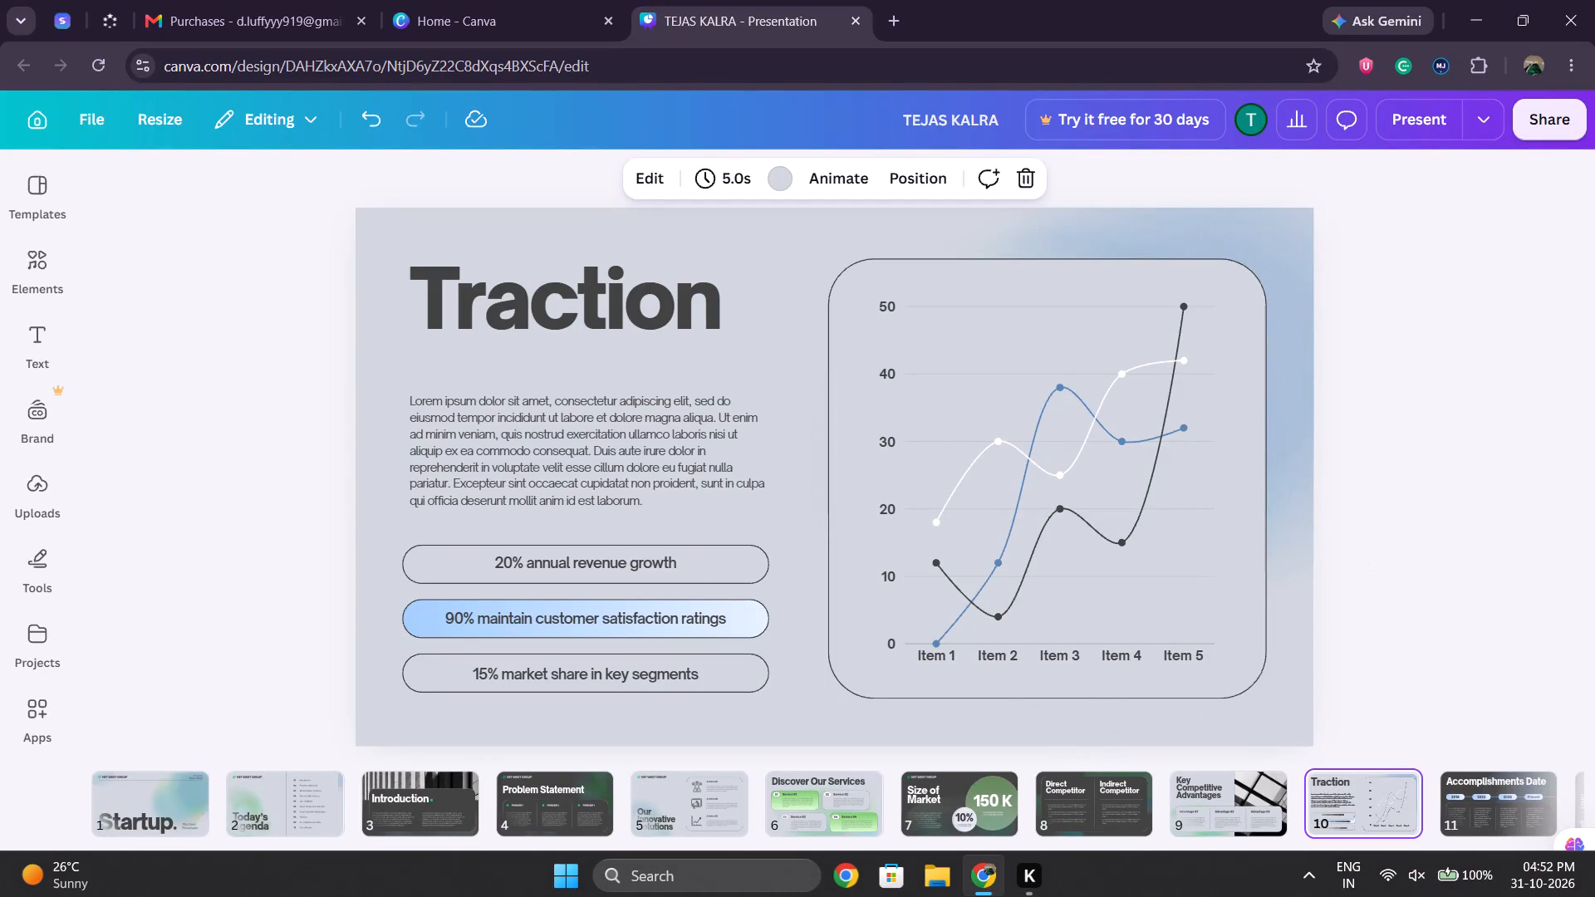
# On slide 10, fill the "90% maintain customer satisfaction ratings" pill with the document's green gradient.
pyautogui.click(759, 626)
pyautogui.click(755, 633)
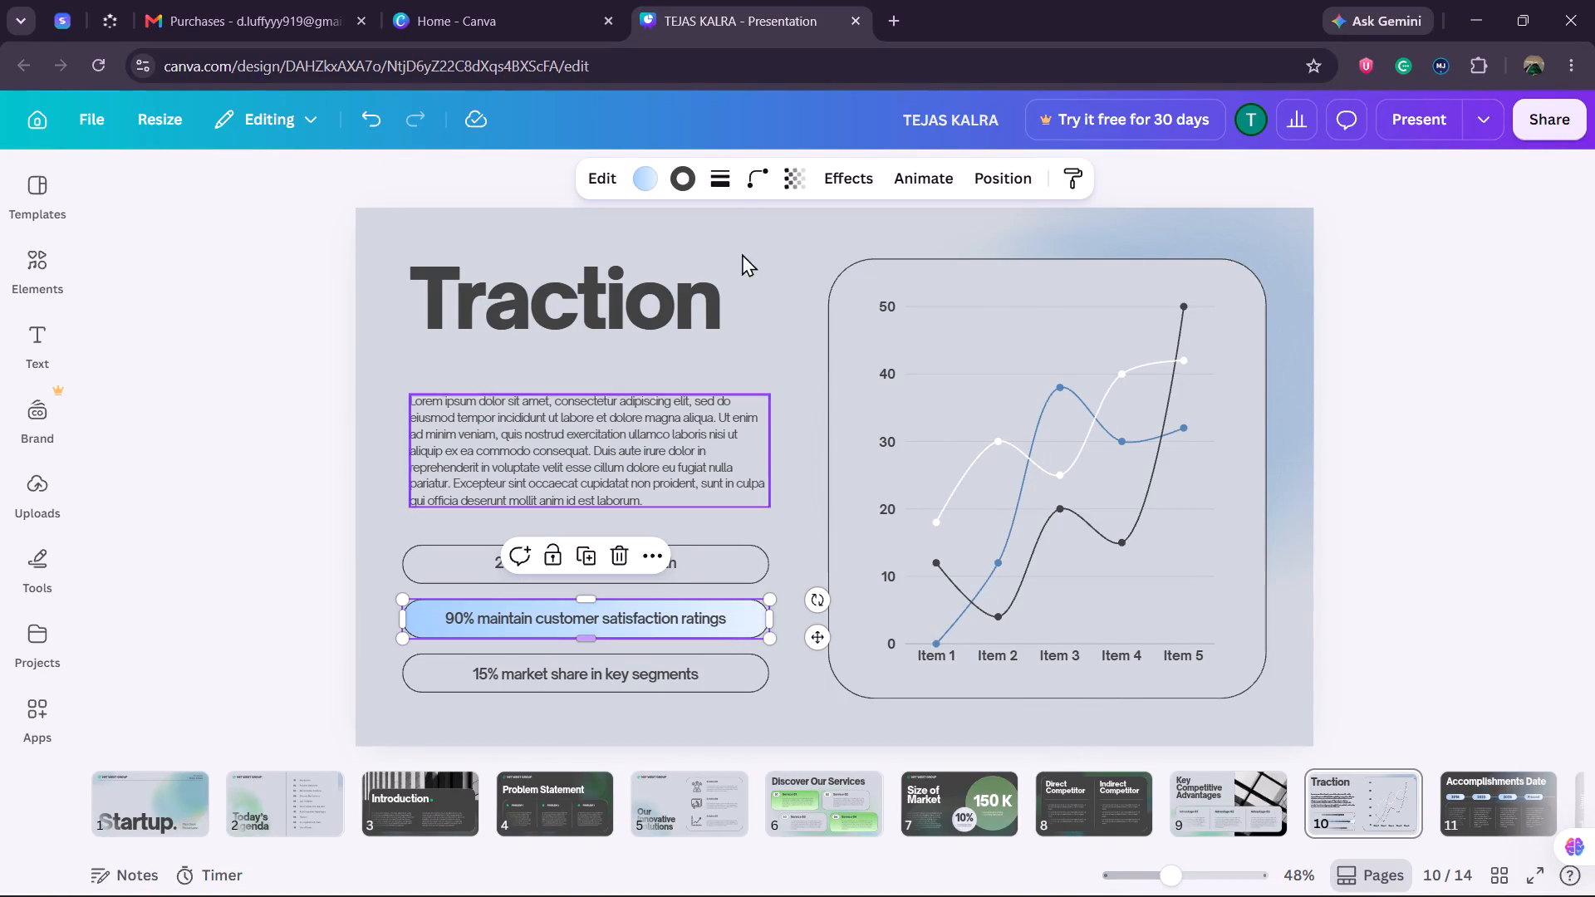
pyautogui.click(656, 179)
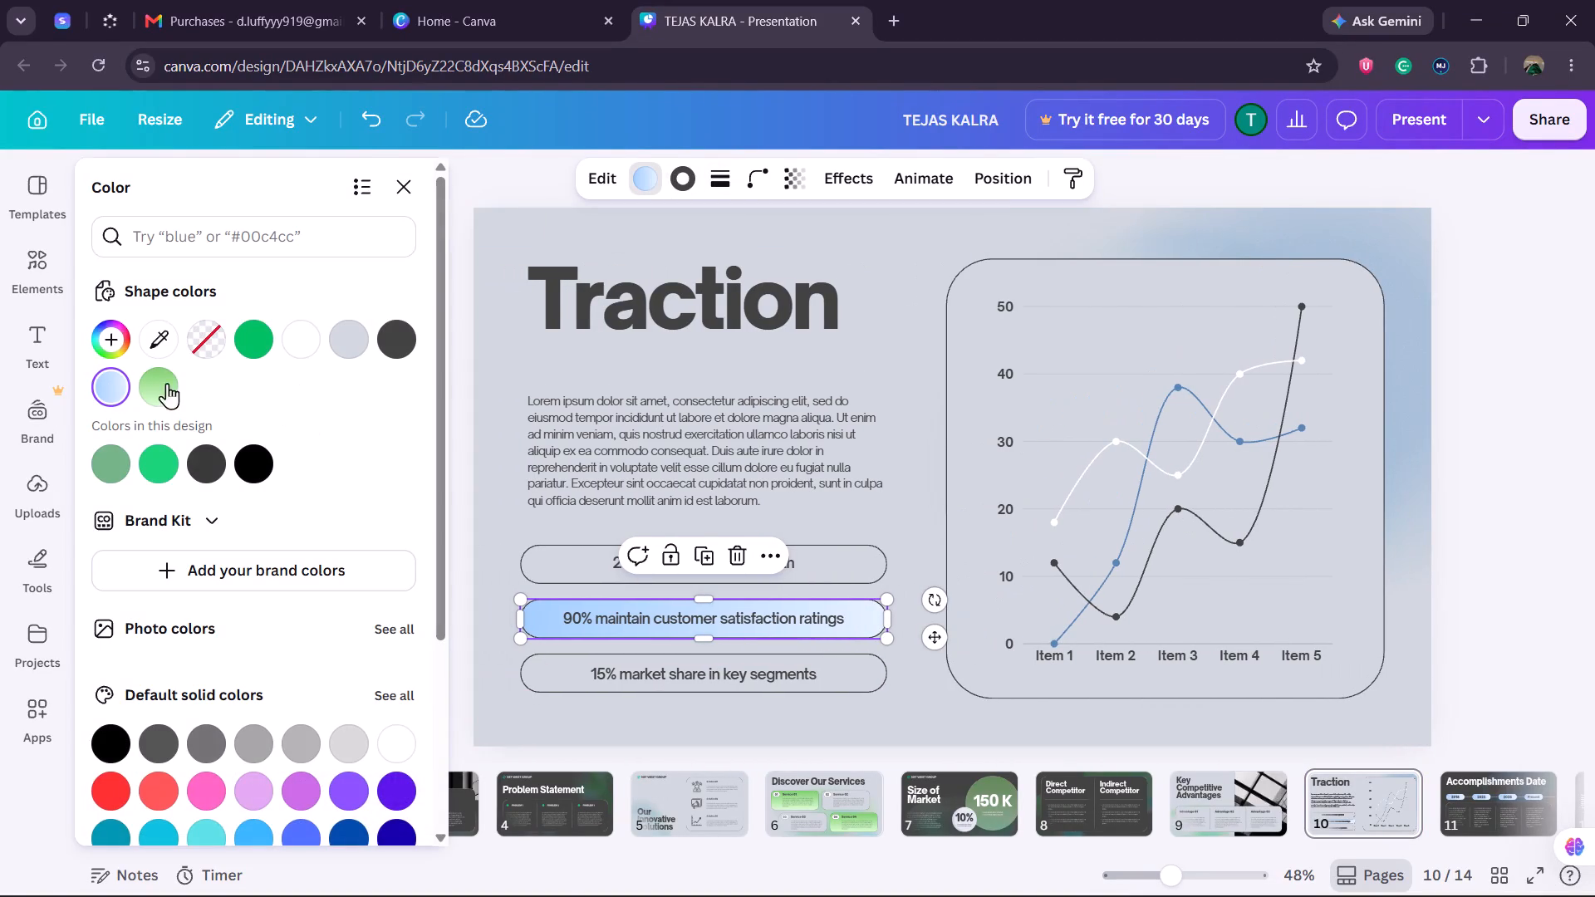
pyautogui.click(150, 388)
pyautogui.click(464, 433)
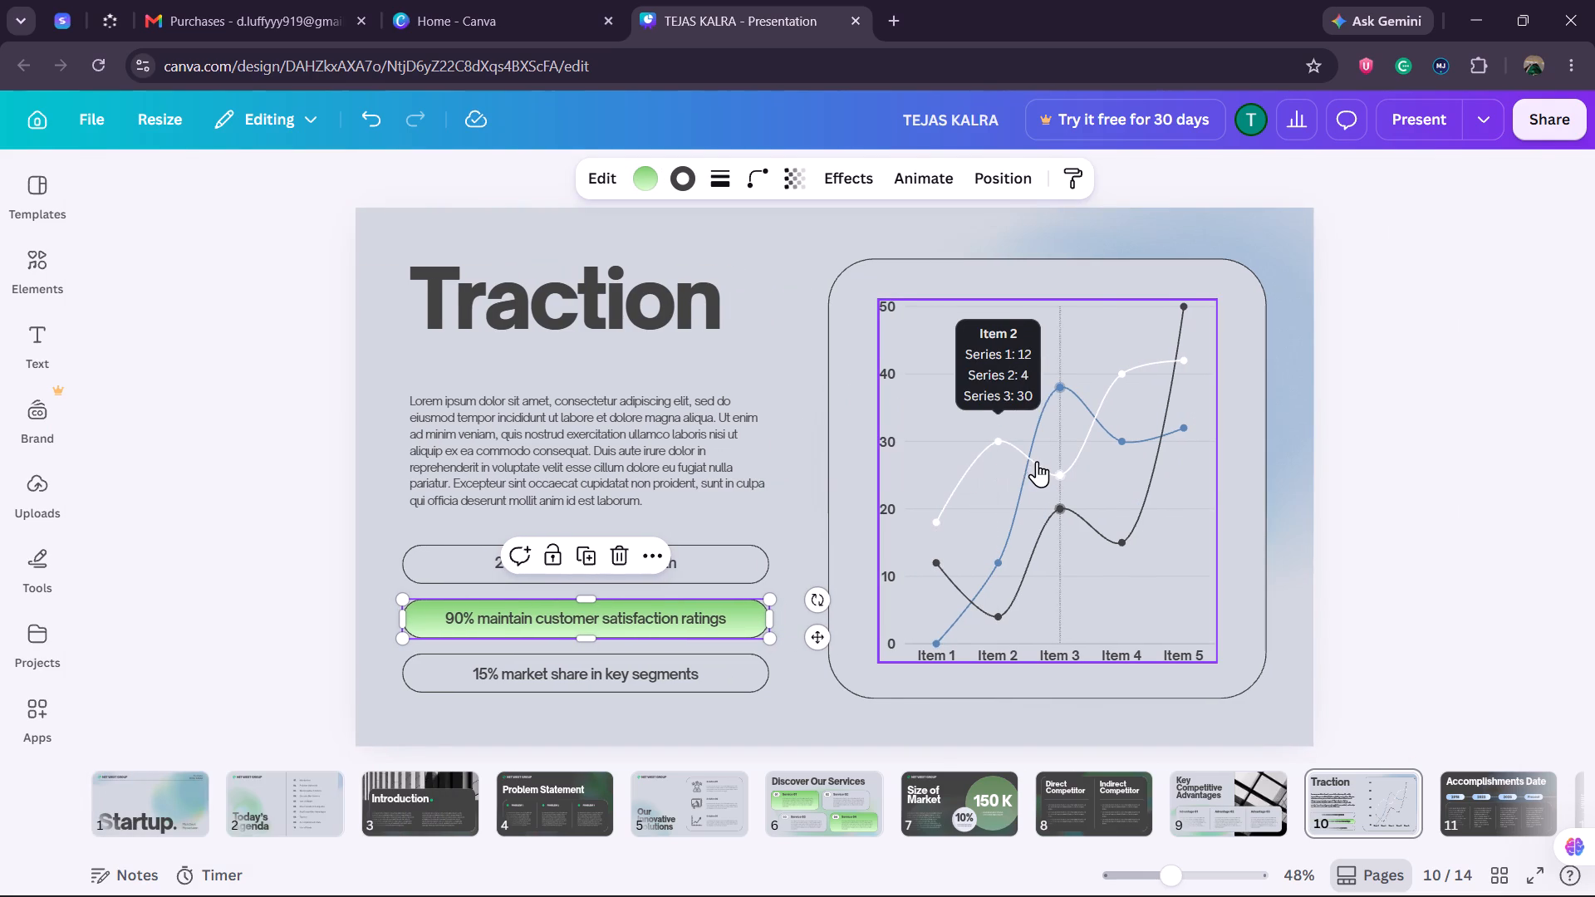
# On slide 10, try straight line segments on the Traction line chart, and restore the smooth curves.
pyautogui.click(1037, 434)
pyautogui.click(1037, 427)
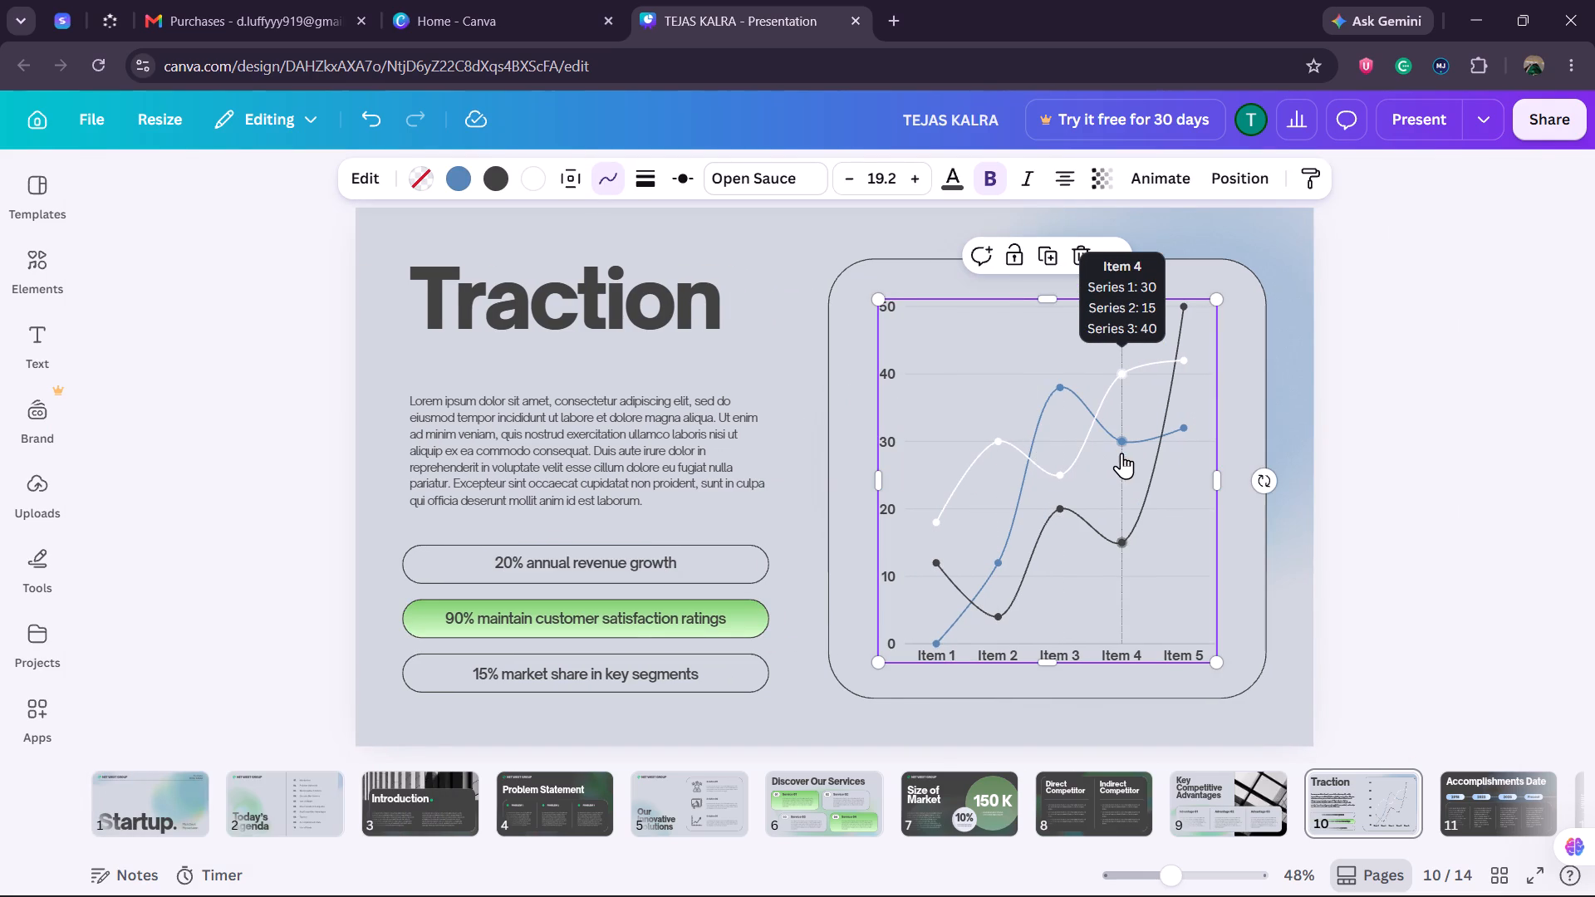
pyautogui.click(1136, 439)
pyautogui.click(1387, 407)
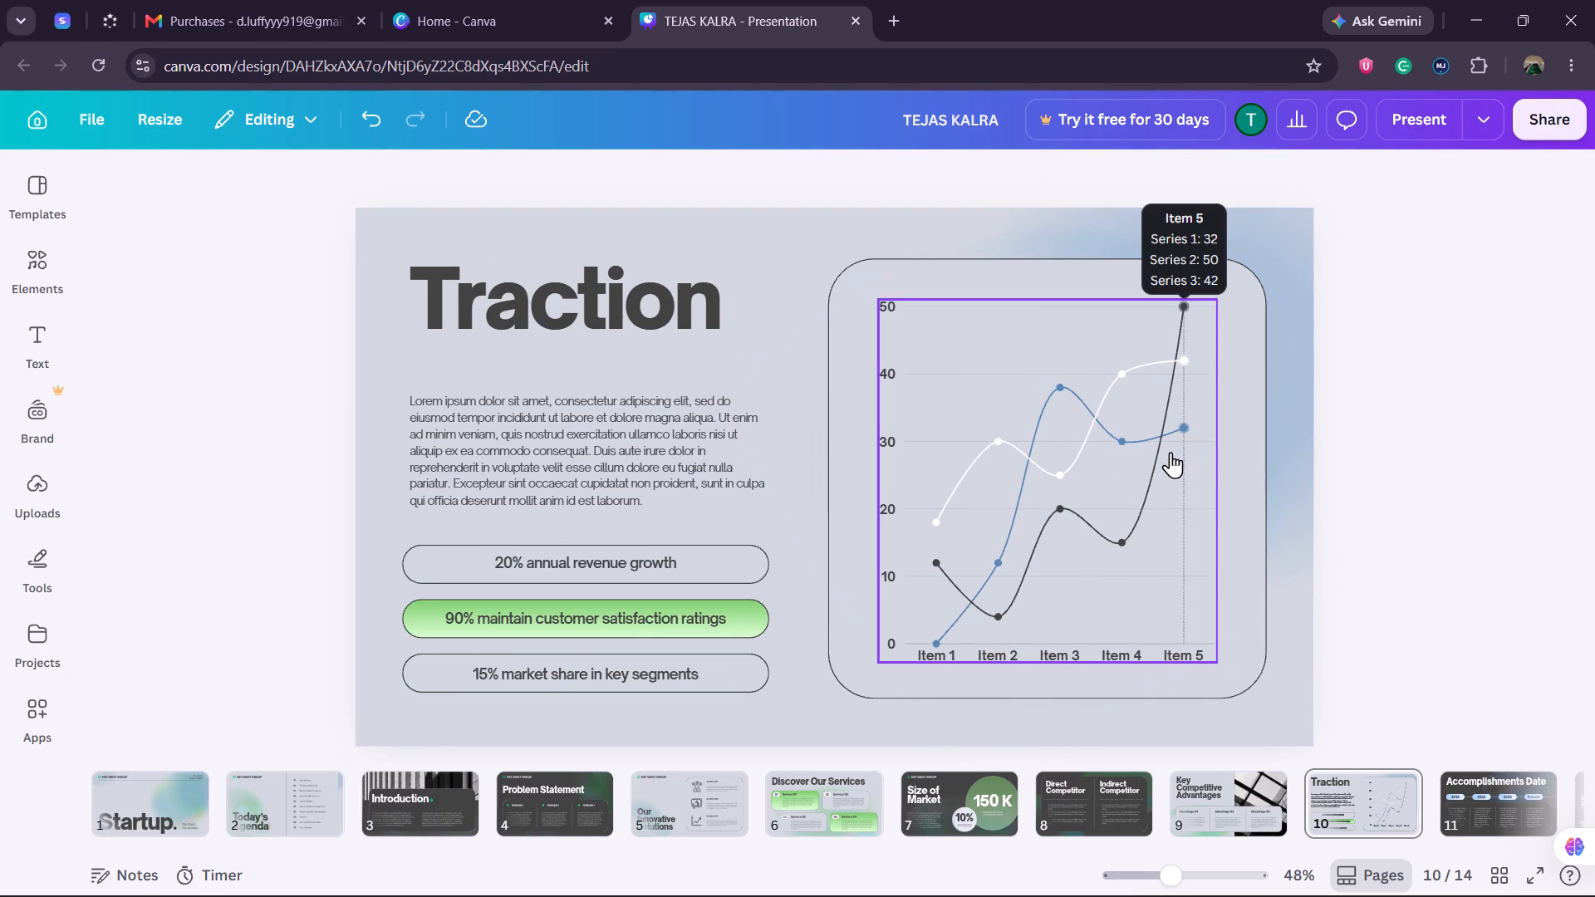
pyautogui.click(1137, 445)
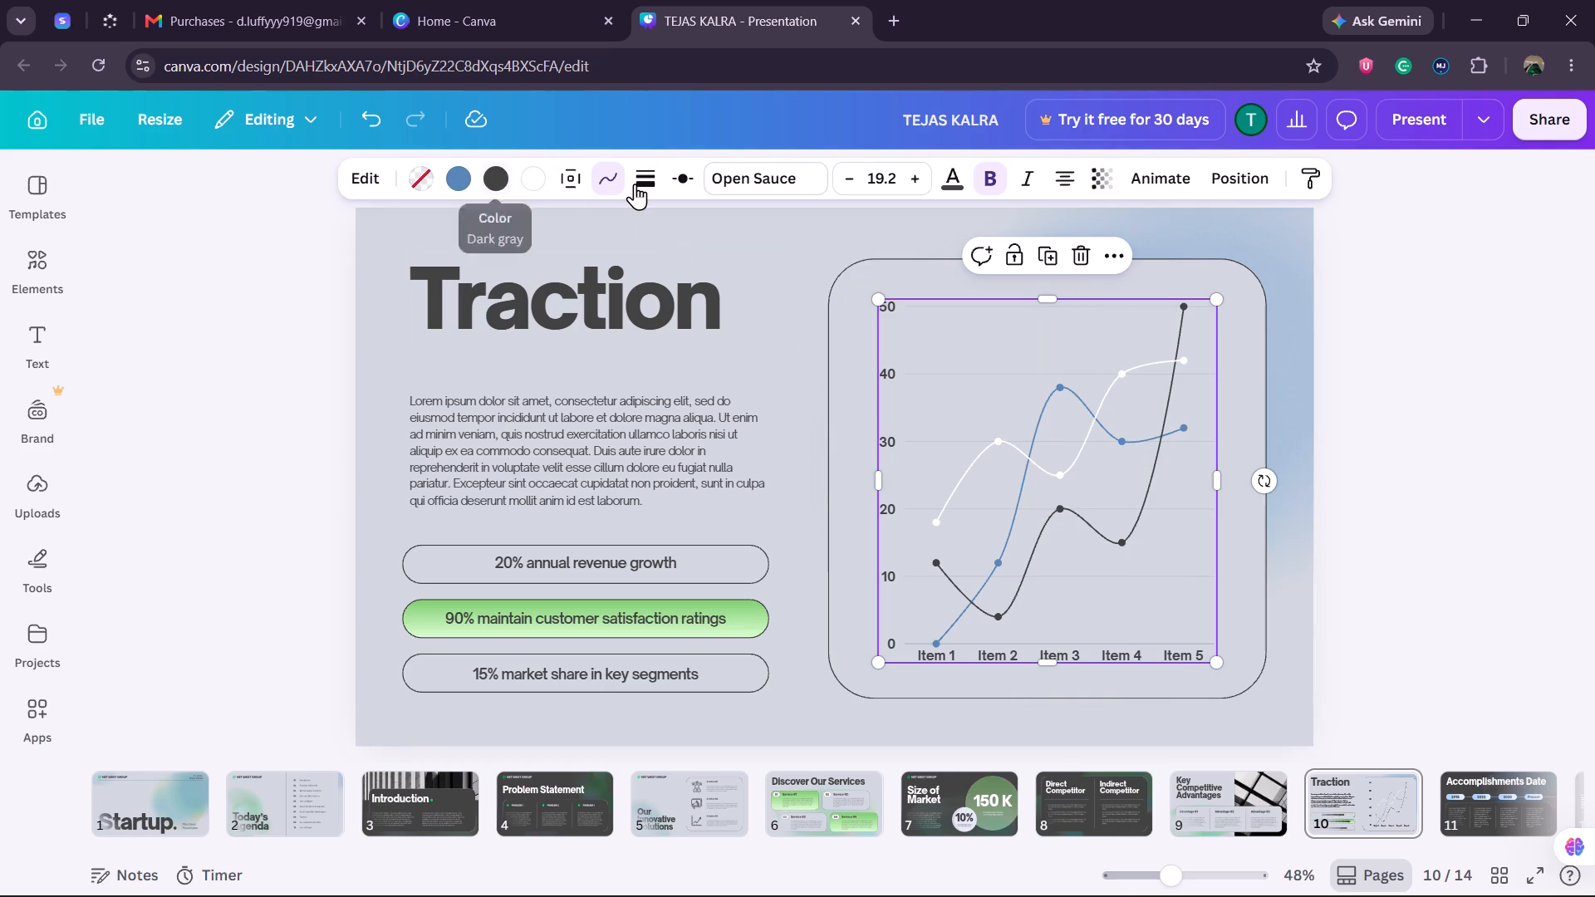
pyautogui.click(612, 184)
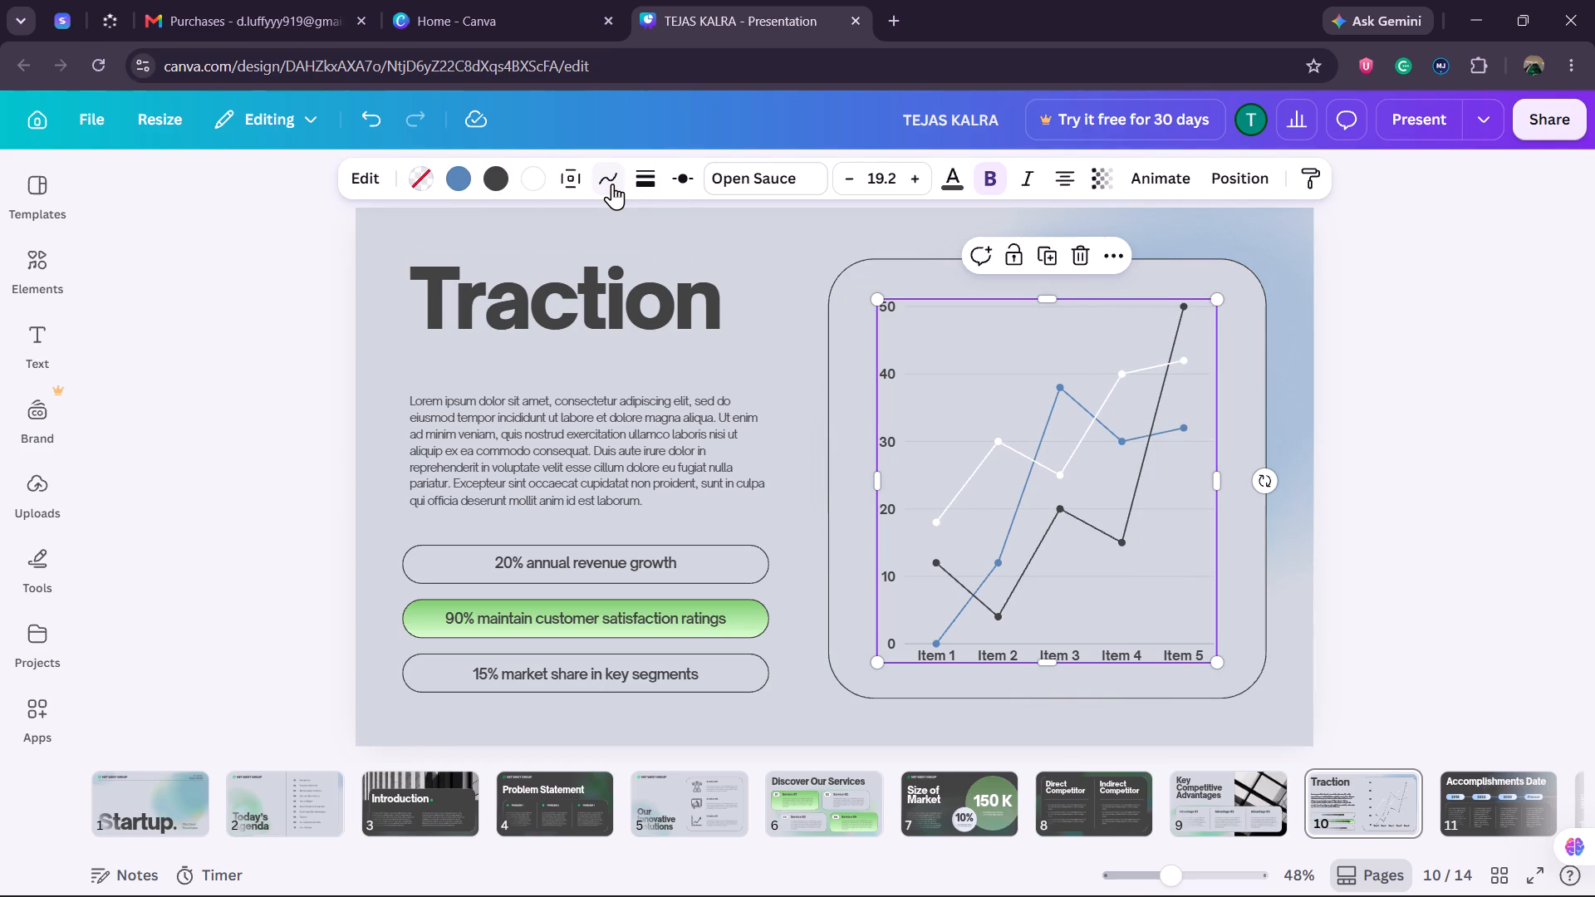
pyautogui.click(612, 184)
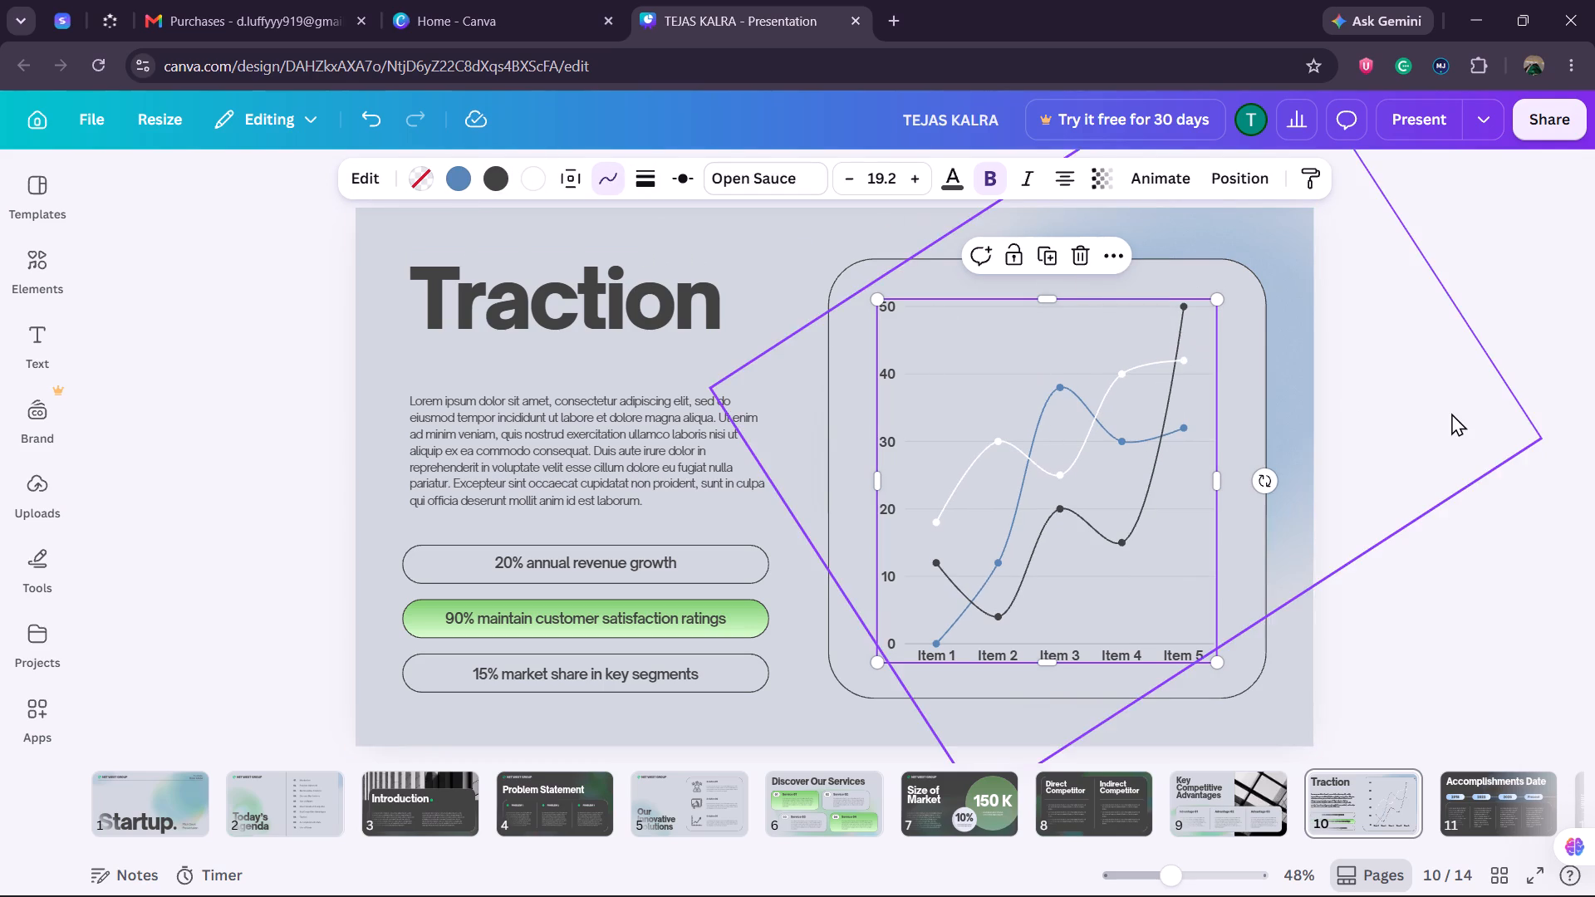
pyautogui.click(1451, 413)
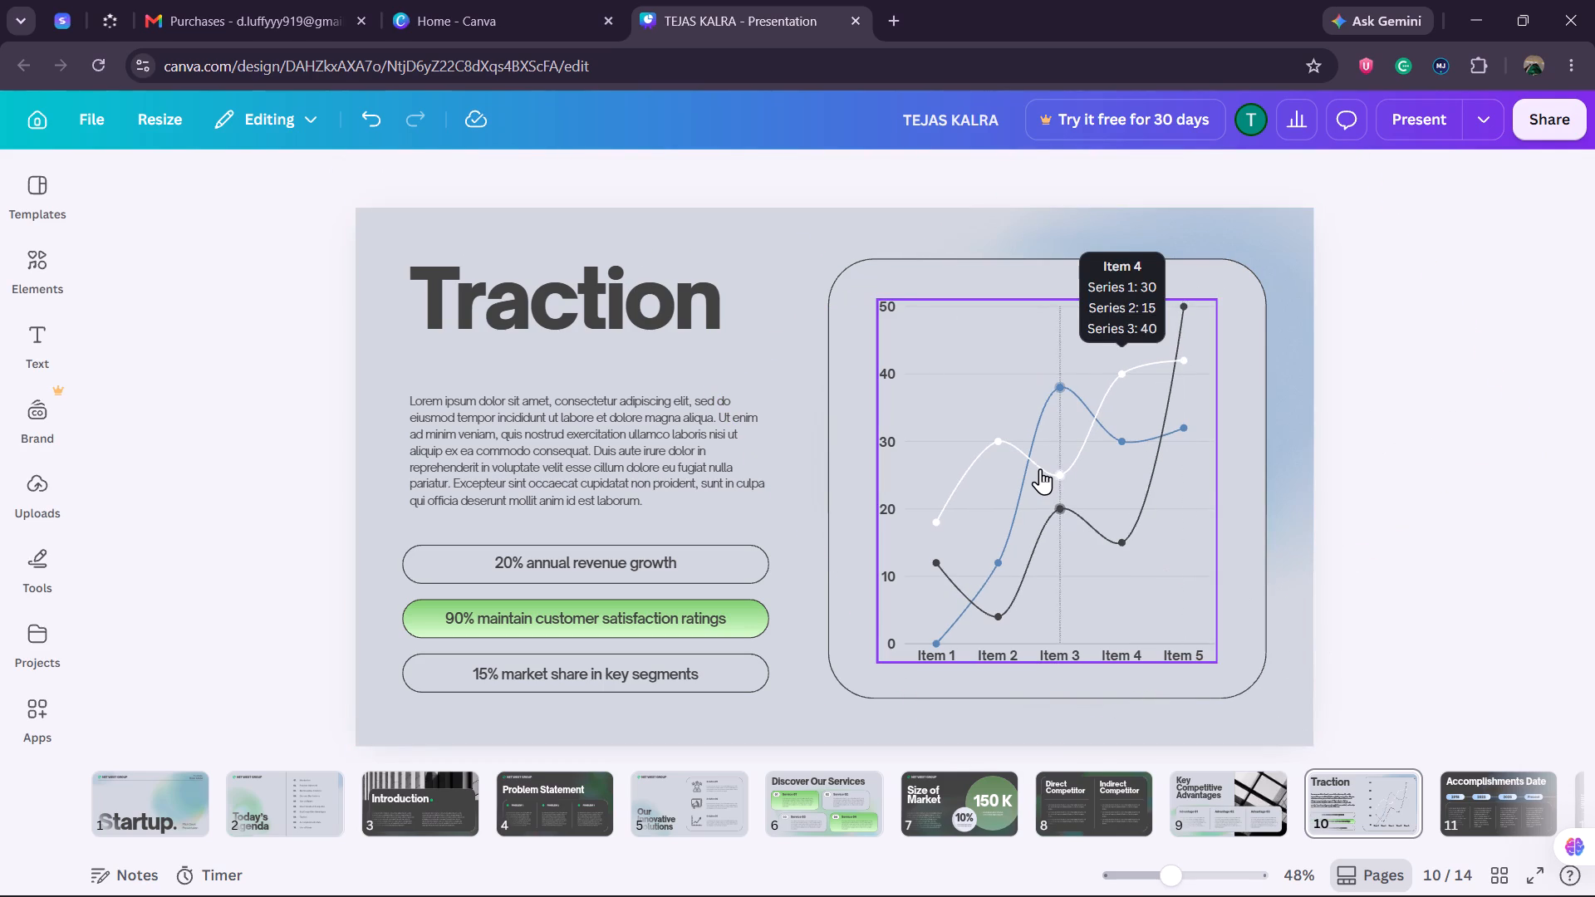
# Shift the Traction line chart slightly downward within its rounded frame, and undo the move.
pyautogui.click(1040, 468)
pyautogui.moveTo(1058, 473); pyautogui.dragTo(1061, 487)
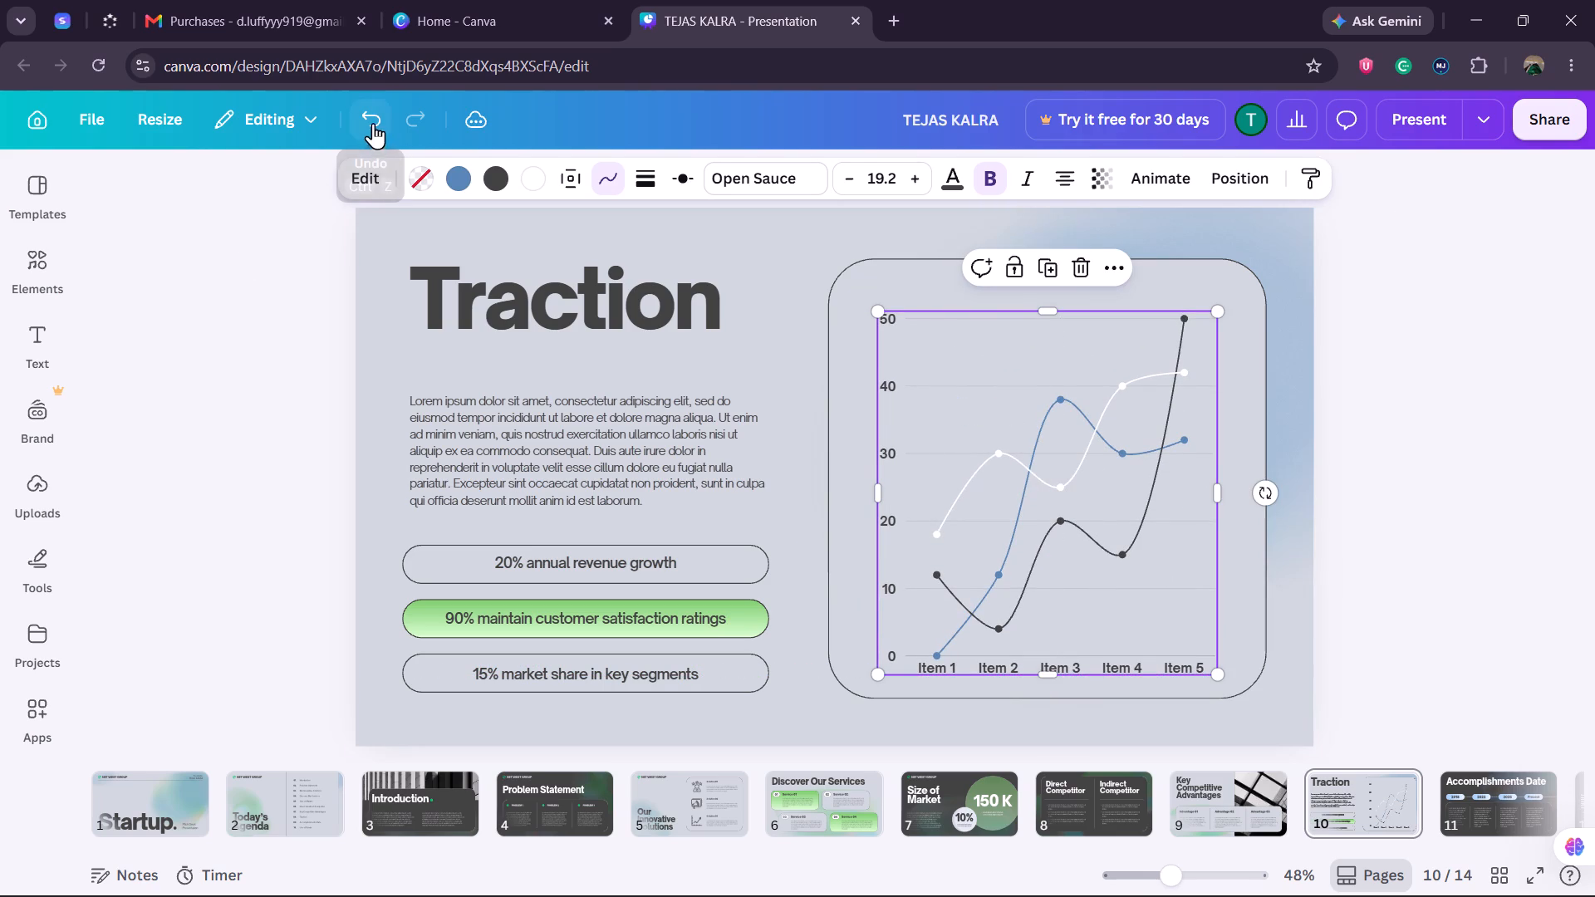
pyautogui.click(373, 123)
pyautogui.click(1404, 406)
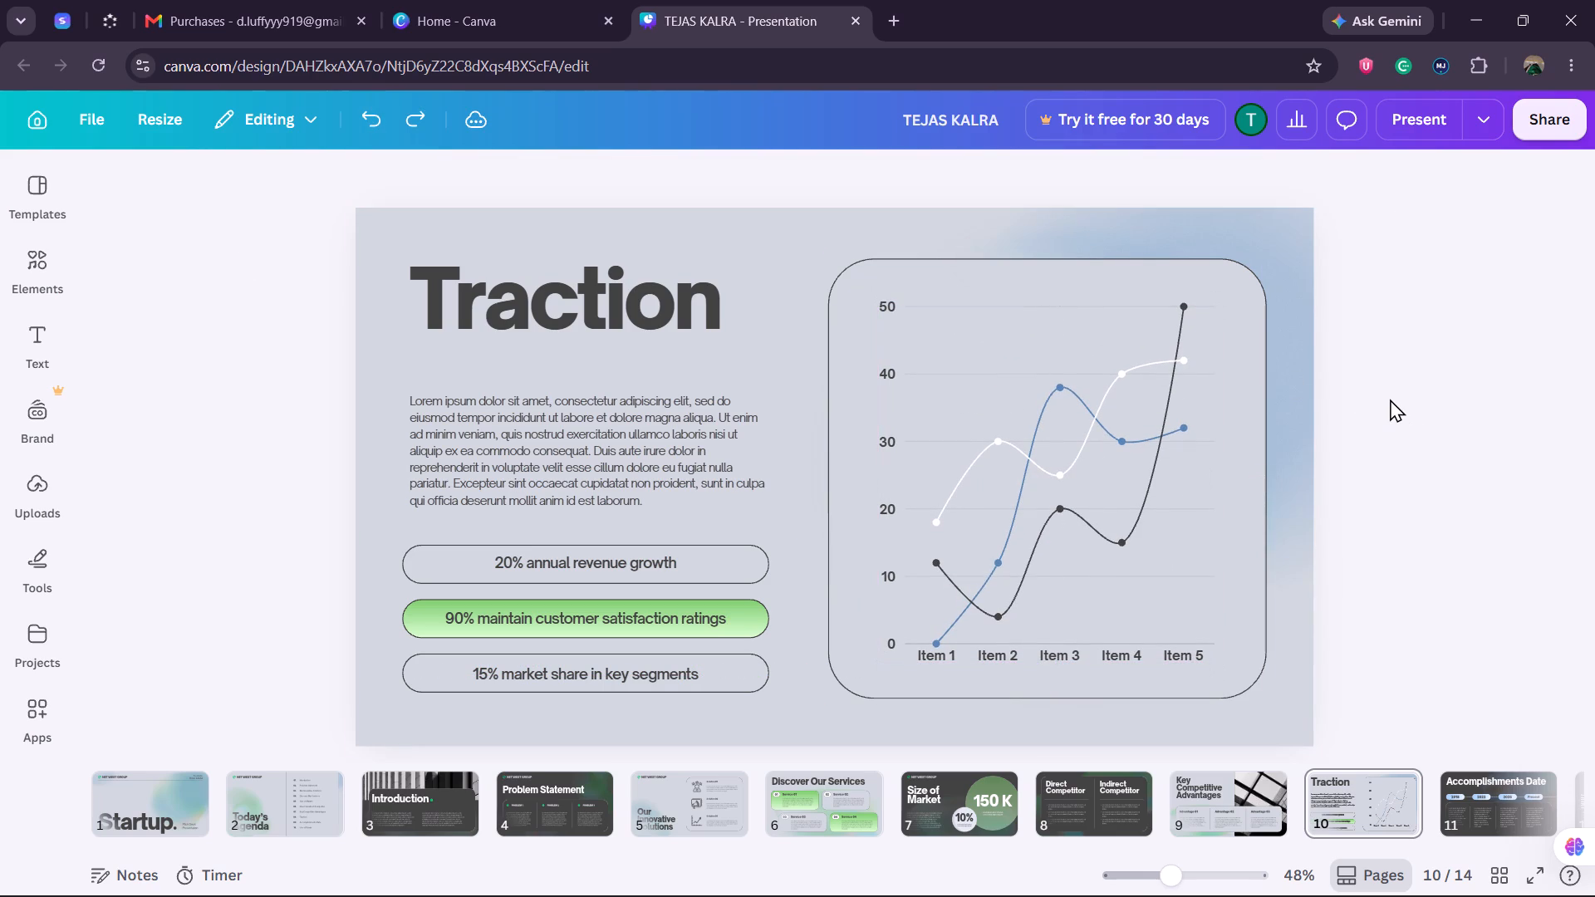
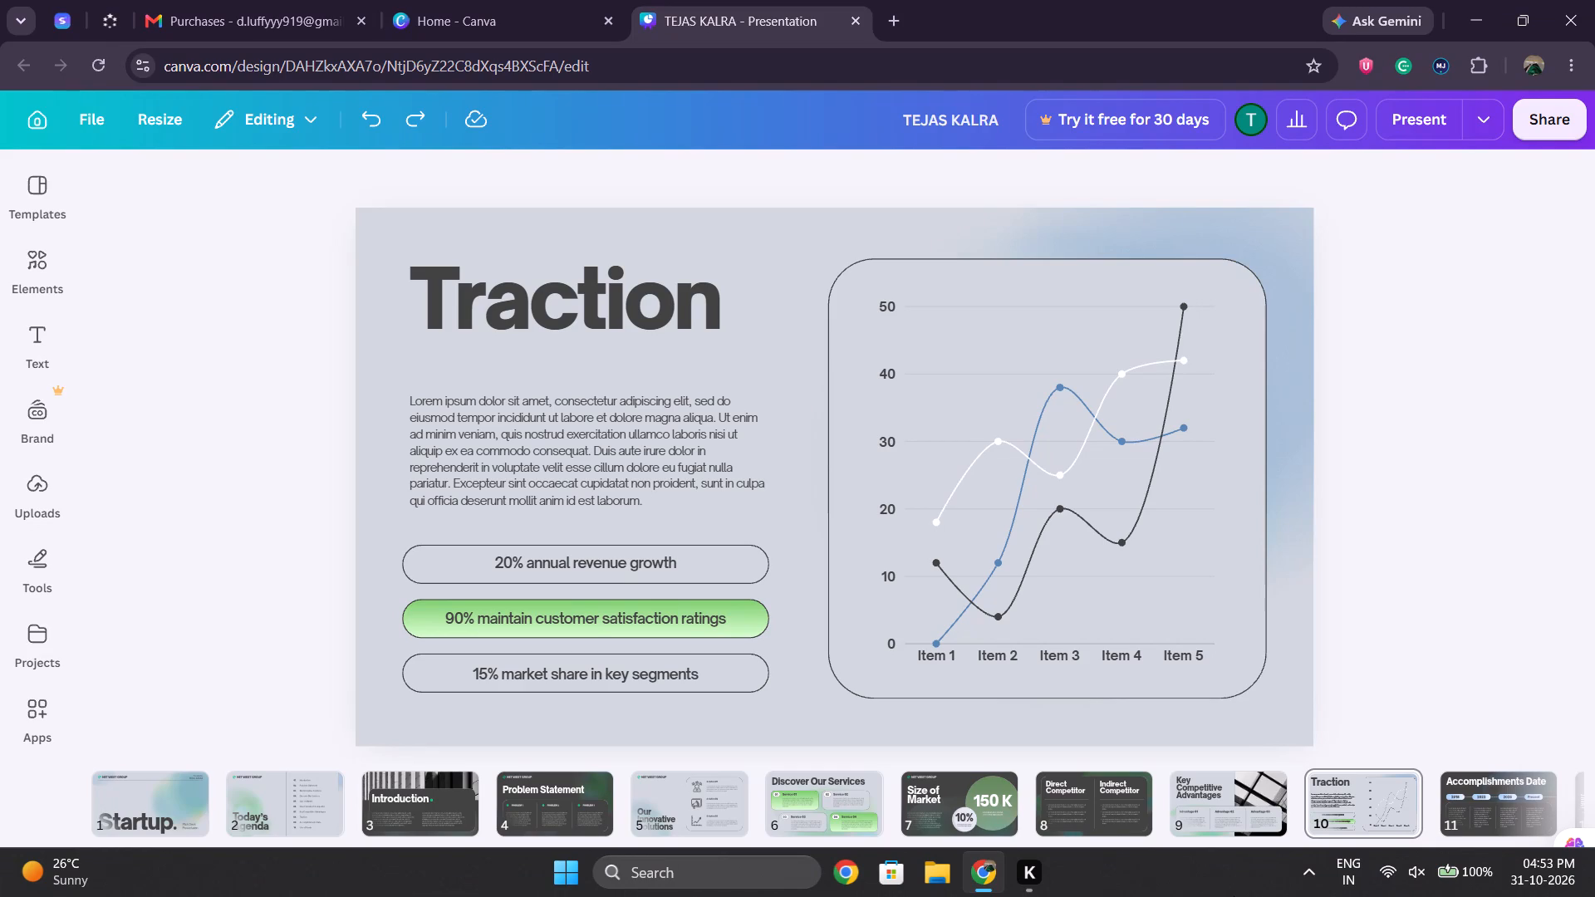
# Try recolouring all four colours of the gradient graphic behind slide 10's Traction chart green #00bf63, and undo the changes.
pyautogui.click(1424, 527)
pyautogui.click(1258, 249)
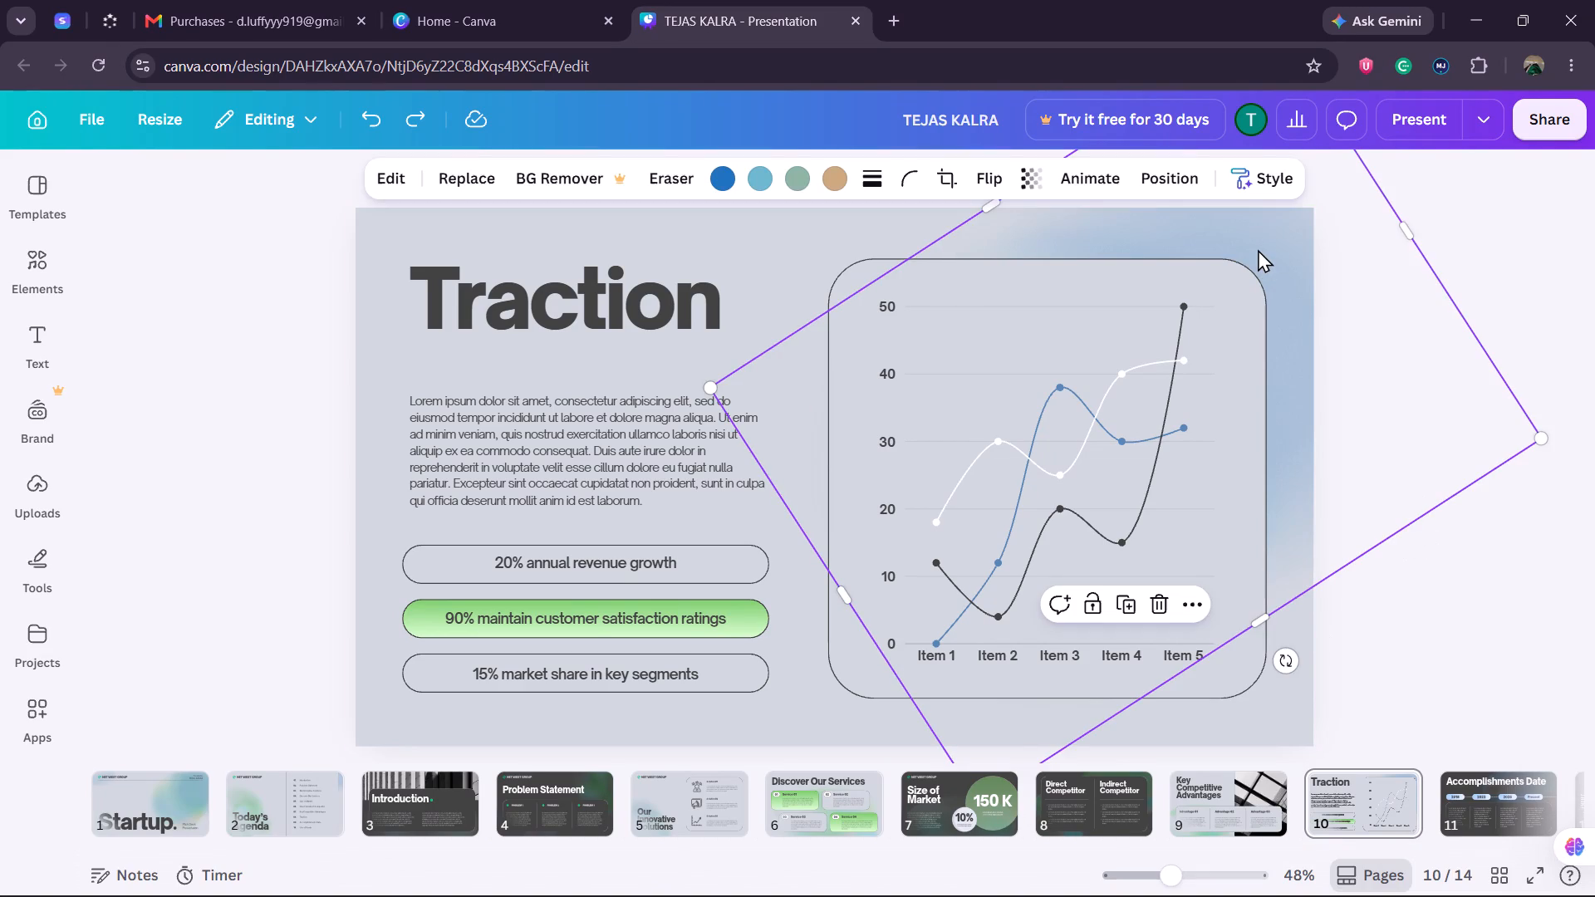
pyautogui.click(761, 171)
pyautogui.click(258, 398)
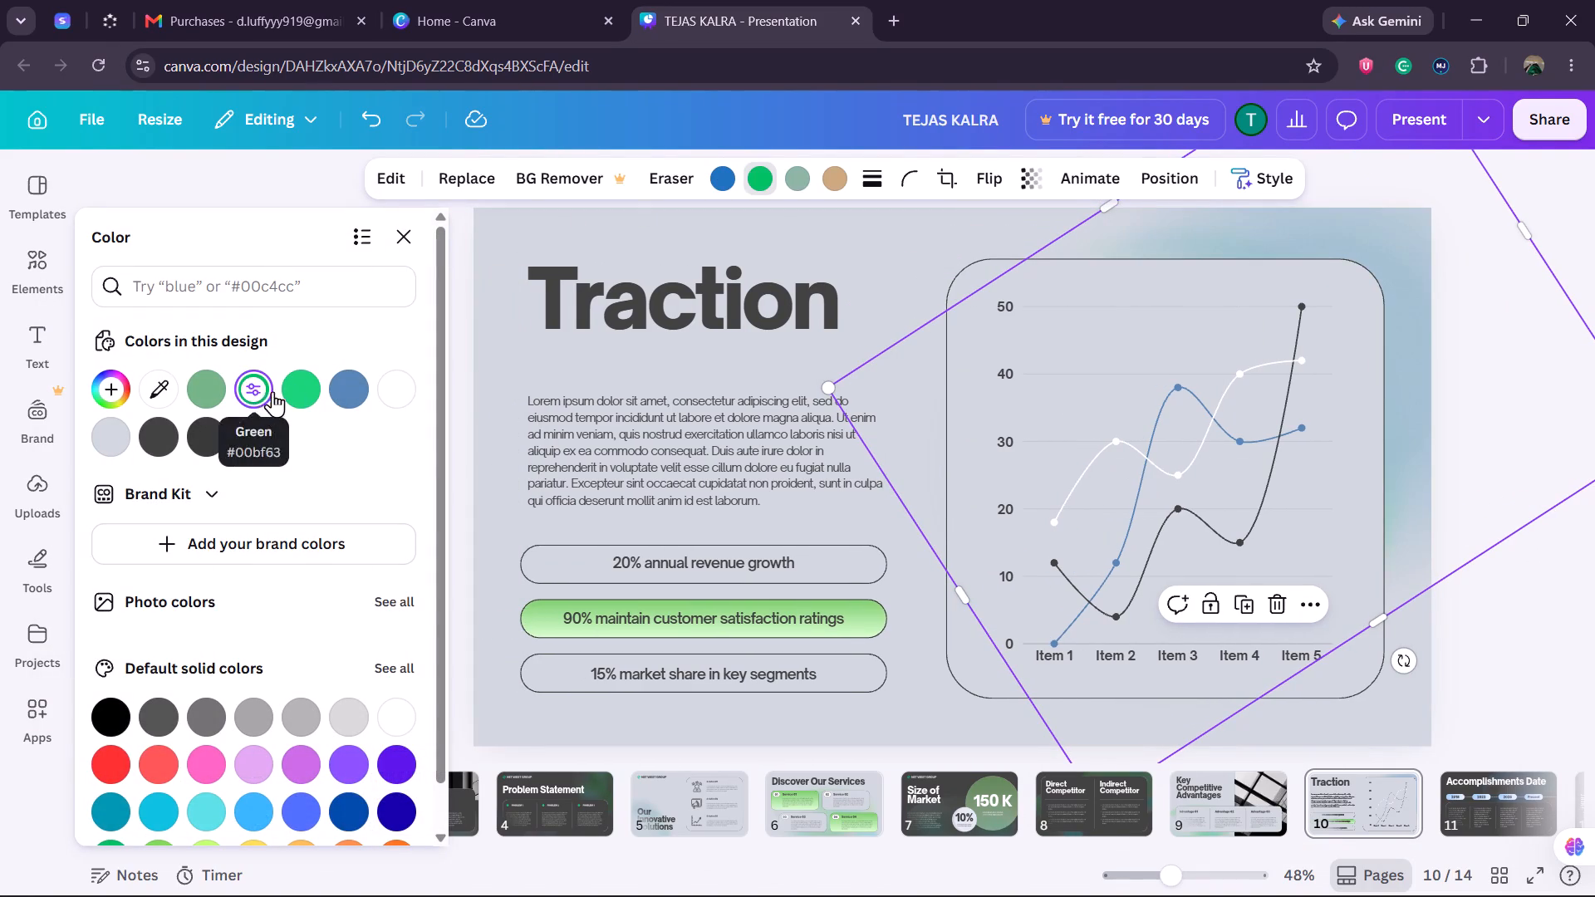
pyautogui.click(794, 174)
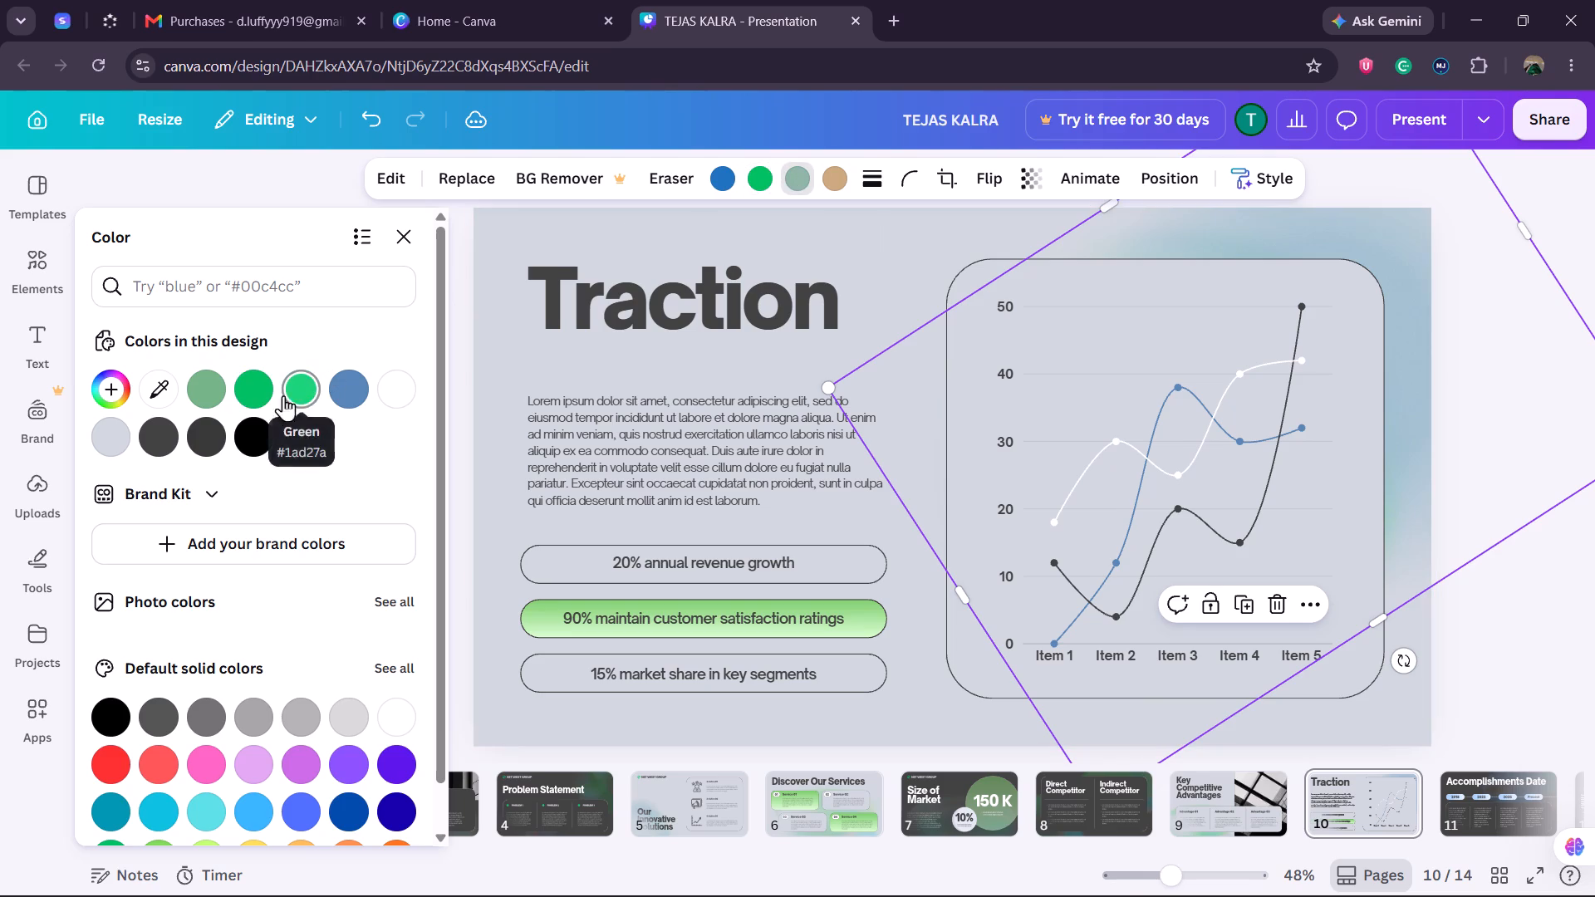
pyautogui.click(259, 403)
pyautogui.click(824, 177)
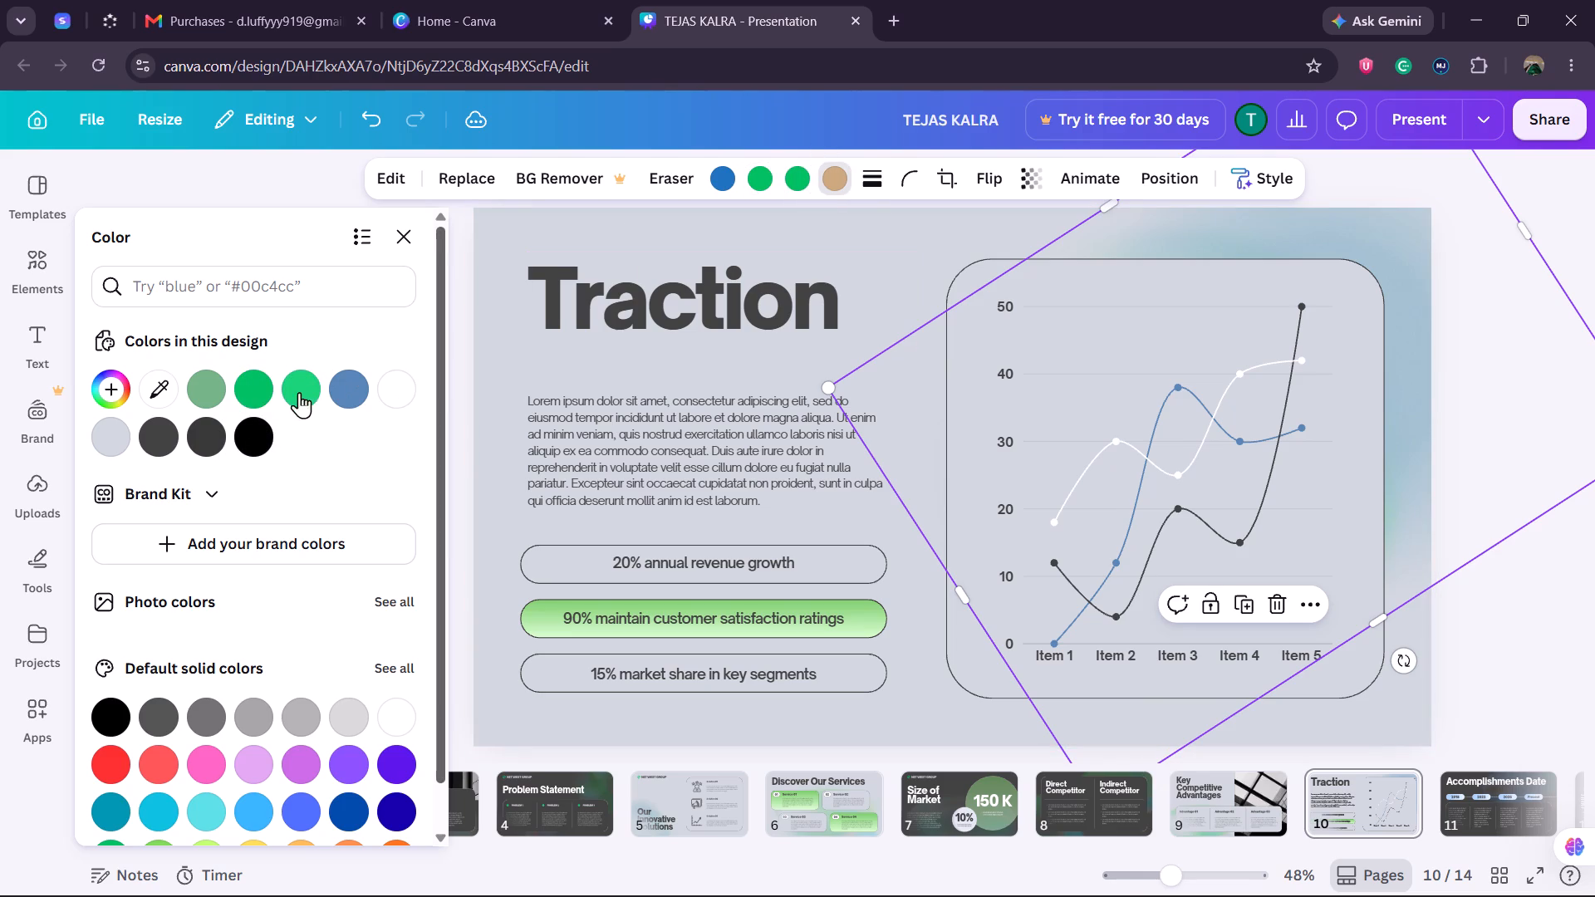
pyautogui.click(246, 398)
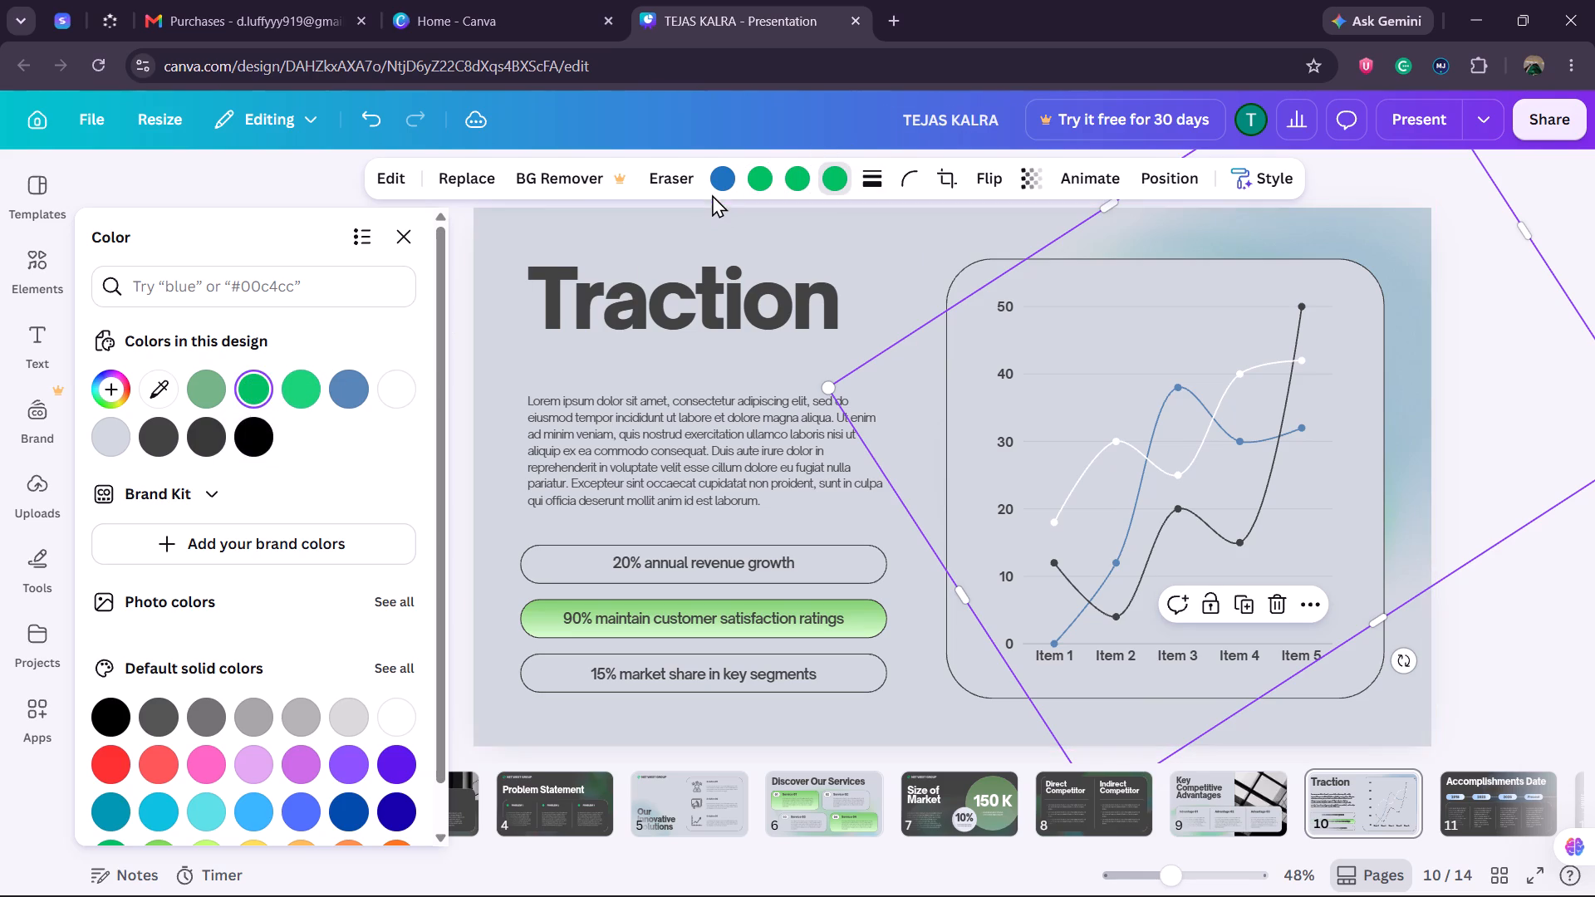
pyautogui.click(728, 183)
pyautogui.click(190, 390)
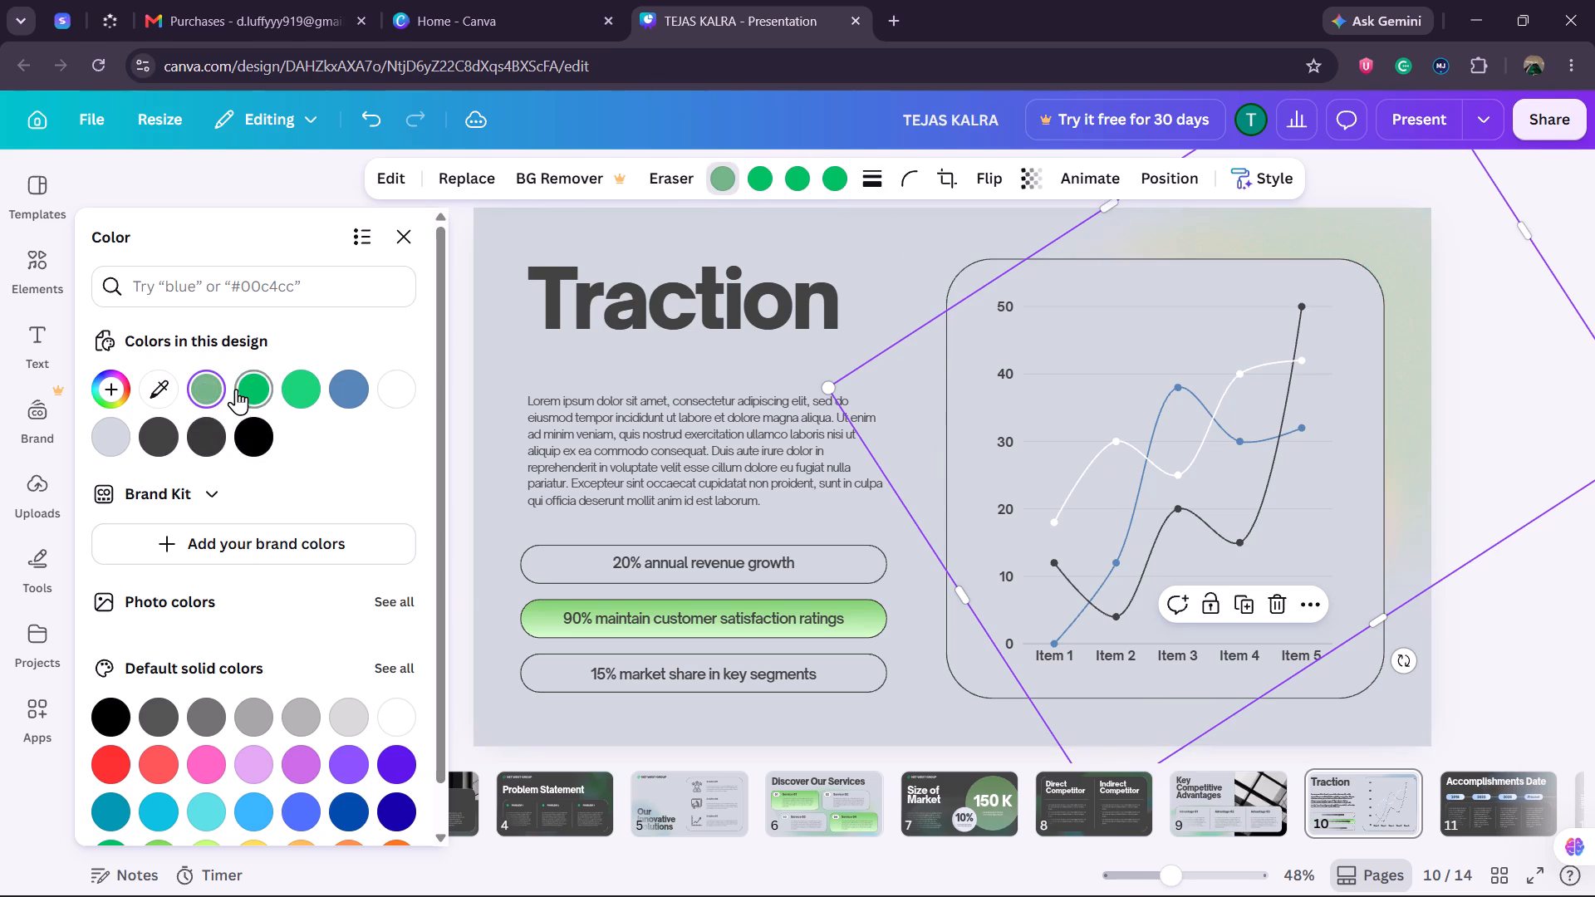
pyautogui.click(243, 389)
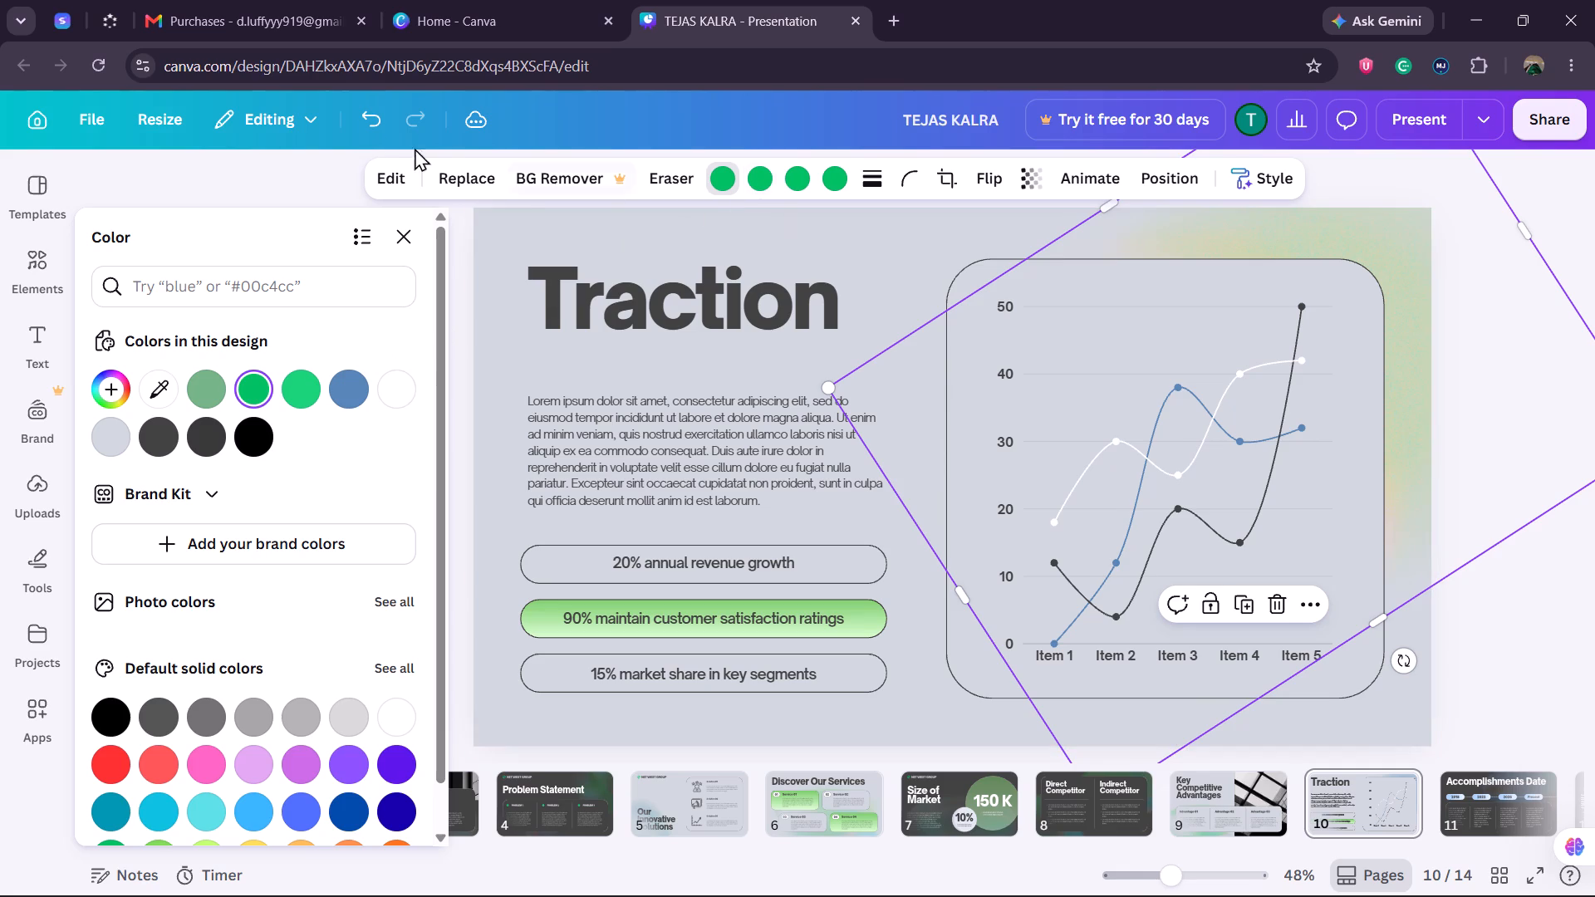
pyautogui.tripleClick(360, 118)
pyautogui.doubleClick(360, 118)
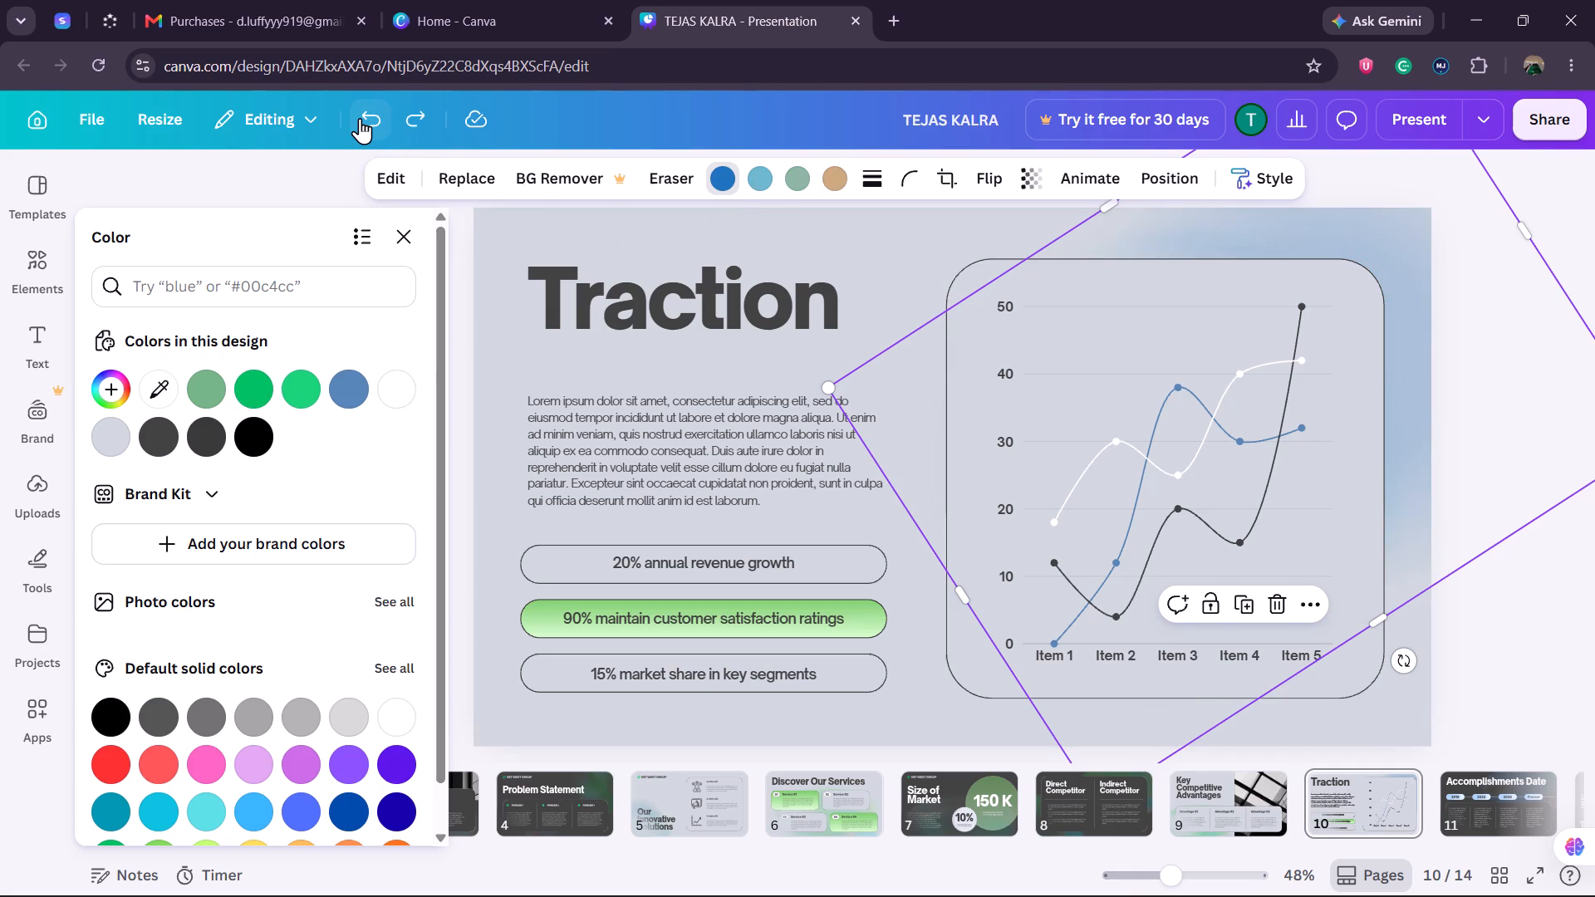
# Set the dark blue colour of slide 10's gradient background graphic to green #00bf63.
pyautogui.click(736, 169)
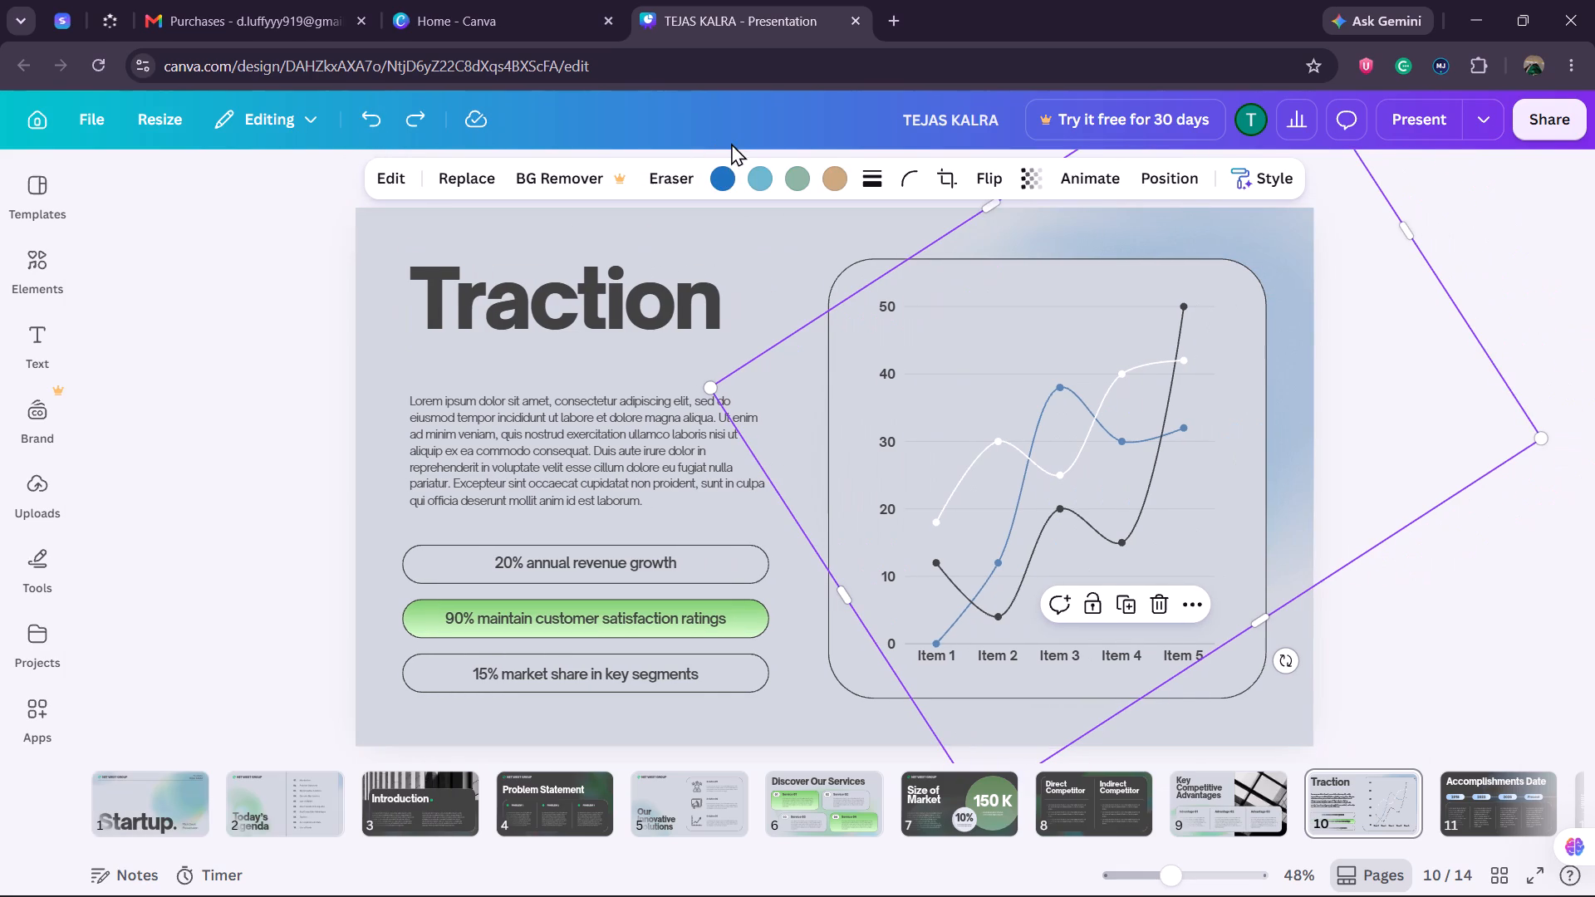
pyautogui.click(724, 171)
pyautogui.click(235, 393)
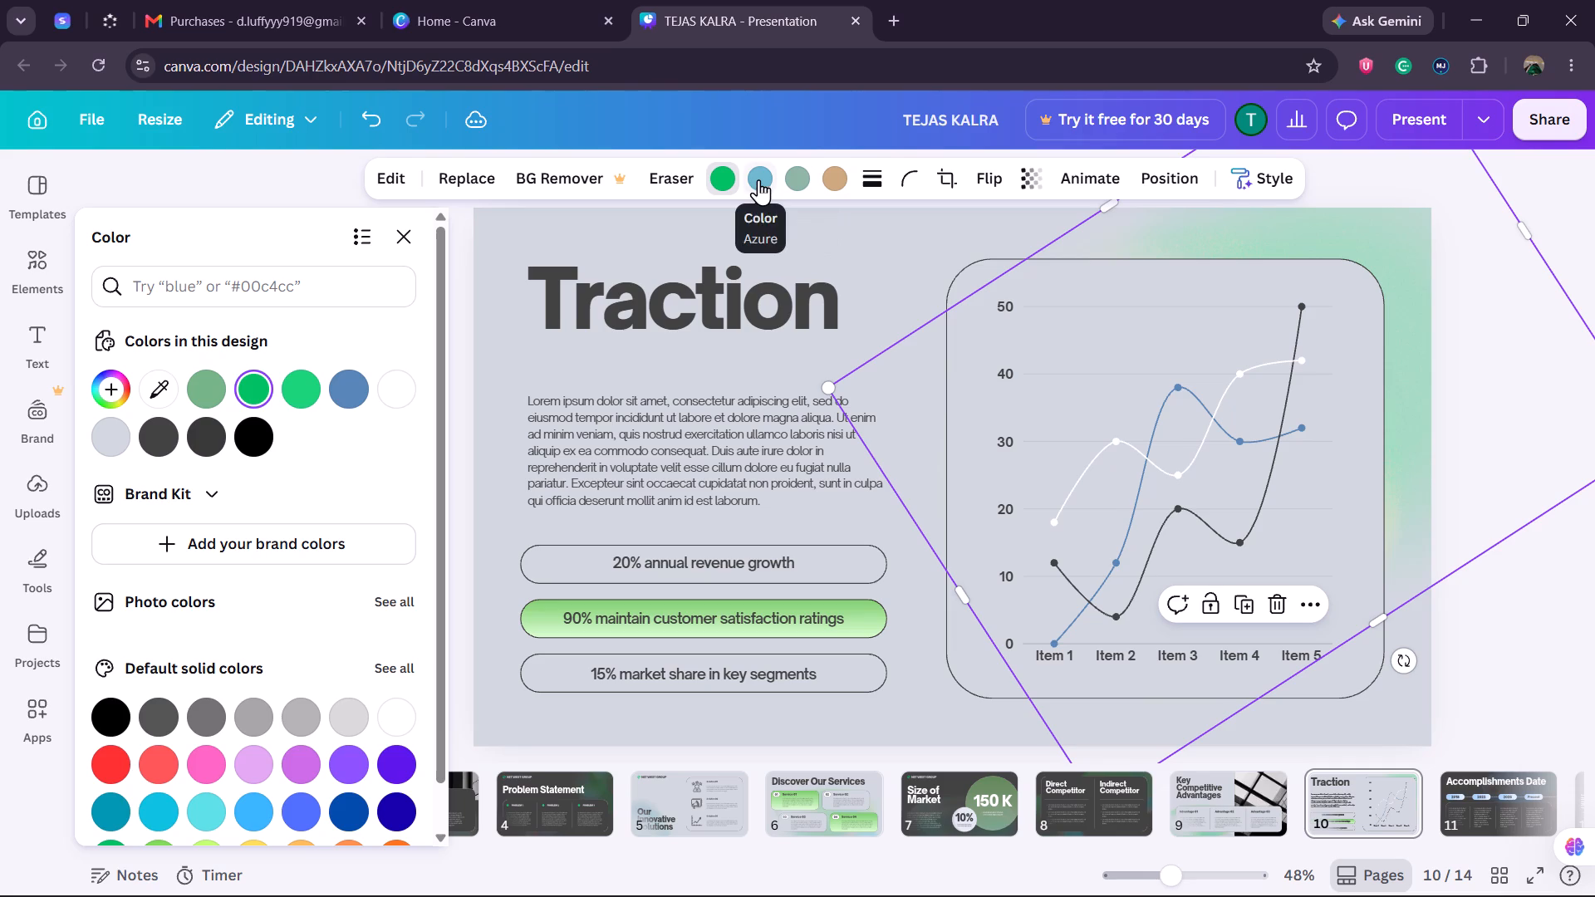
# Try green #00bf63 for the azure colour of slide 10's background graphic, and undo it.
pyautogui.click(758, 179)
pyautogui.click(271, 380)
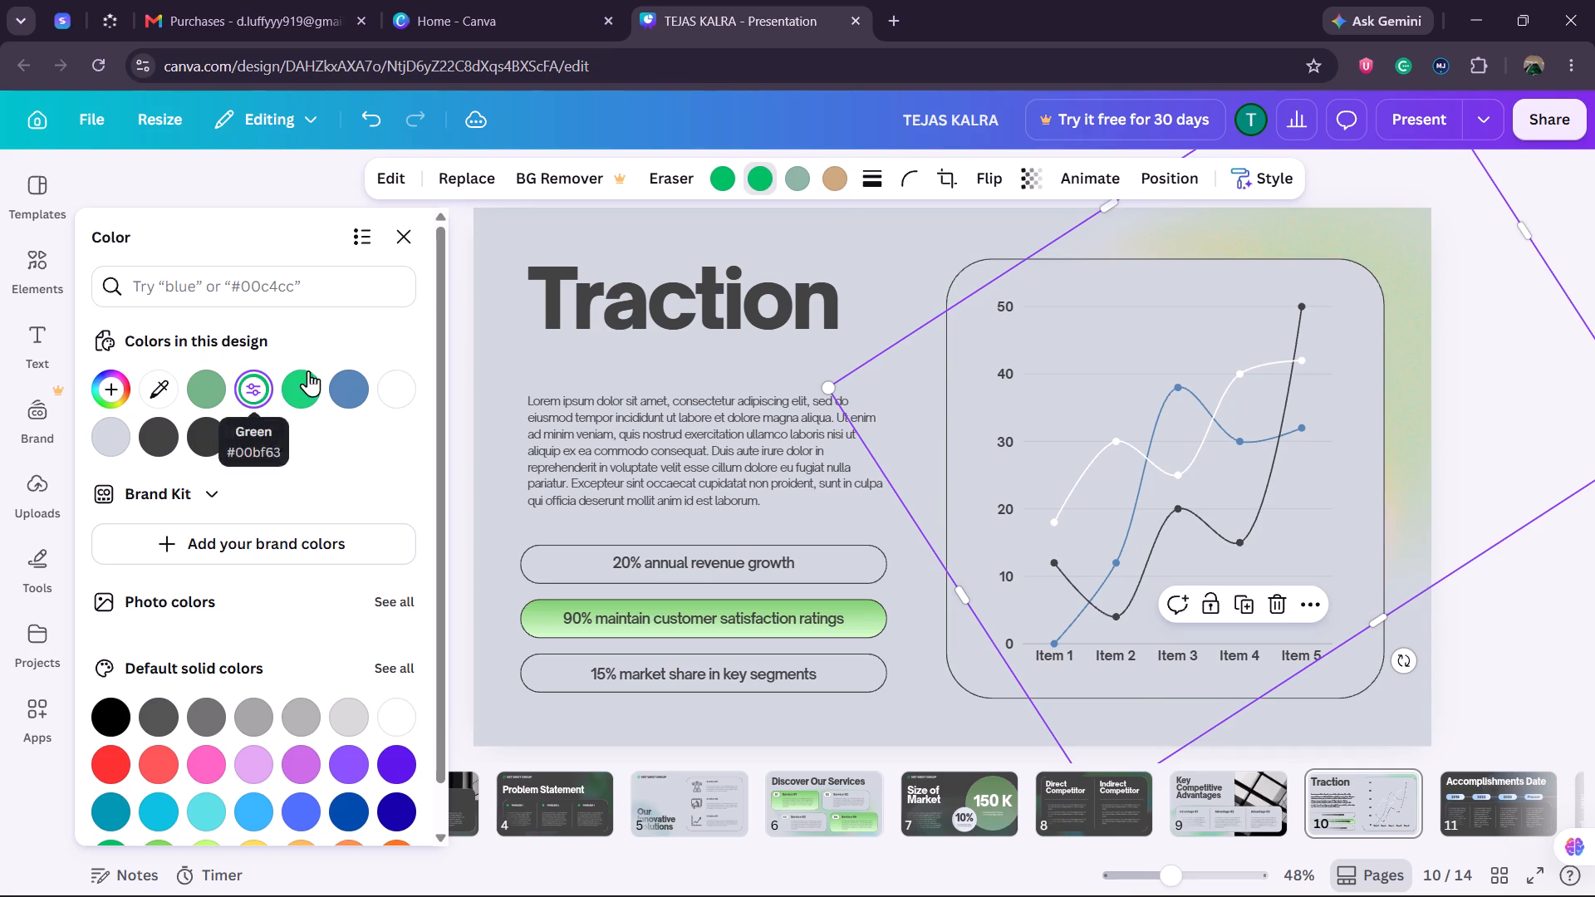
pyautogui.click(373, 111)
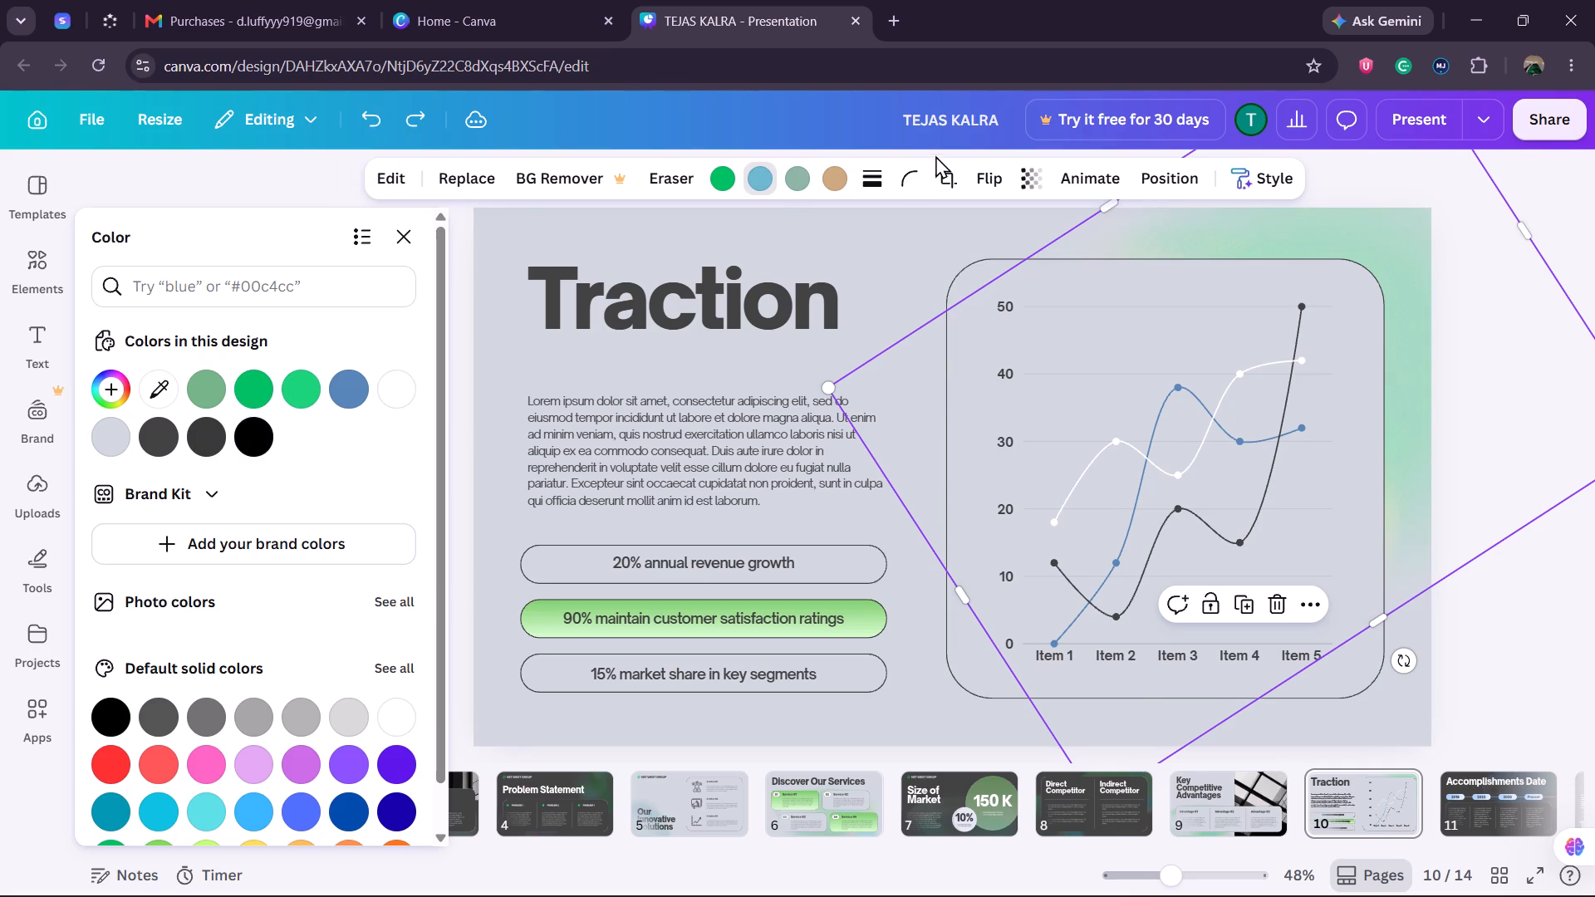
# Set the grey-green and tan colours of slide 10's gradient background graphic to green #00bf63.
pyautogui.click(793, 184)
pyautogui.click(254, 390)
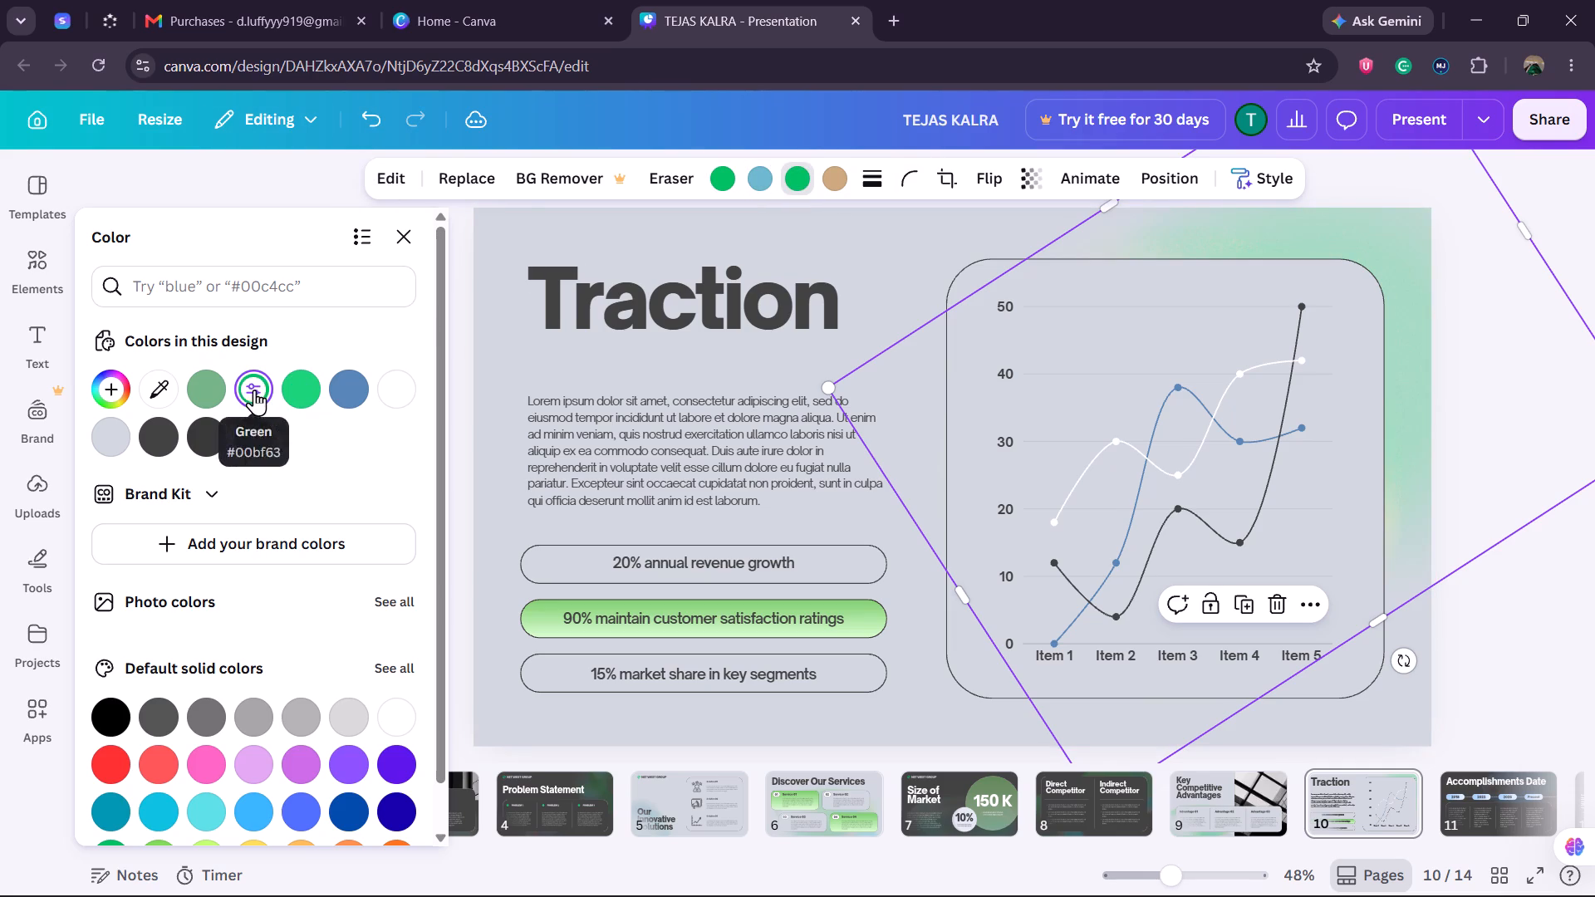
pyautogui.click(830, 185)
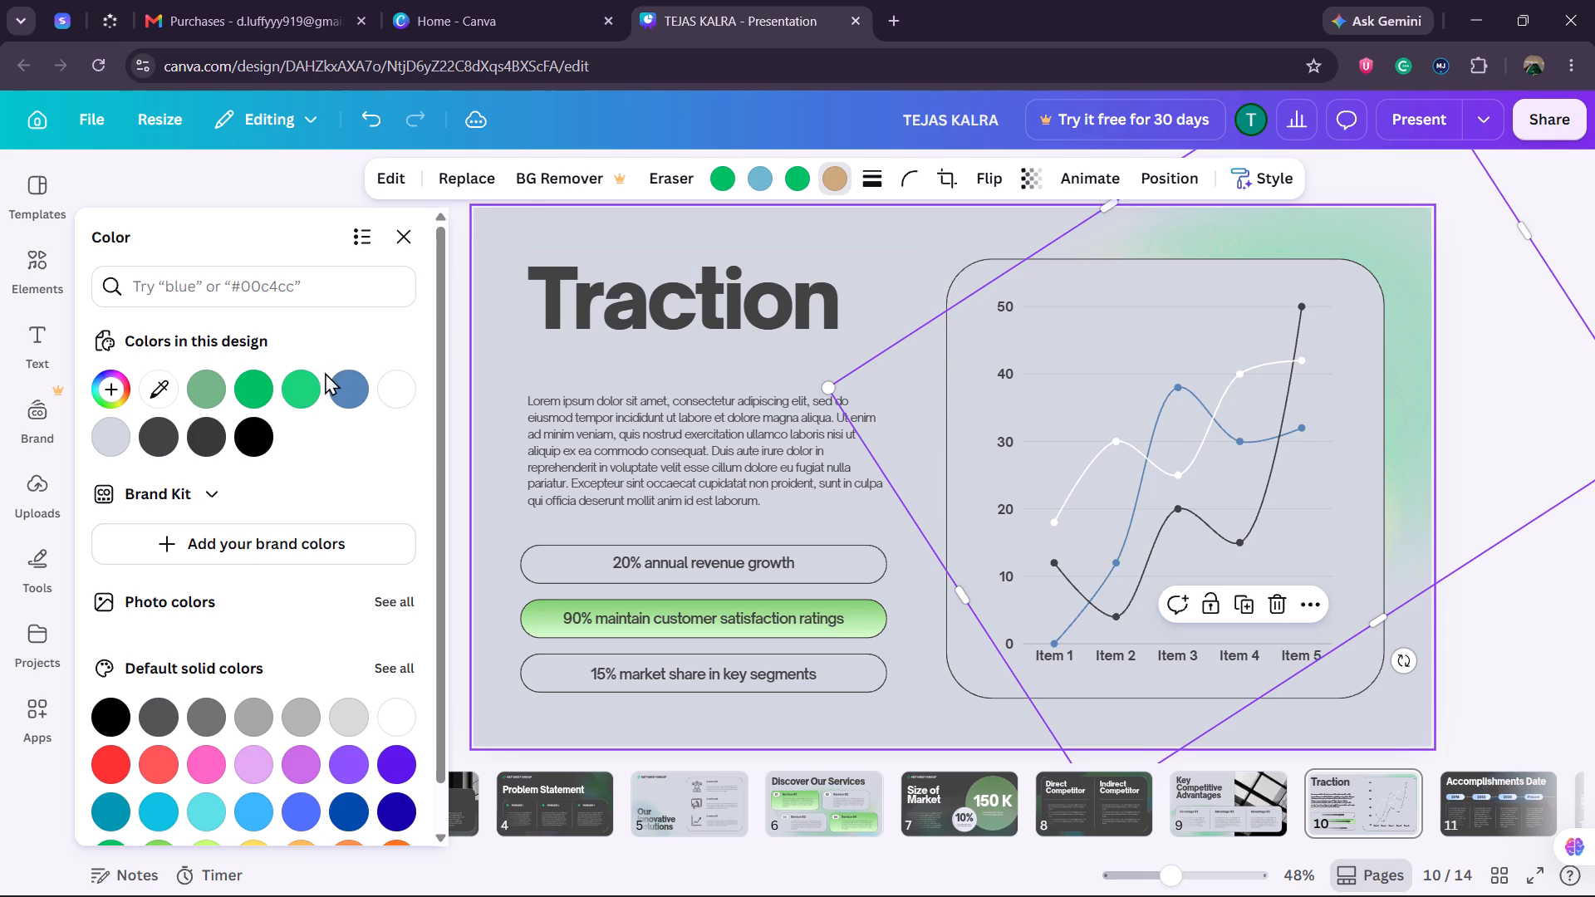
pyautogui.click(260, 391)
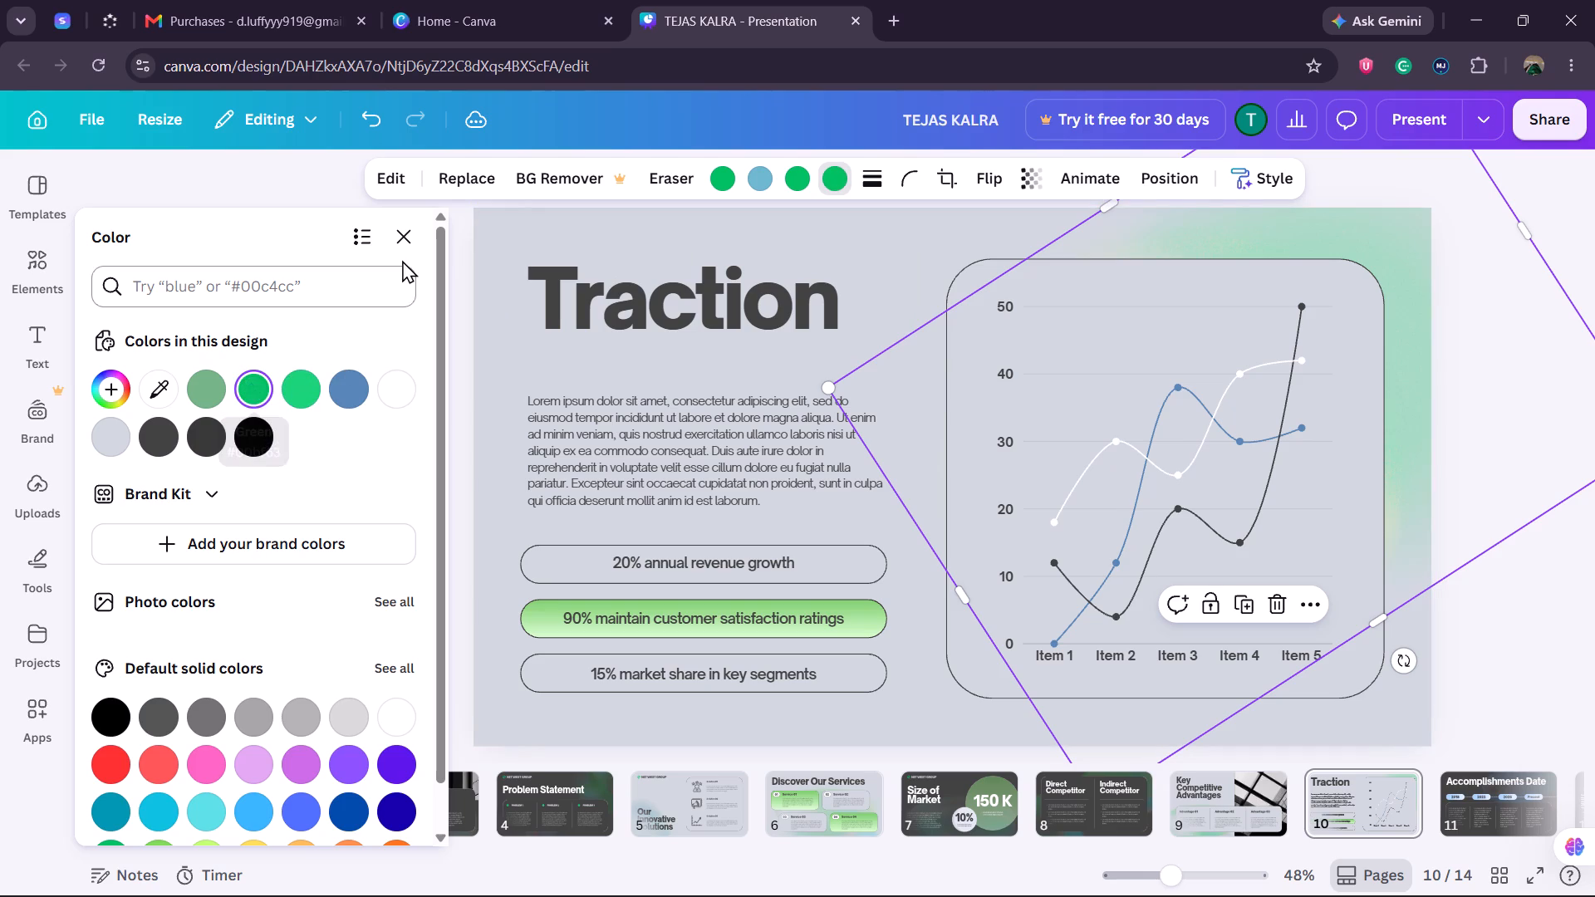
pyautogui.click(1573, 213)
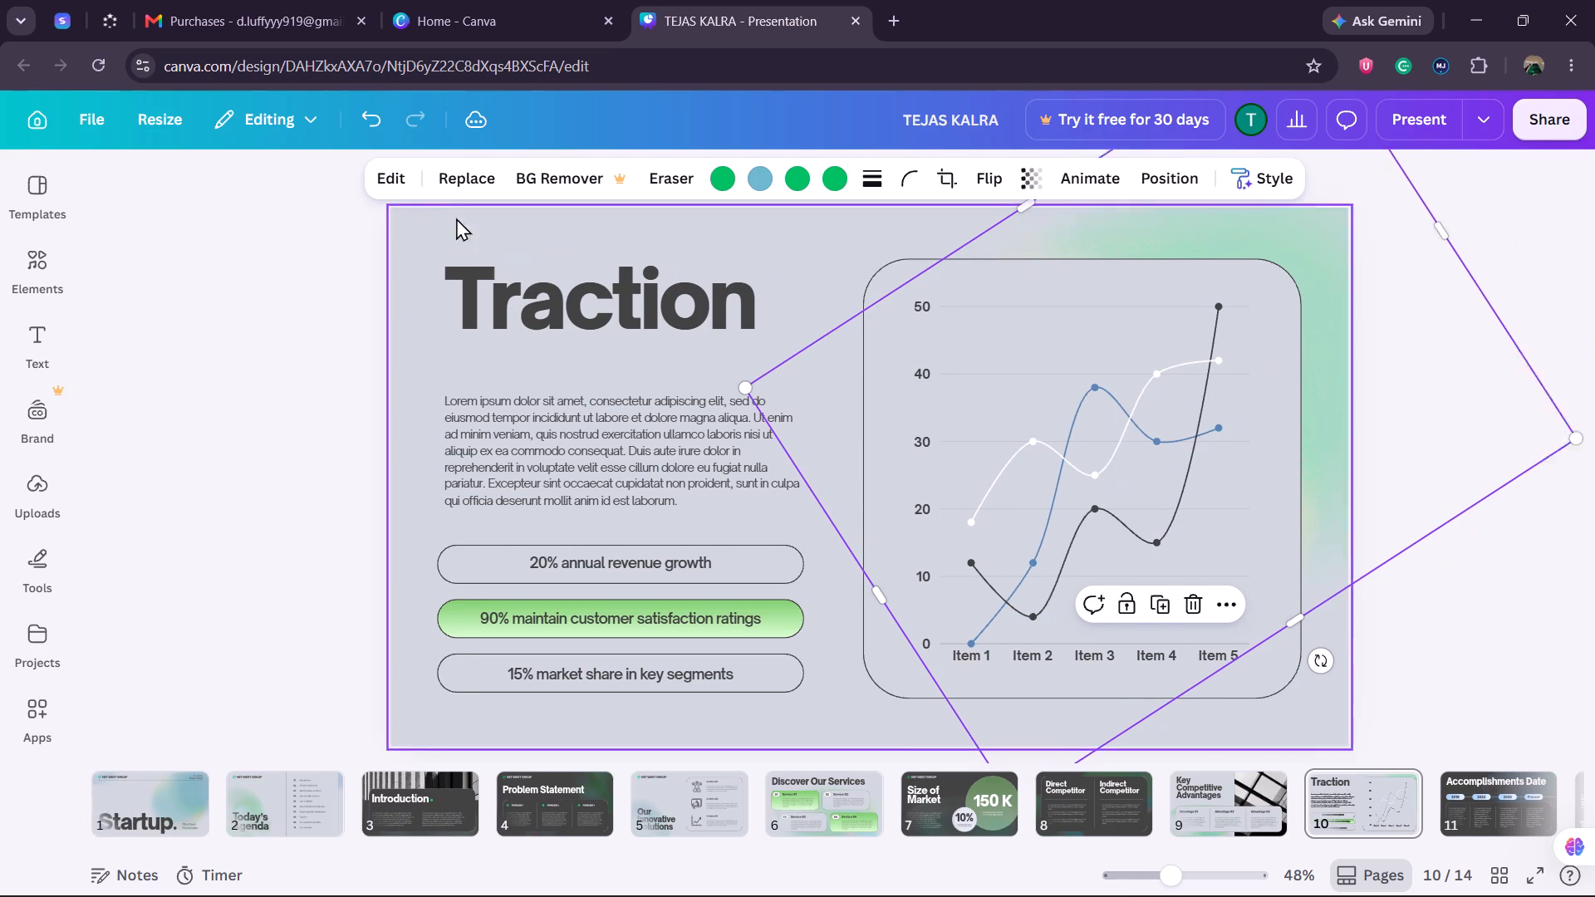
pyautogui.click(1458, 669)
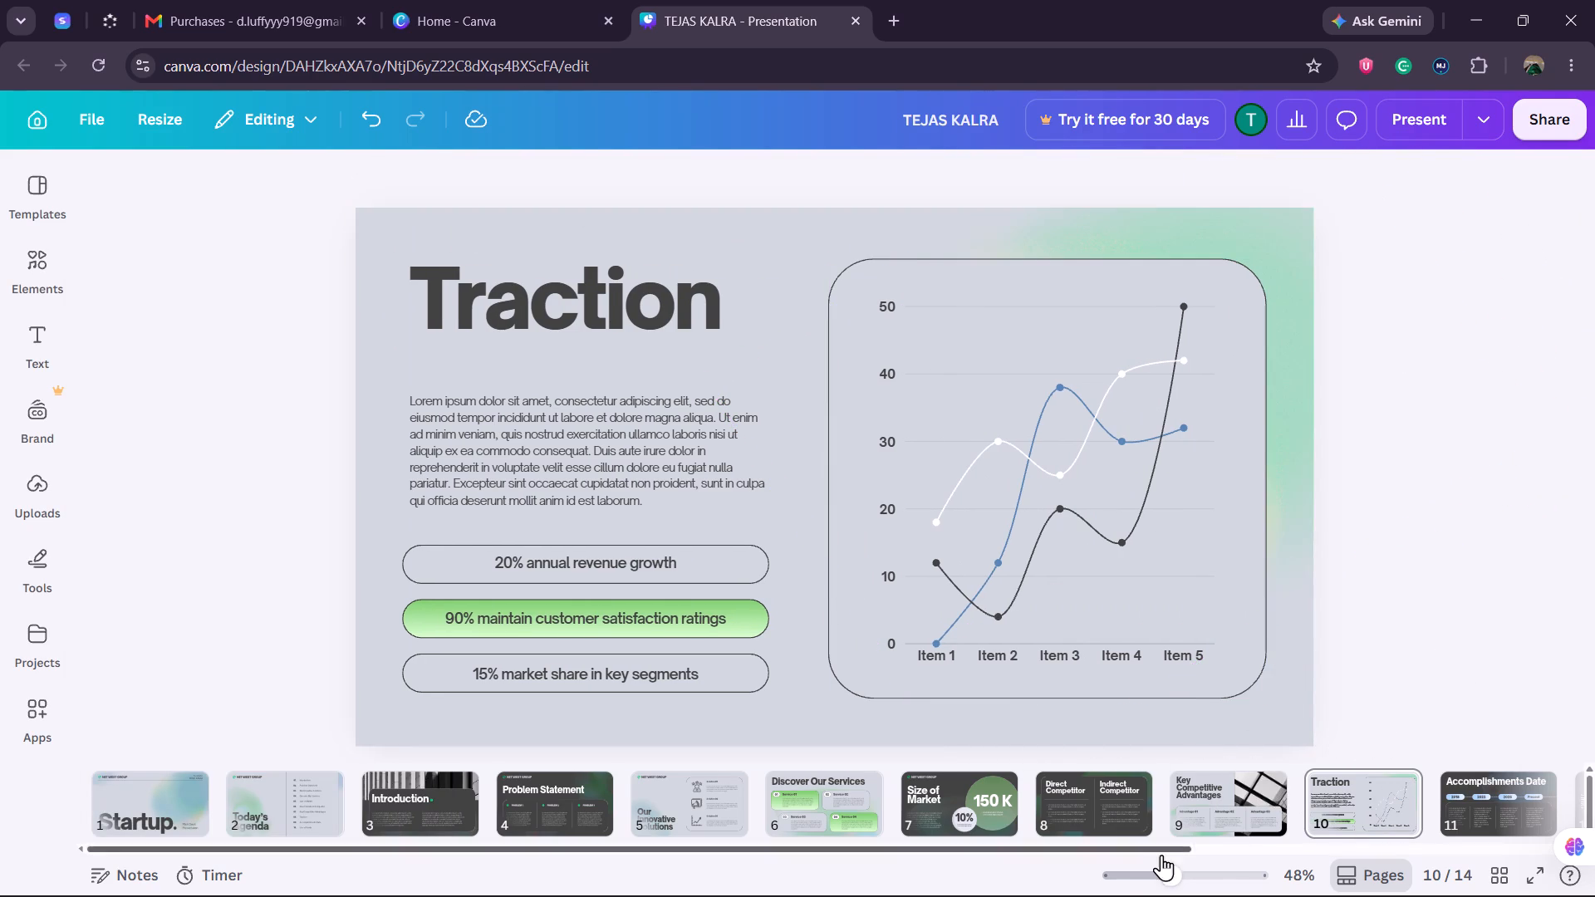
# On slide 11, Accomplishments Date, fill the 2018 and 2022 timeline pills with the document's green gradient.
pyautogui.moveTo(1156, 850); pyautogui.dragTo(1352, 855)
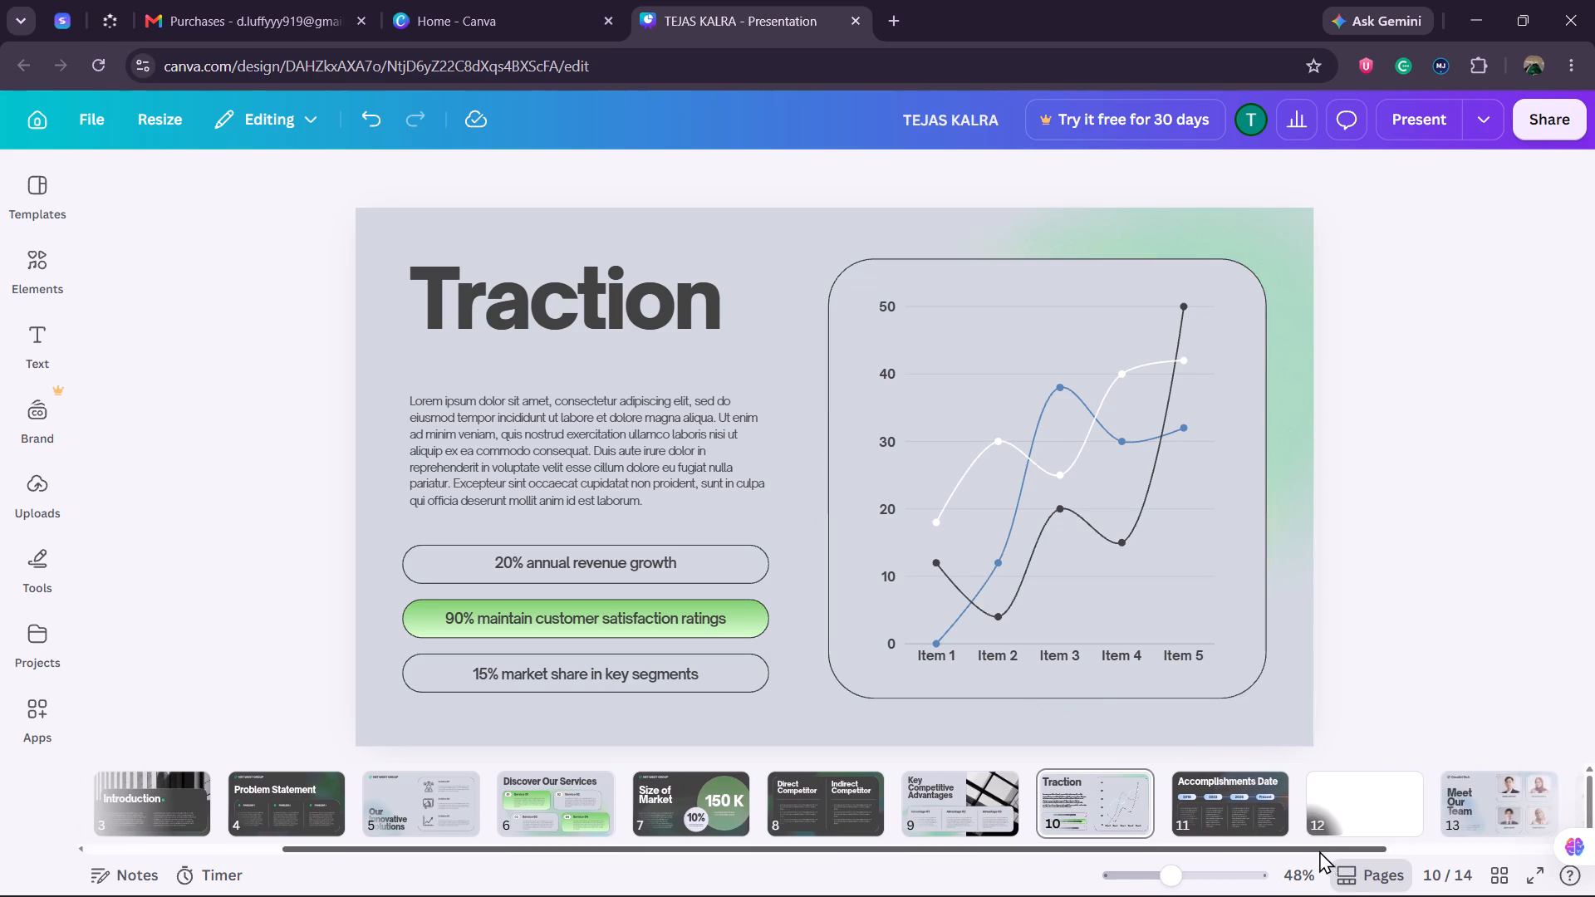
pyautogui.click(1219, 805)
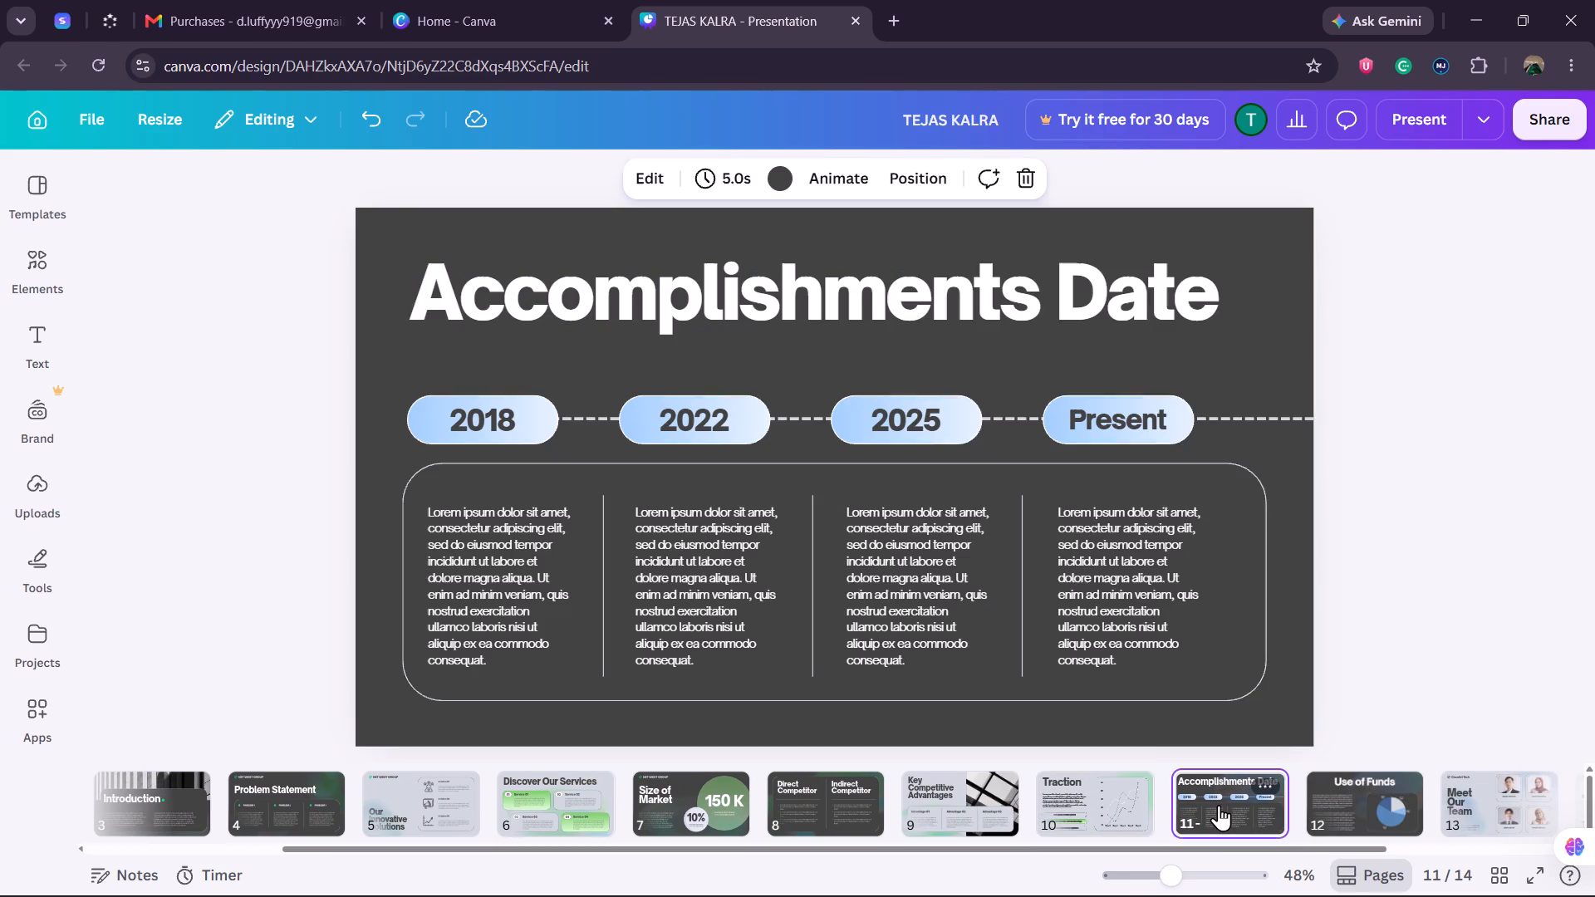
pyautogui.click(430, 438)
pyautogui.click(641, 179)
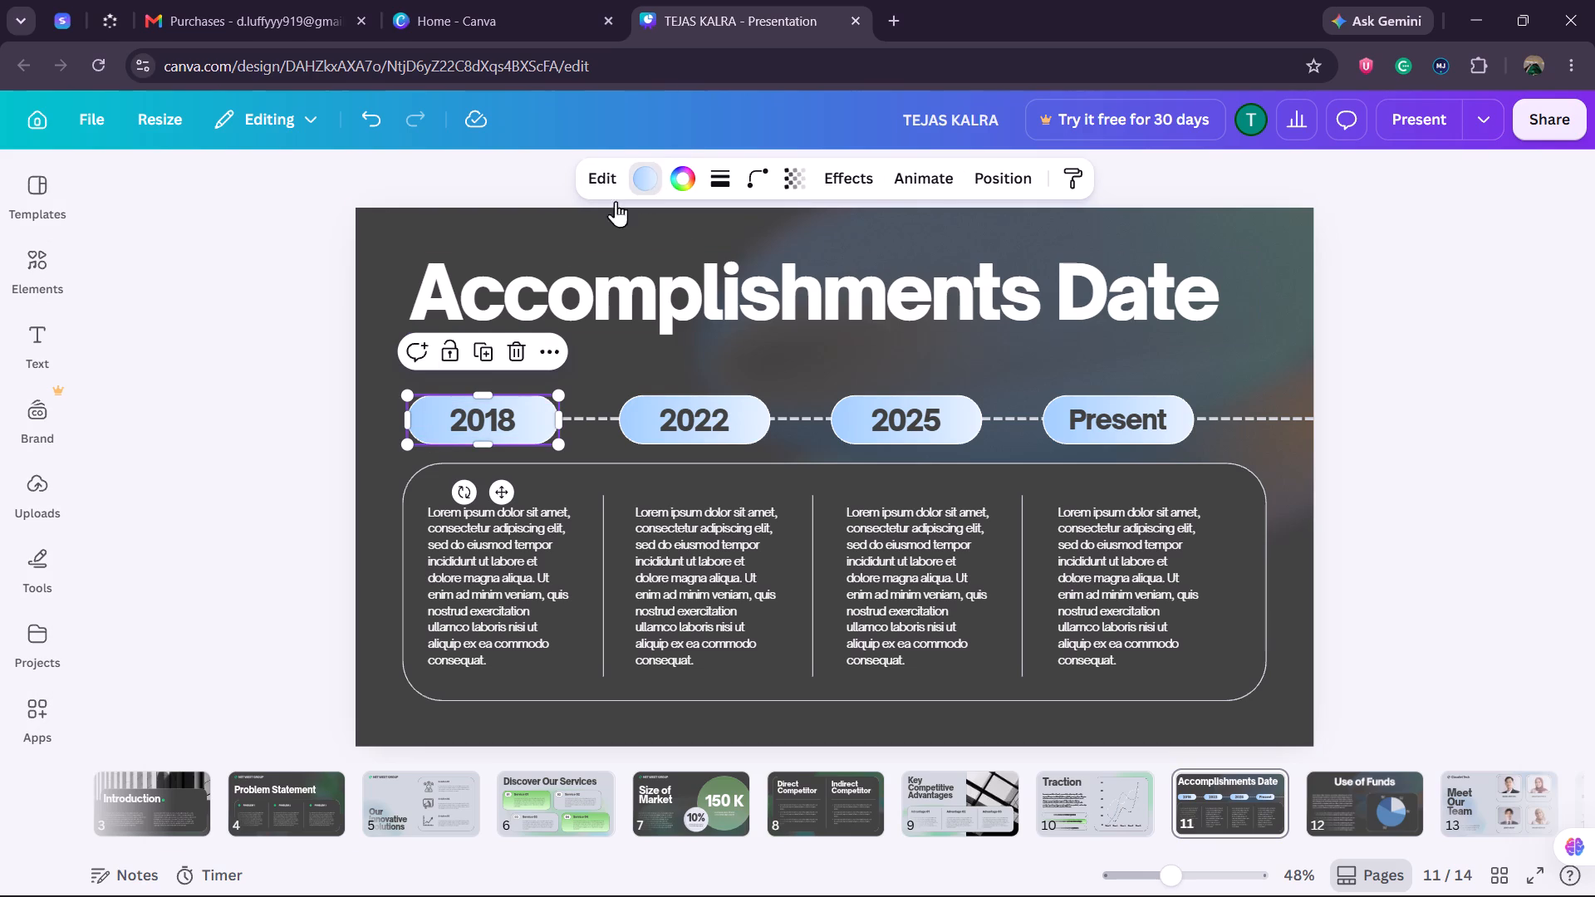
pyautogui.click(166, 393)
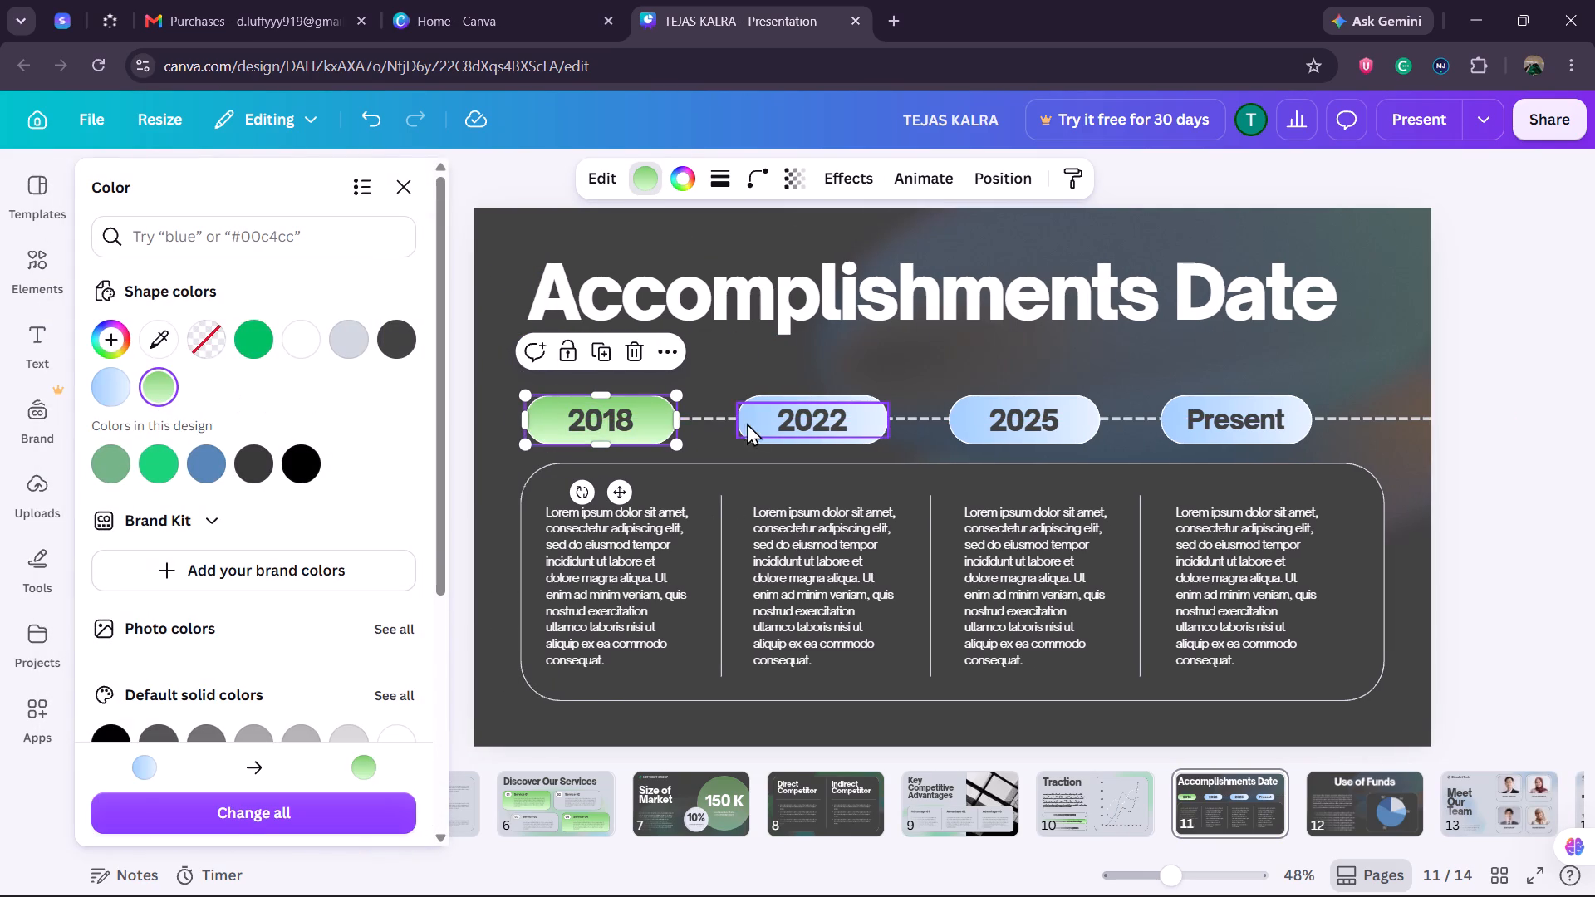
pyautogui.click(758, 429)
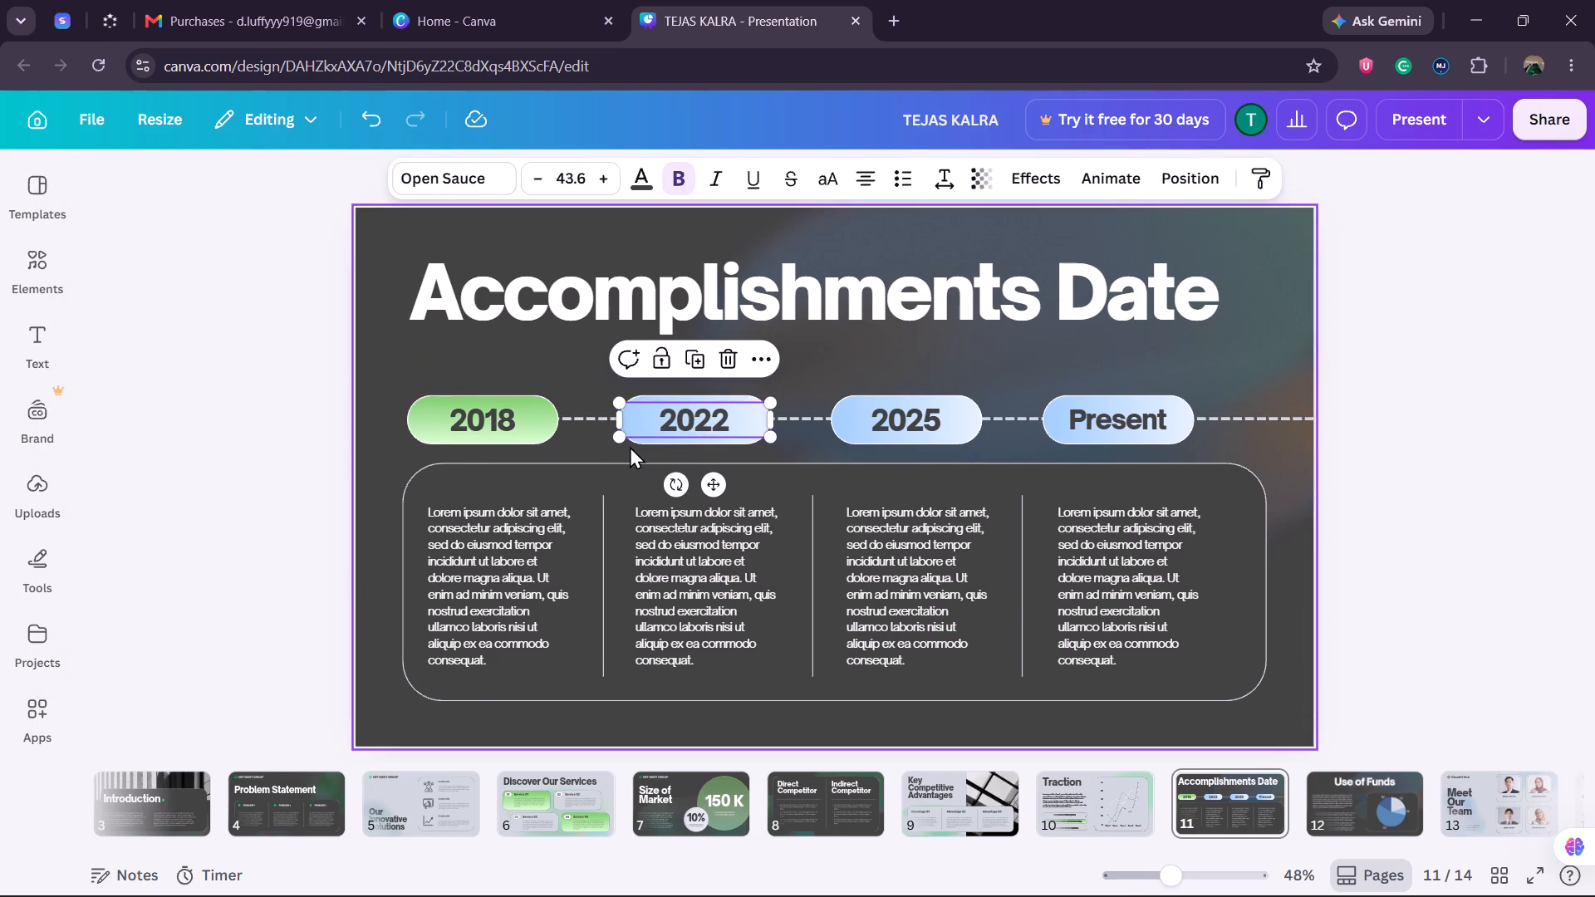
pyautogui.click(652, 442)
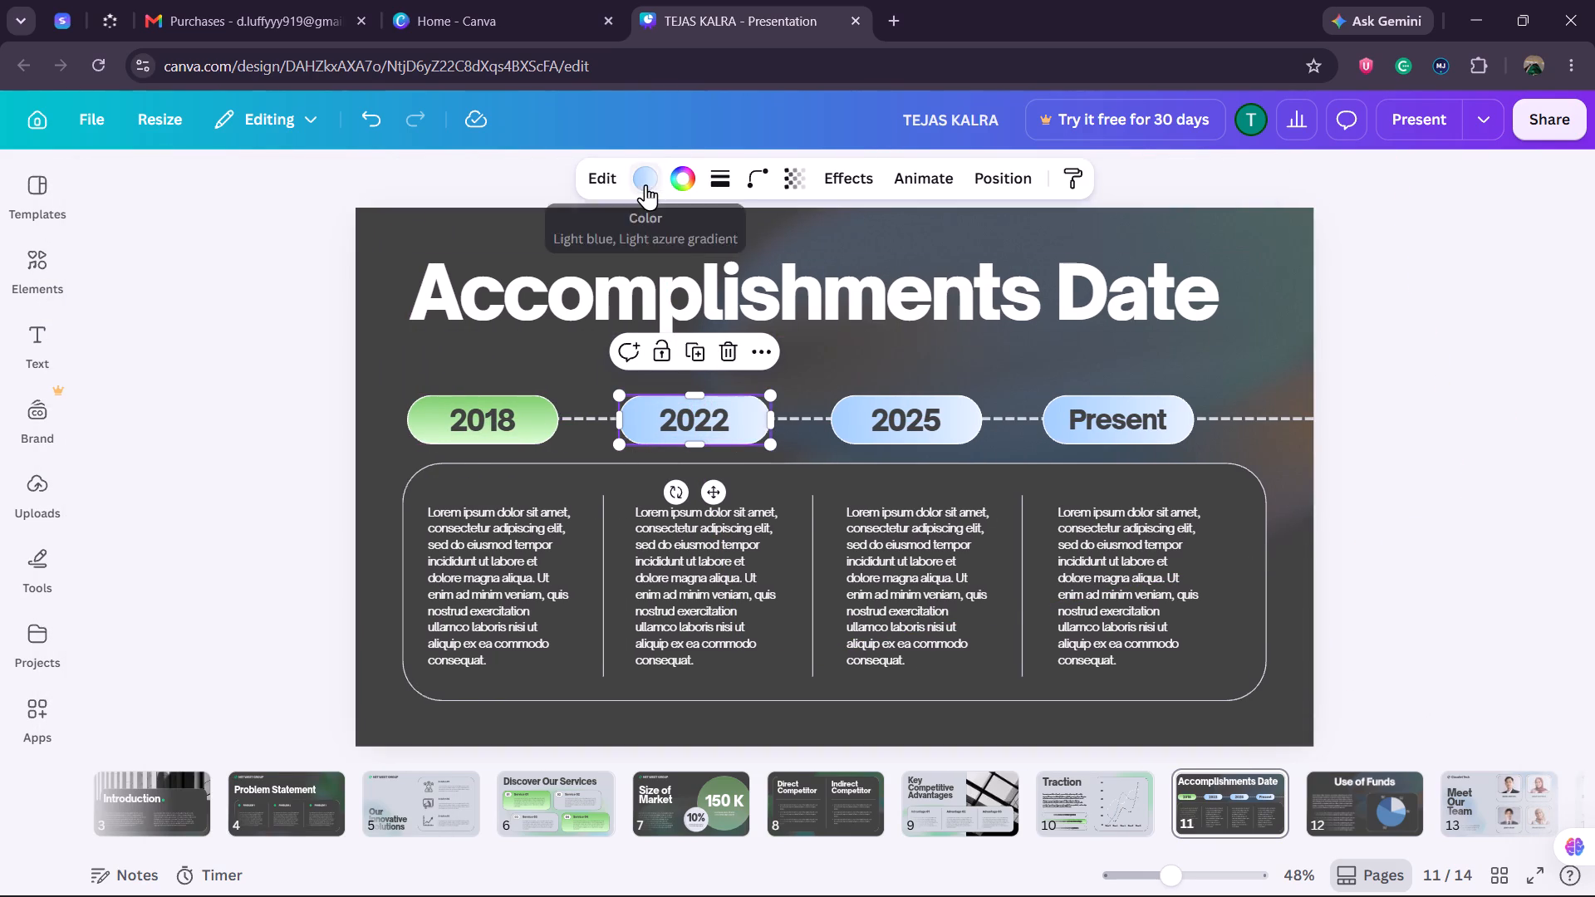
pyautogui.click(645, 184)
pyautogui.click(160, 380)
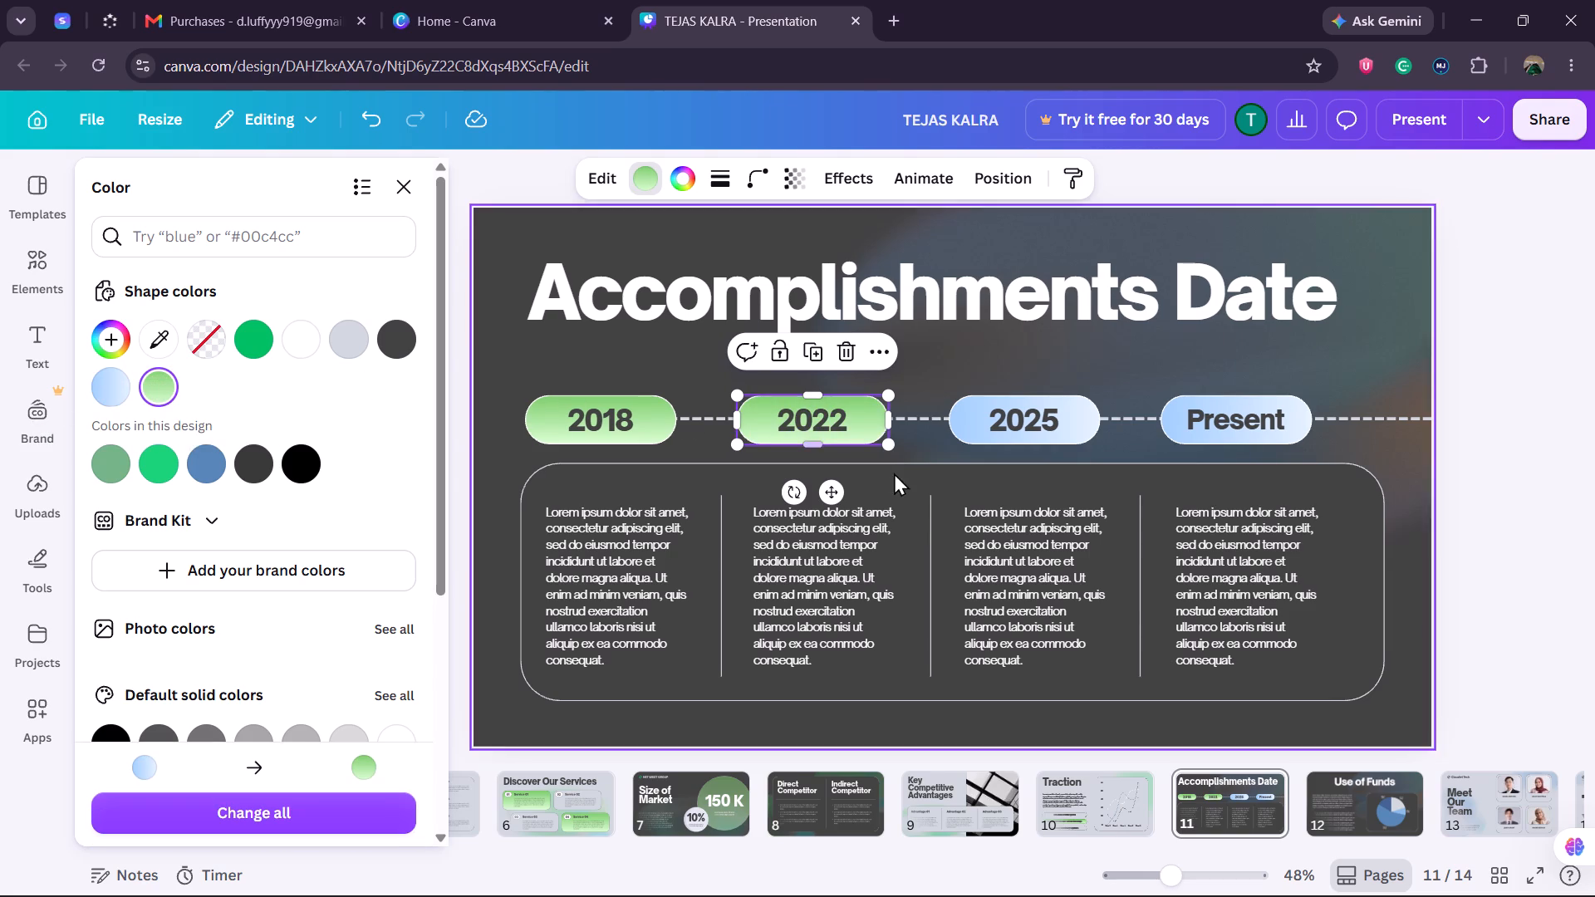
# Fill the 2025 and Present timeline pills on slide 11 with the document's green gradient.
pyautogui.click(952, 432)
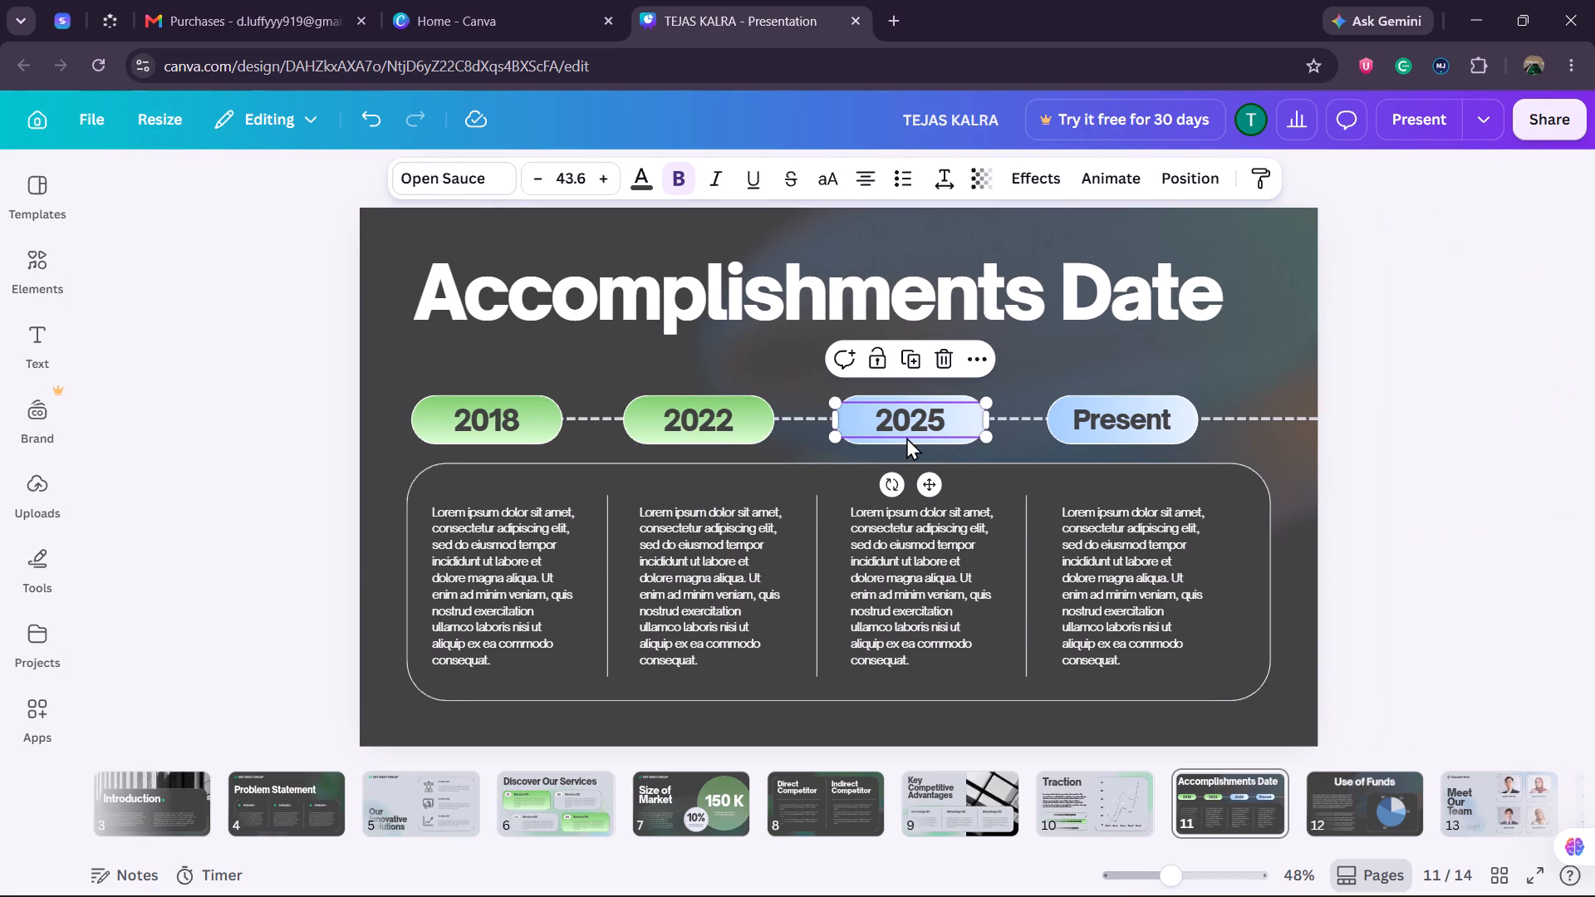
pyautogui.click(896, 444)
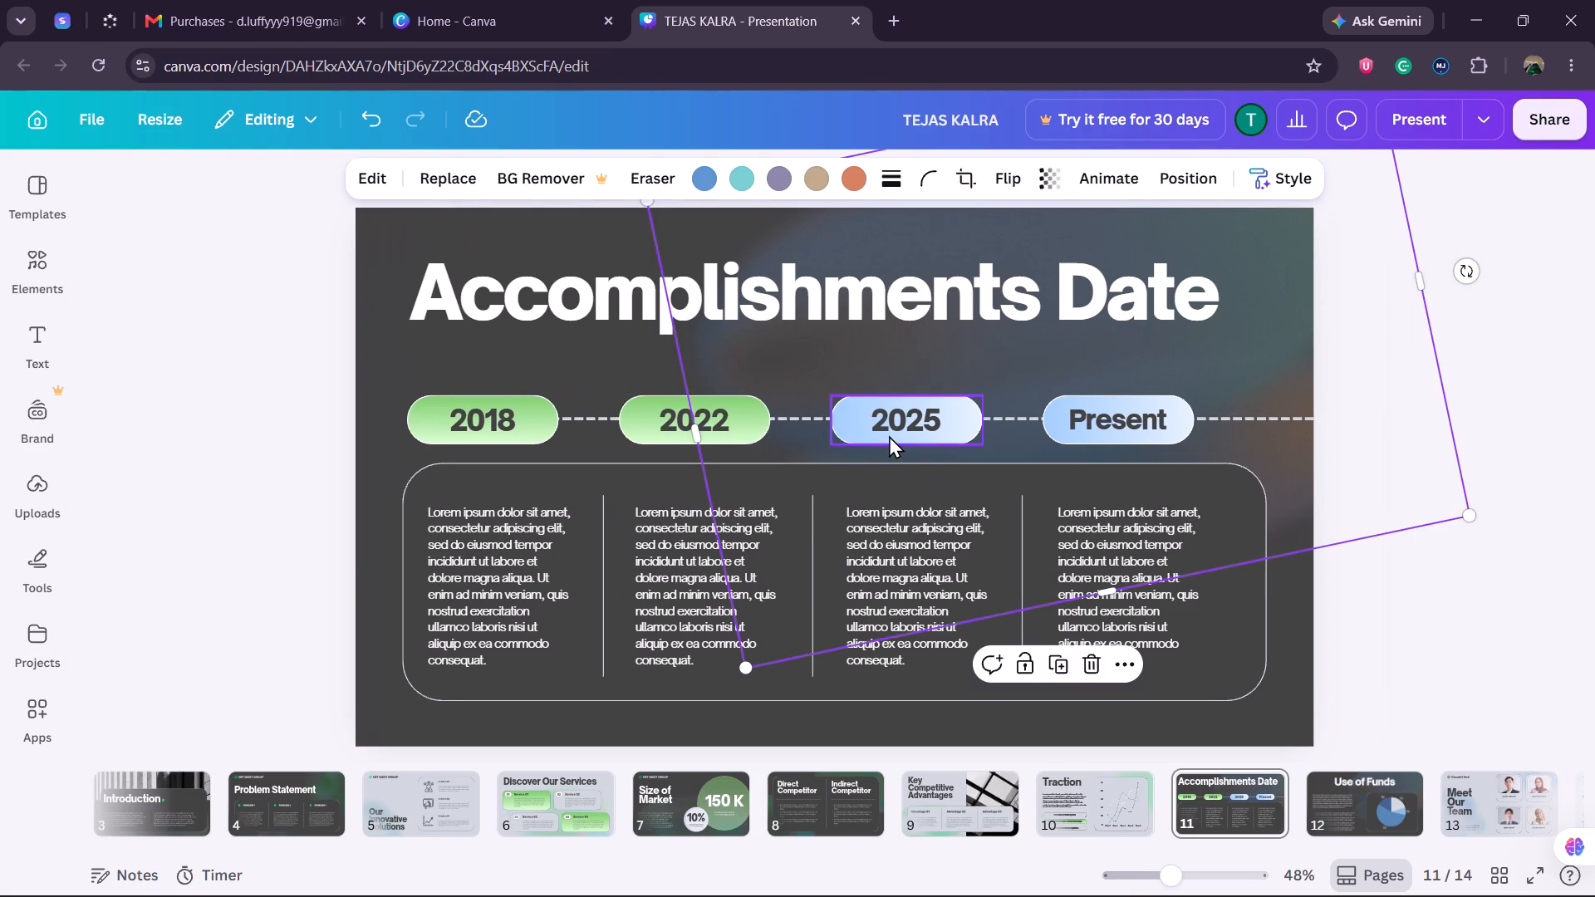
pyautogui.click(863, 401)
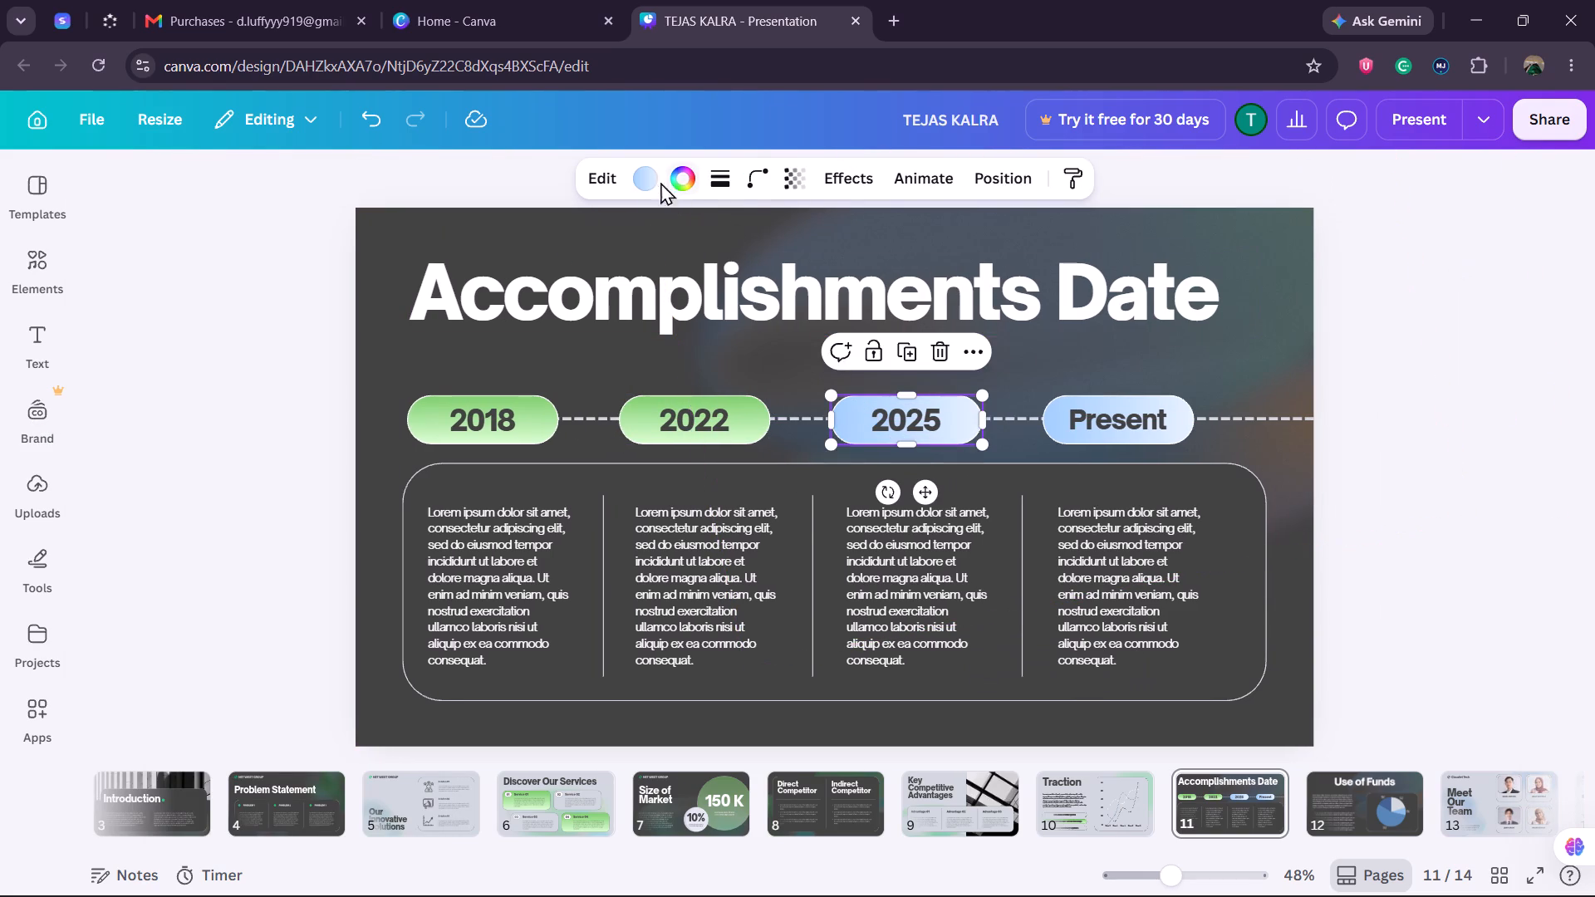
pyautogui.click(647, 176)
pyautogui.click(155, 397)
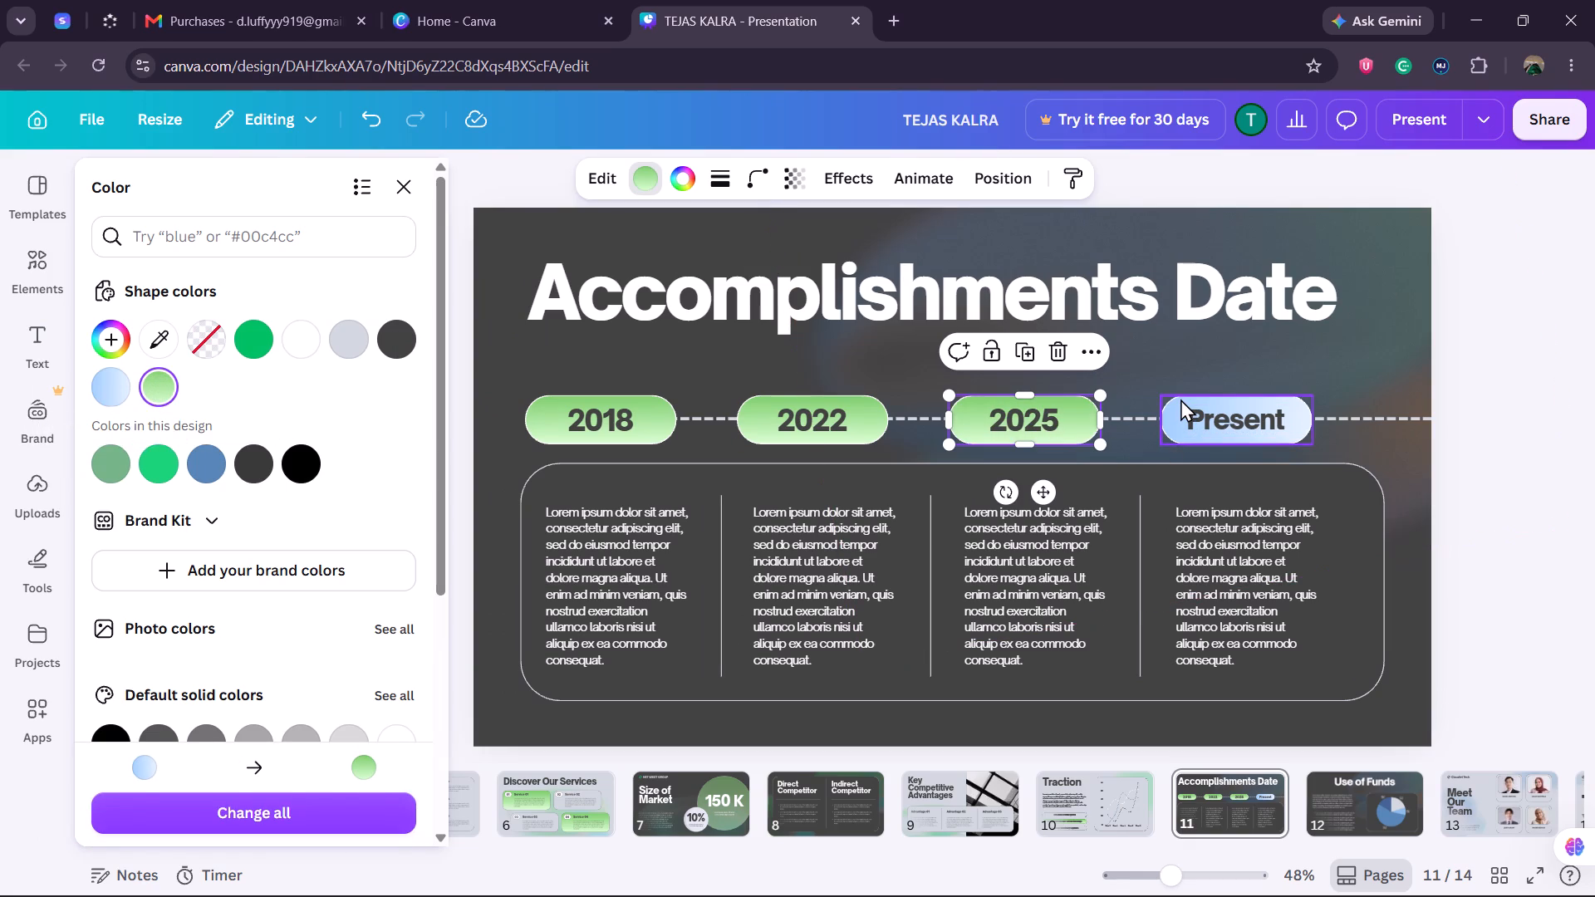
pyautogui.click(1180, 399)
pyautogui.click(164, 383)
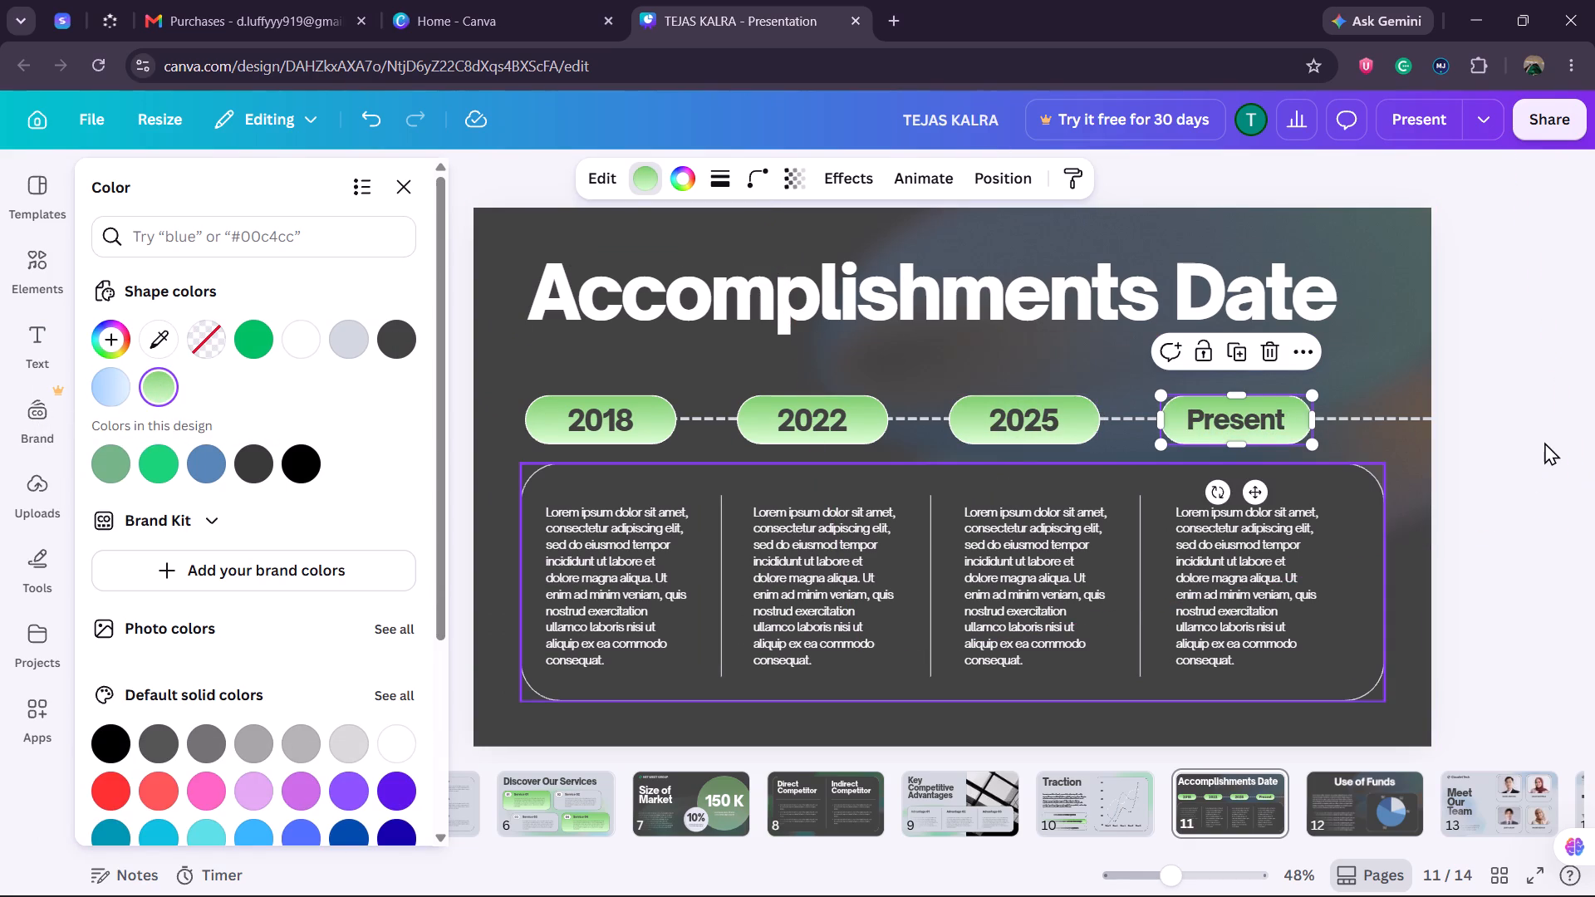
pyautogui.click(1543, 435)
# Set the blue colour of slide 11's gradient background graphic to green #00bf63.
pyautogui.click(1350, 306)
pyautogui.click(1269, 305)
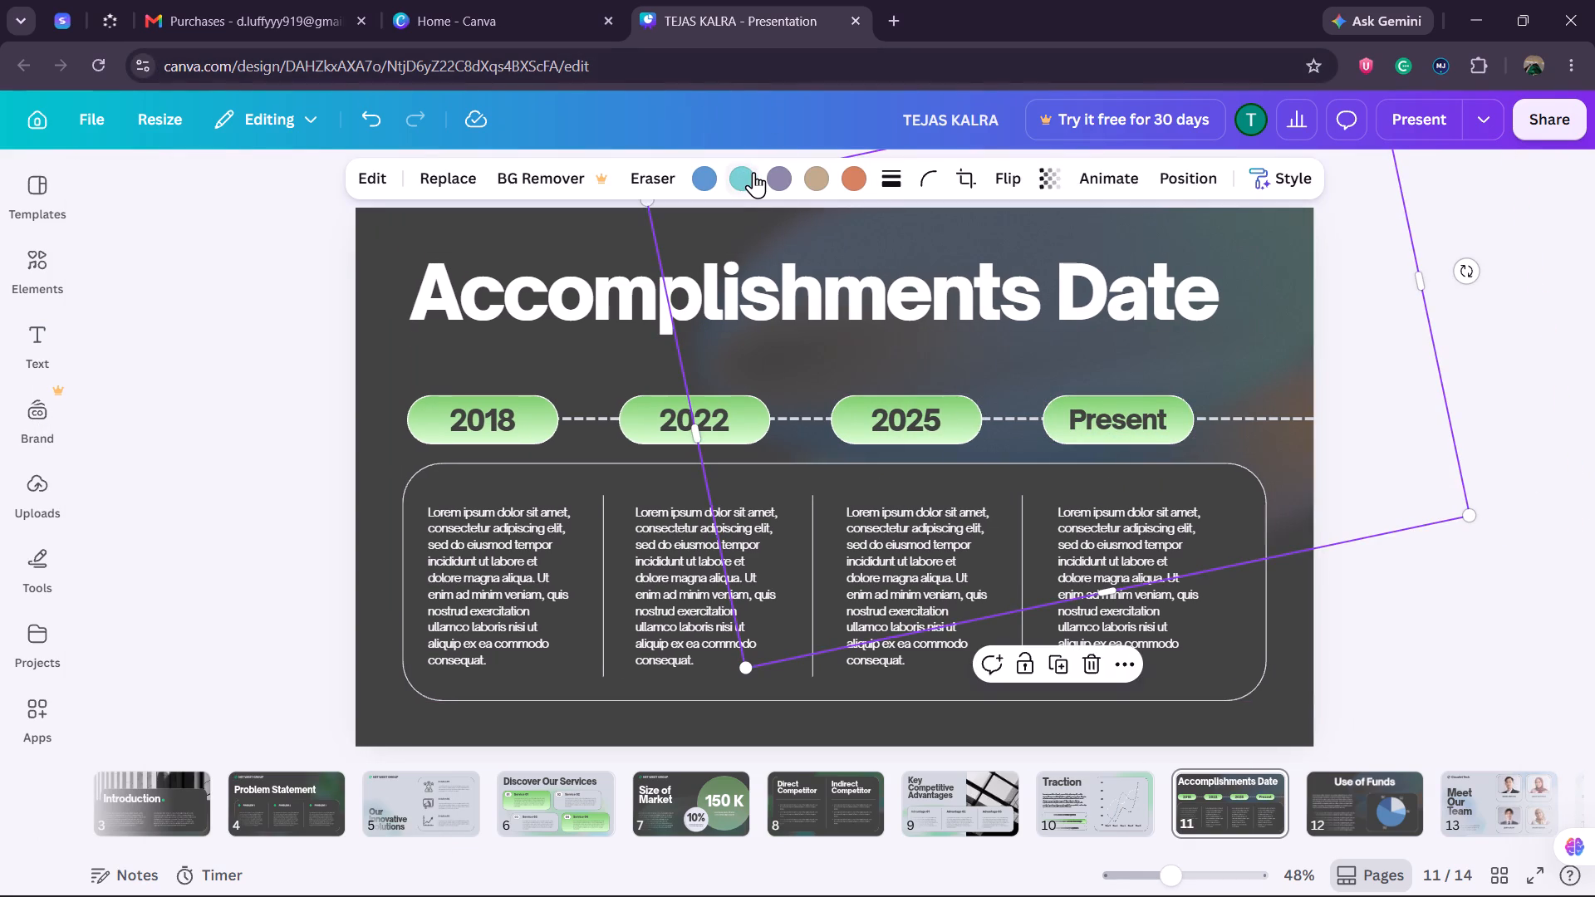
pyautogui.click(753, 172)
pyautogui.click(697, 184)
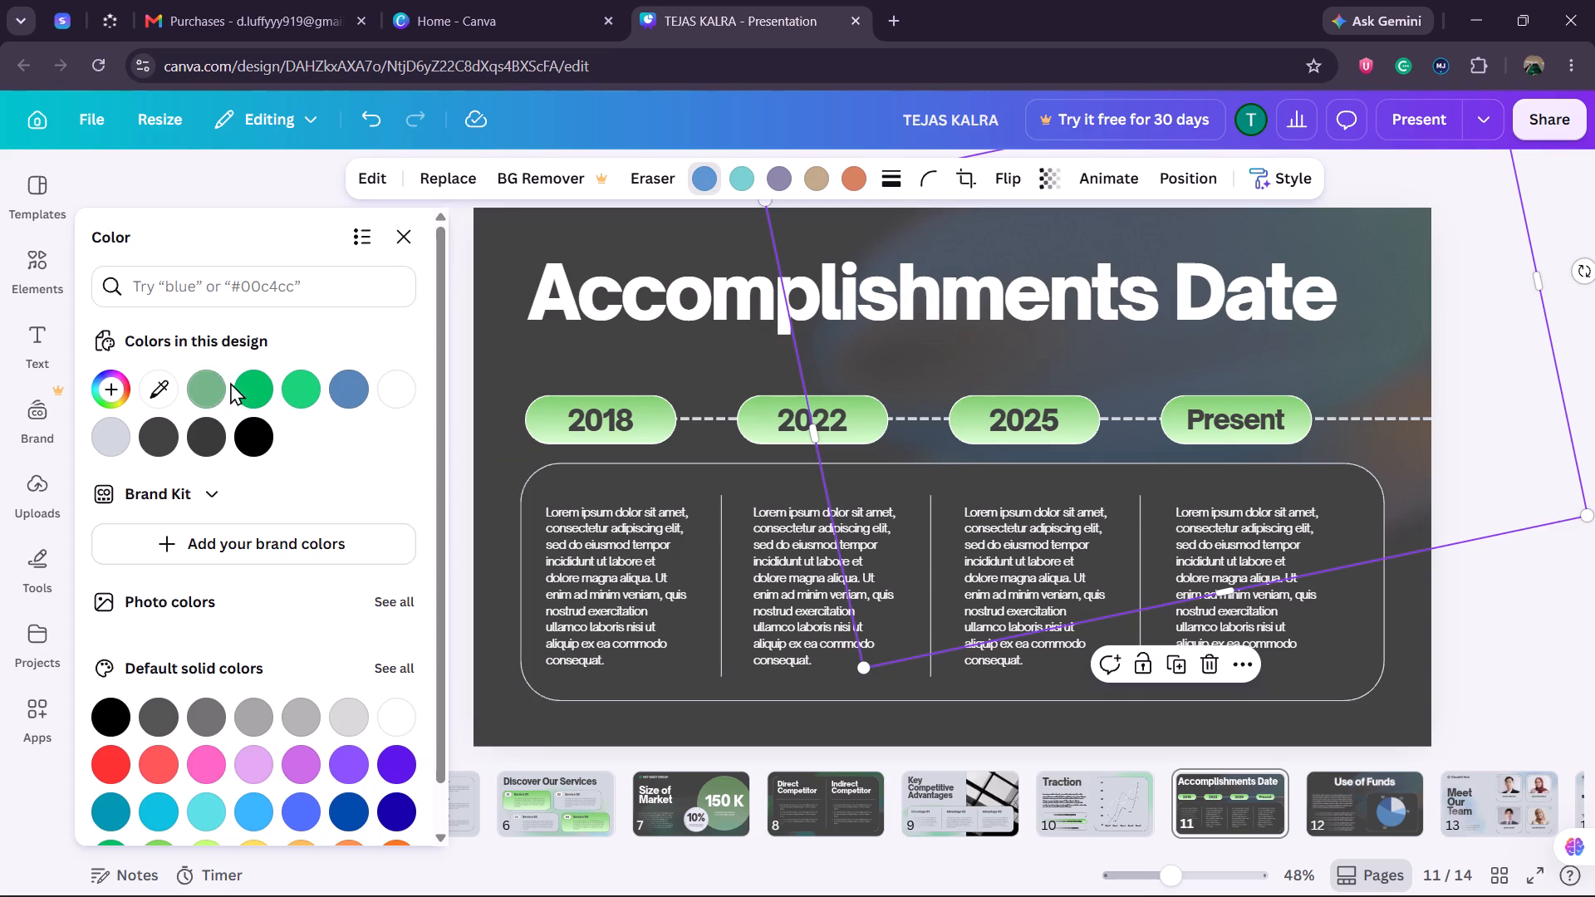
pyautogui.click(251, 382)
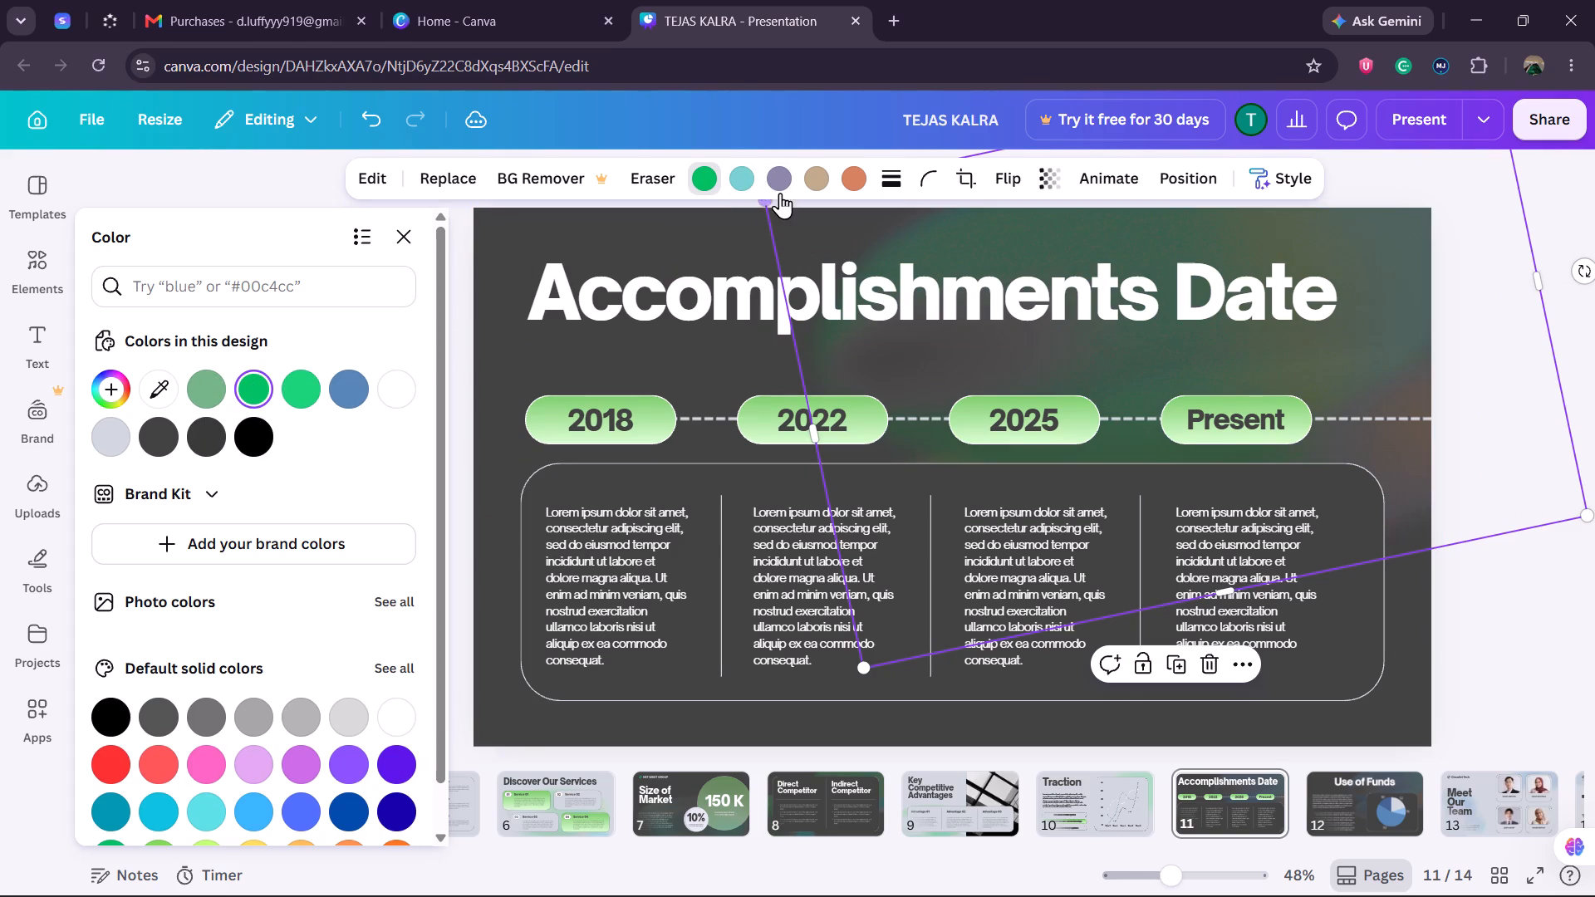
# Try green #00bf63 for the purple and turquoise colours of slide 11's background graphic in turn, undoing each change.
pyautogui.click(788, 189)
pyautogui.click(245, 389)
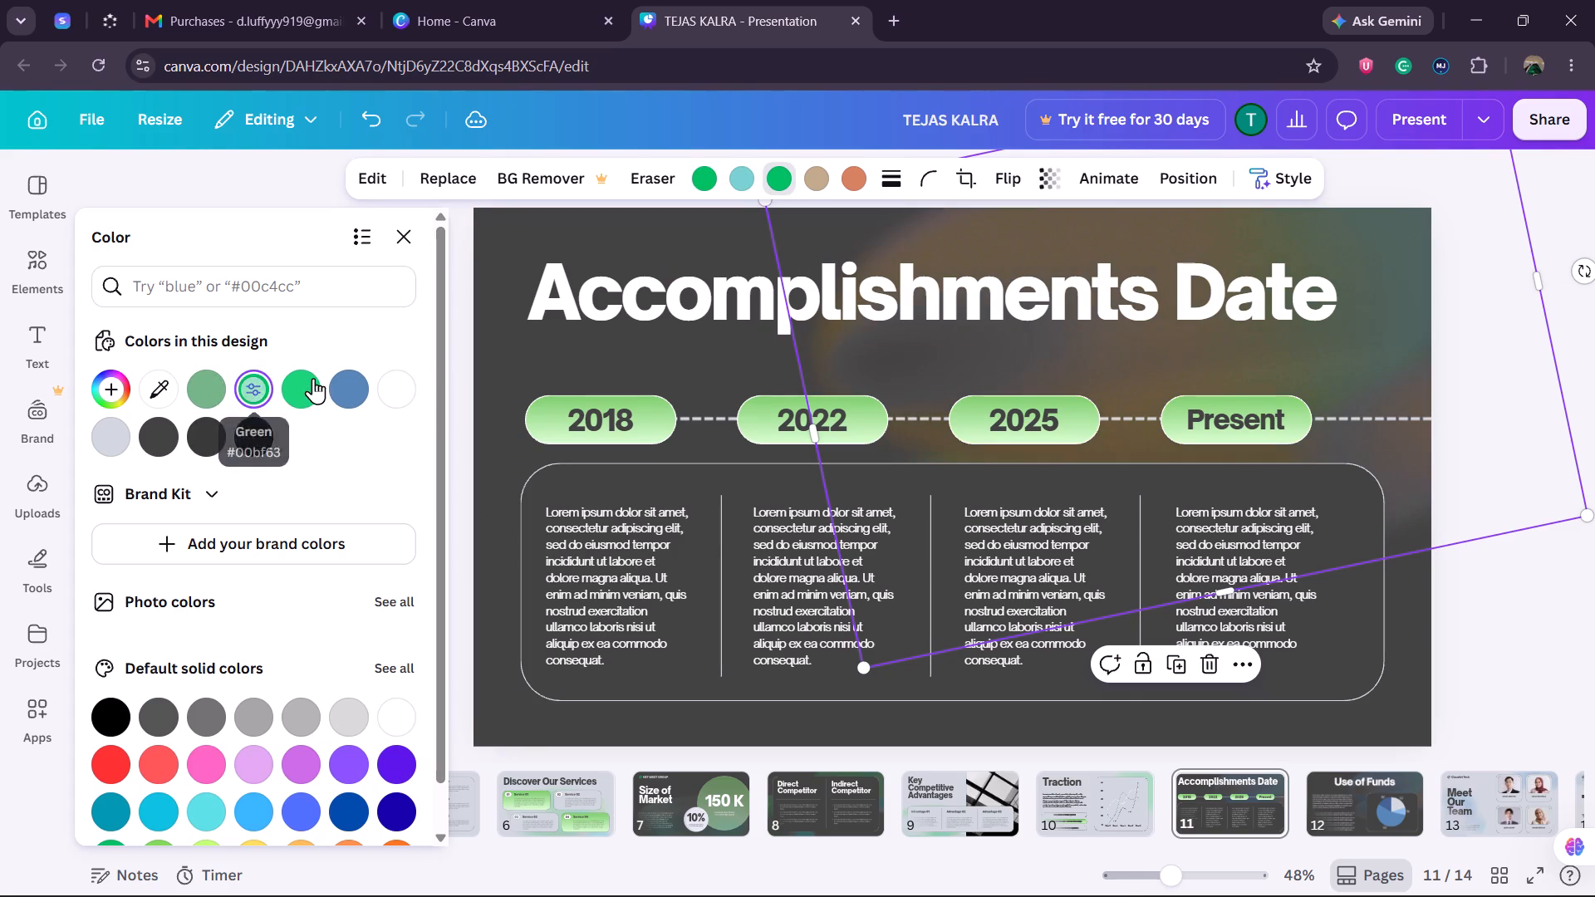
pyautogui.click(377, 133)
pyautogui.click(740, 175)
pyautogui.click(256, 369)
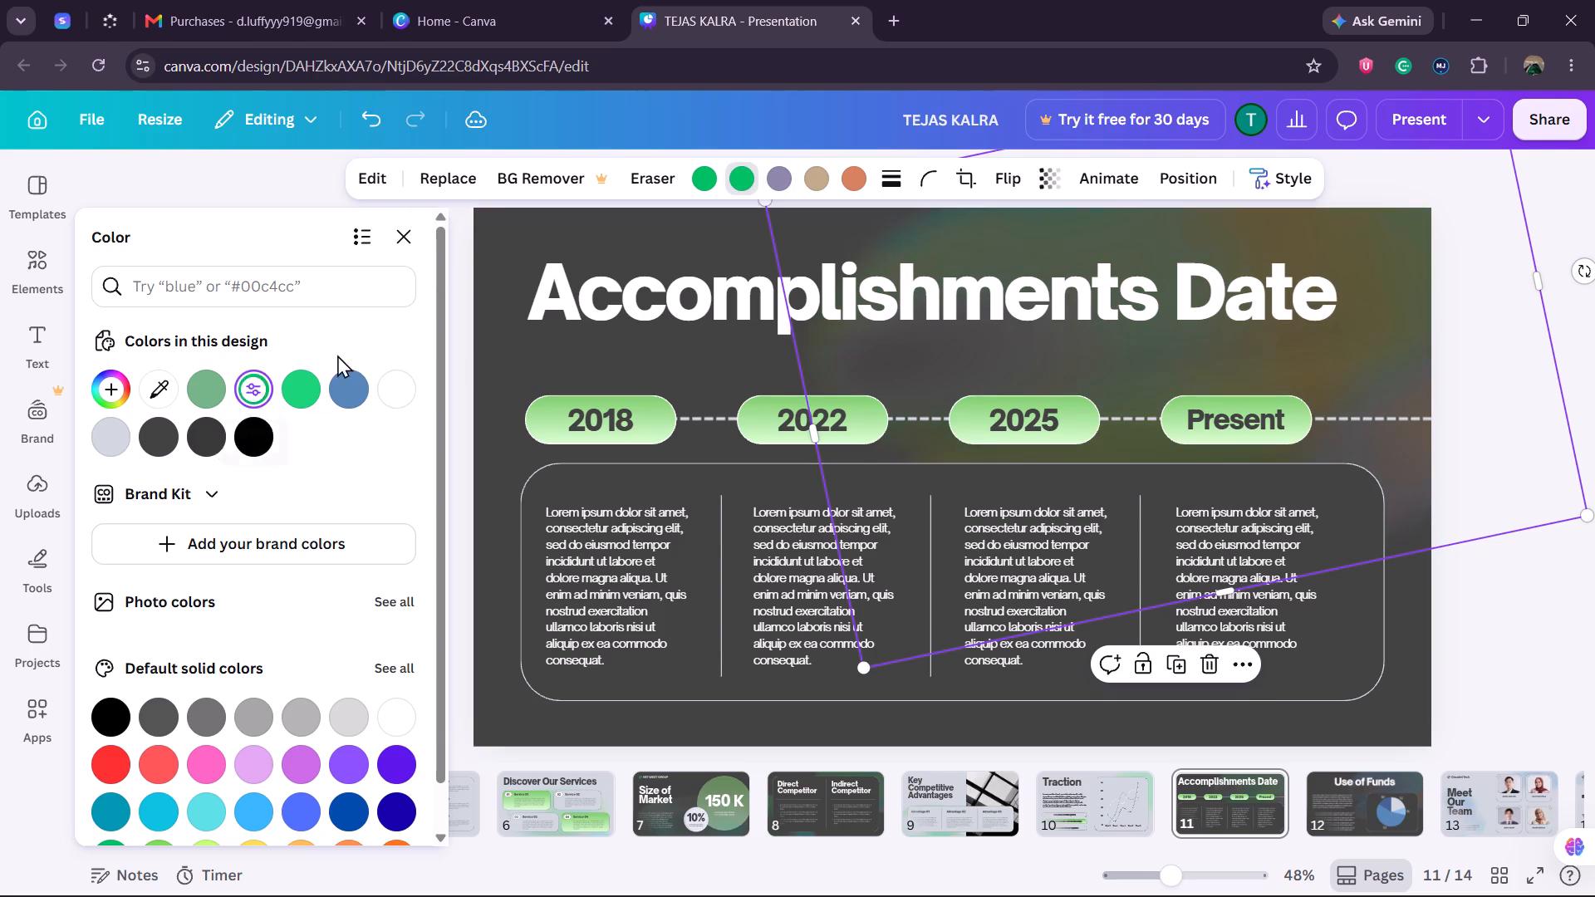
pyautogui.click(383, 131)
# Set the coral and tan colours of slide 11's background graphic to green #00bf63.
pyautogui.click(854, 172)
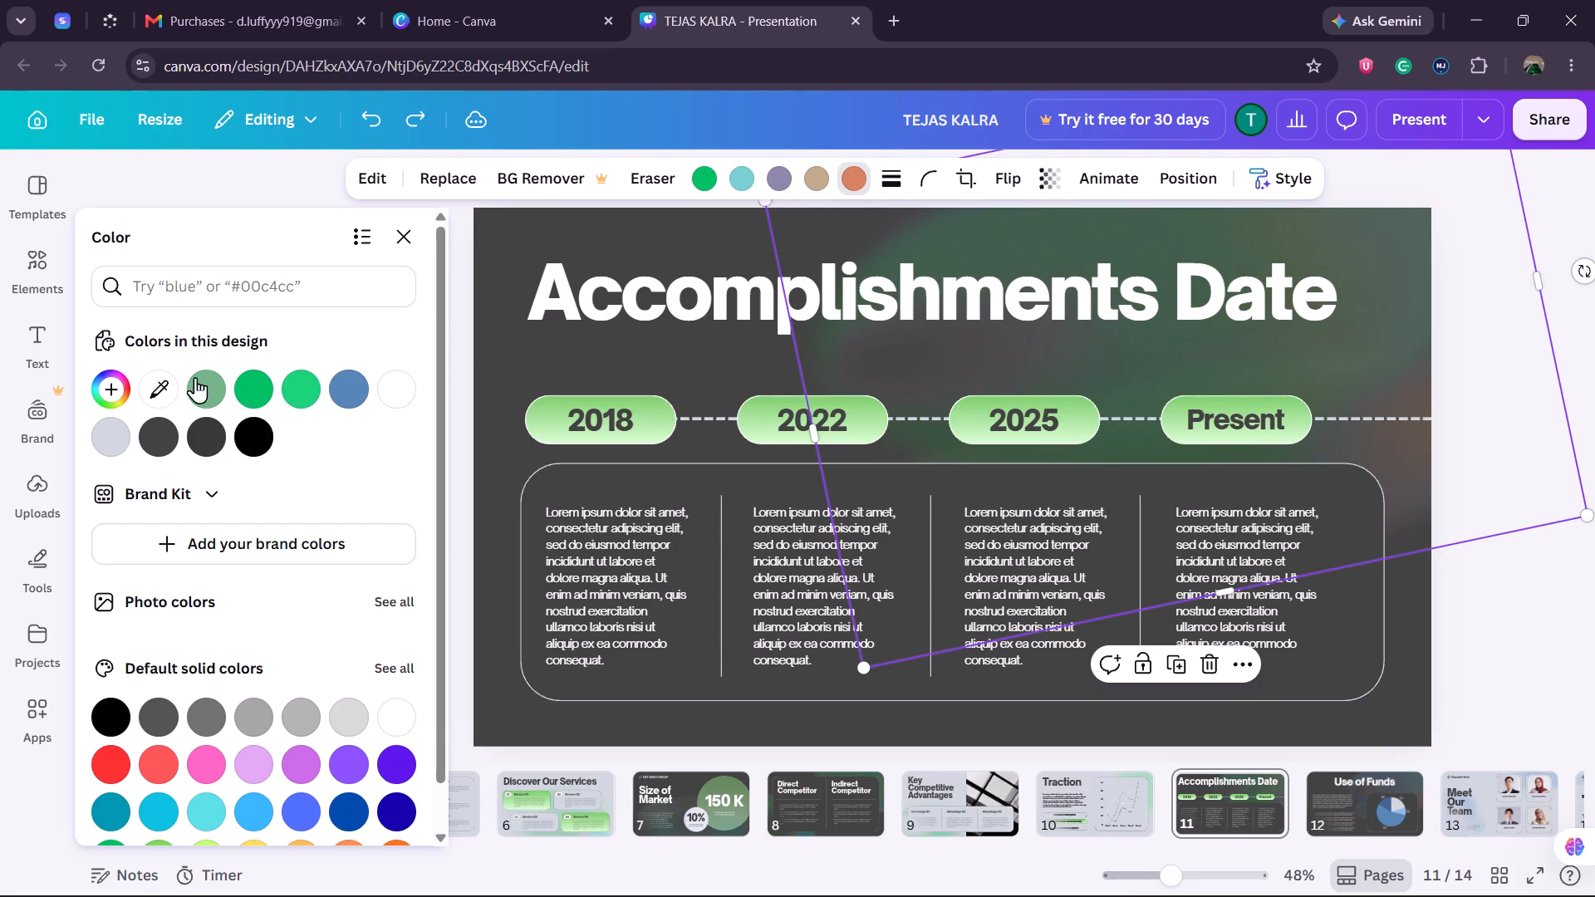
pyautogui.click(250, 381)
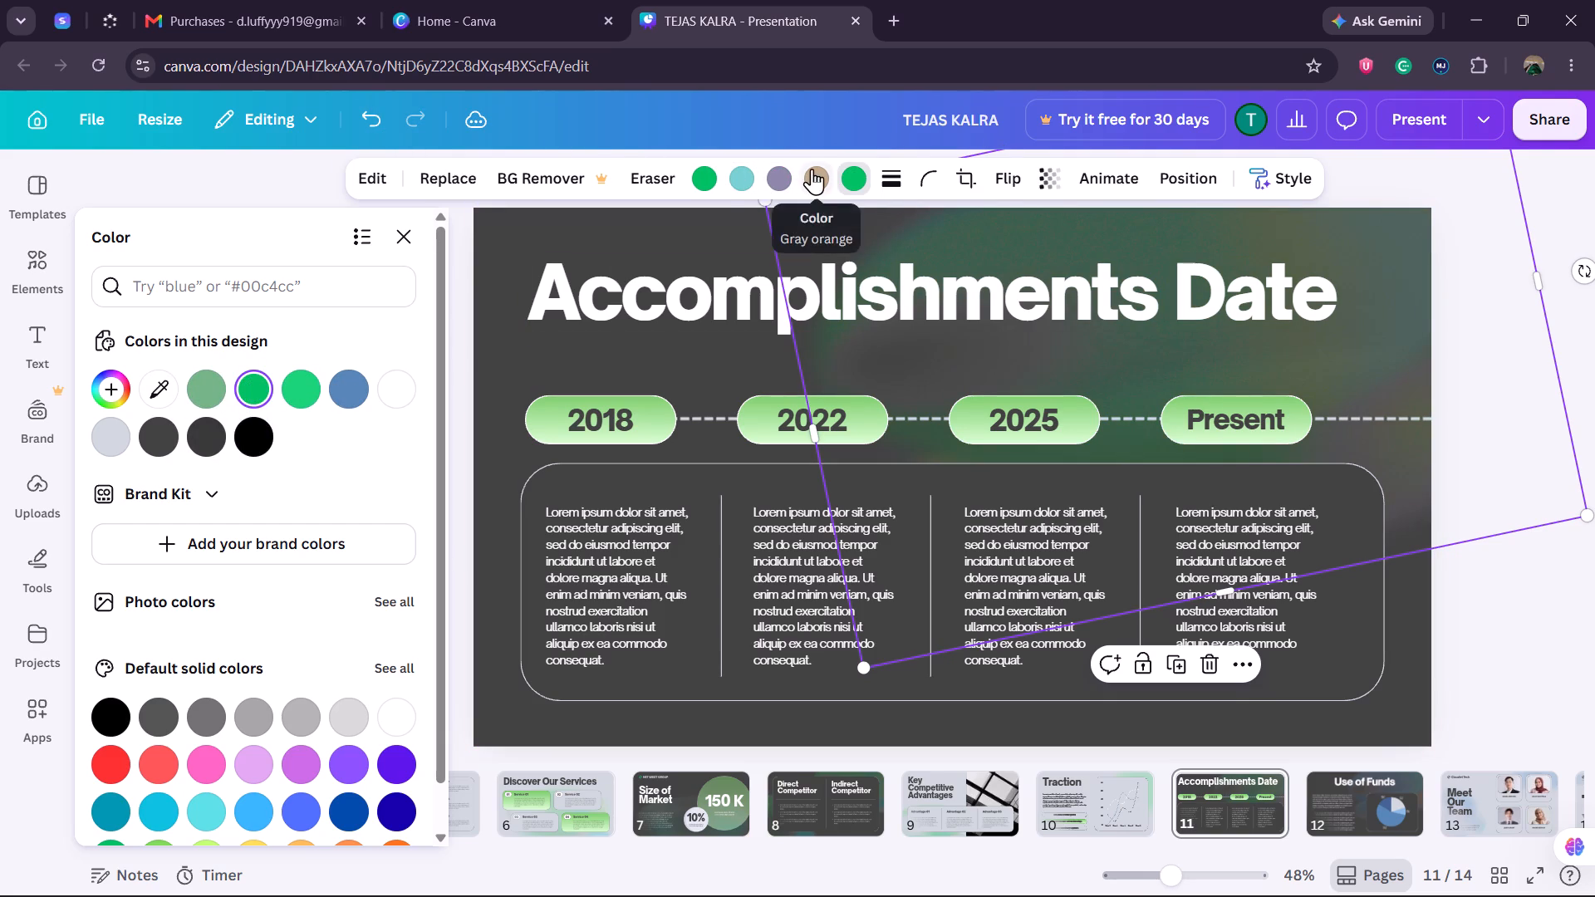
pyautogui.click(812, 169)
pyautogui.click(261, 373)
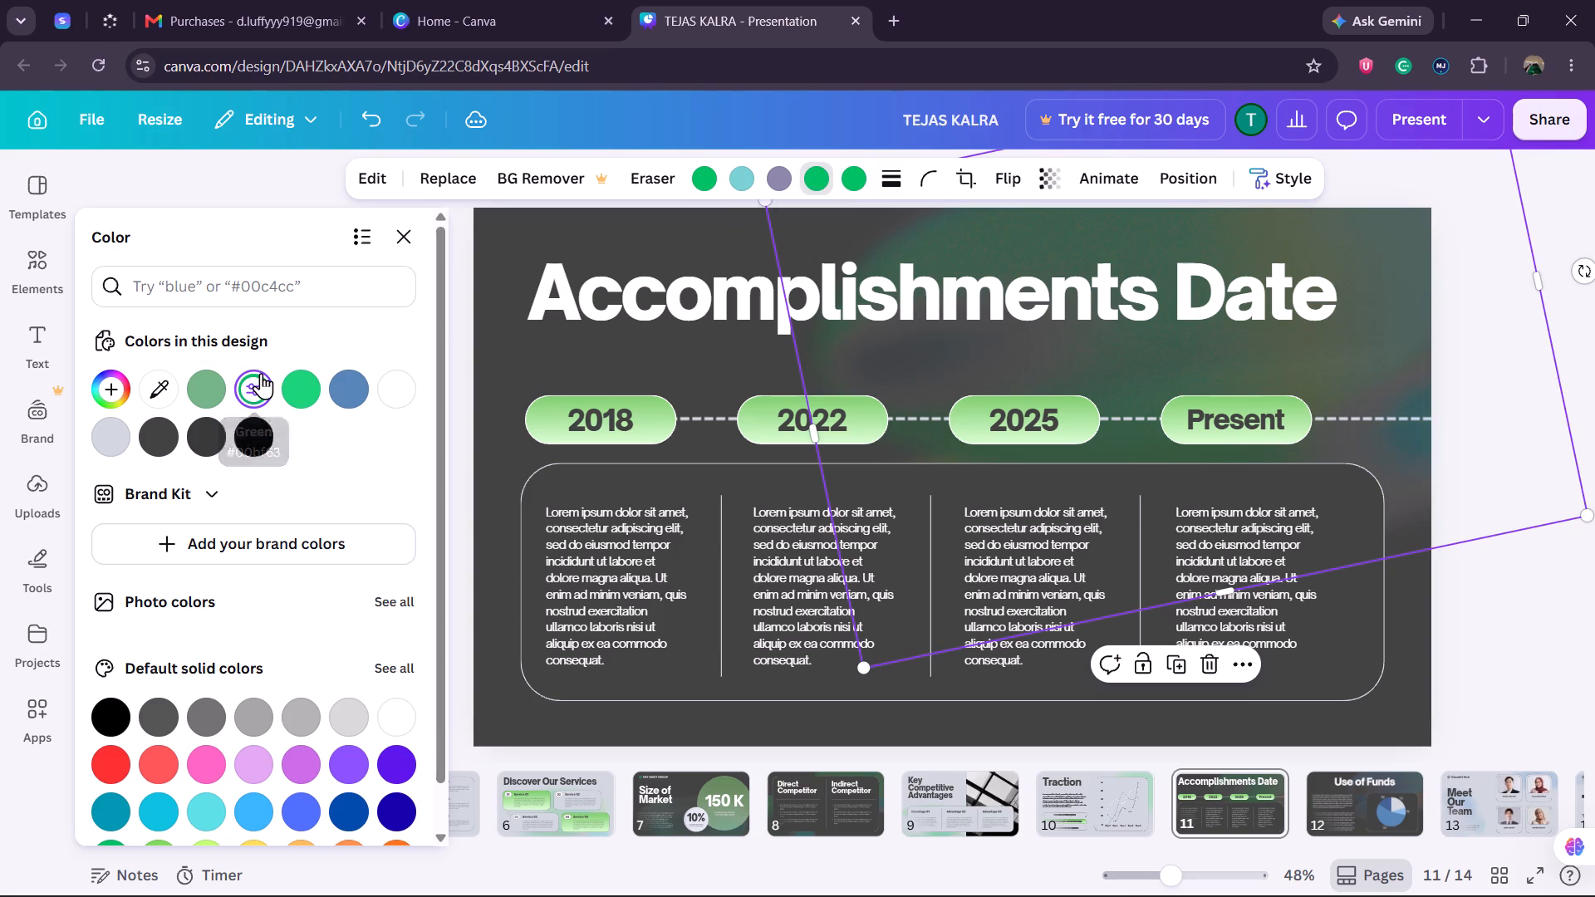
pyautogui.click(261, 373)
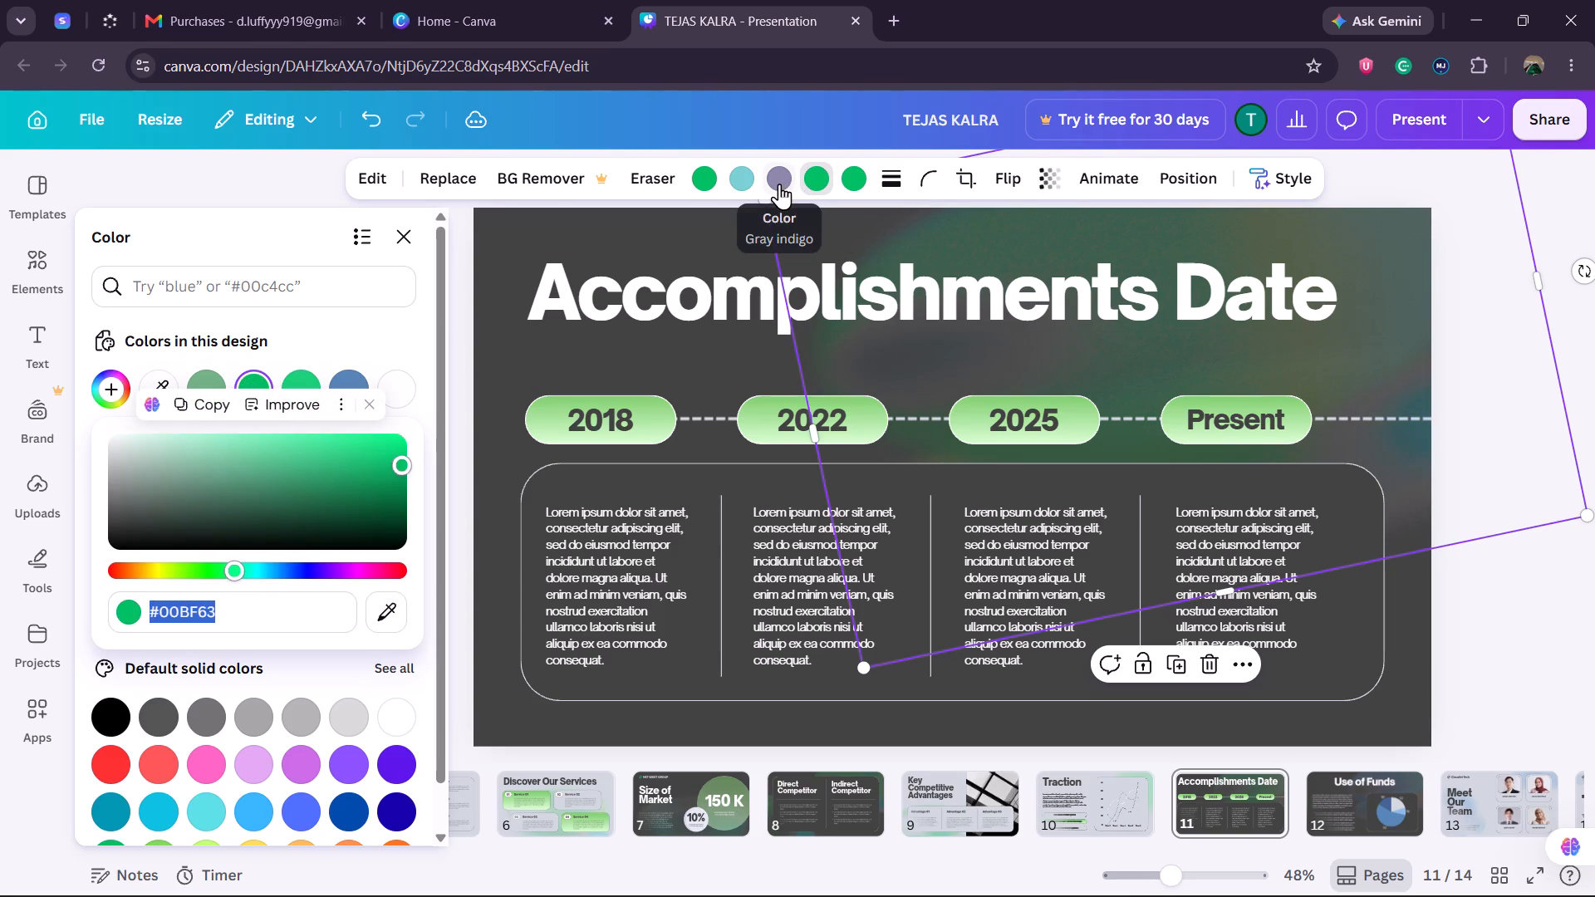
pyautogui.click(815, 176)
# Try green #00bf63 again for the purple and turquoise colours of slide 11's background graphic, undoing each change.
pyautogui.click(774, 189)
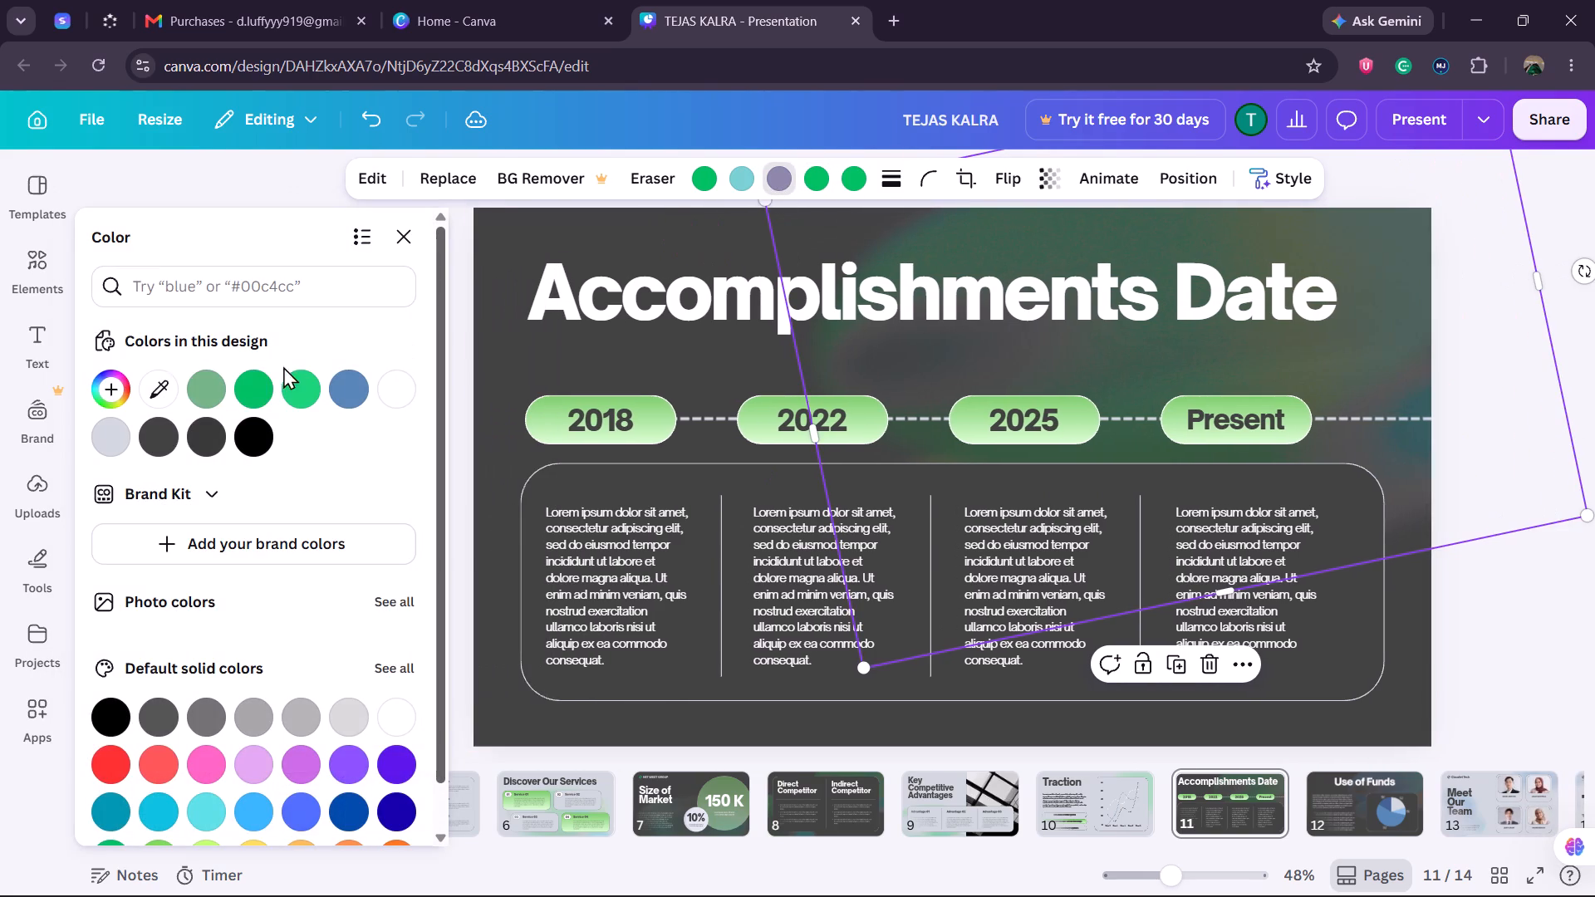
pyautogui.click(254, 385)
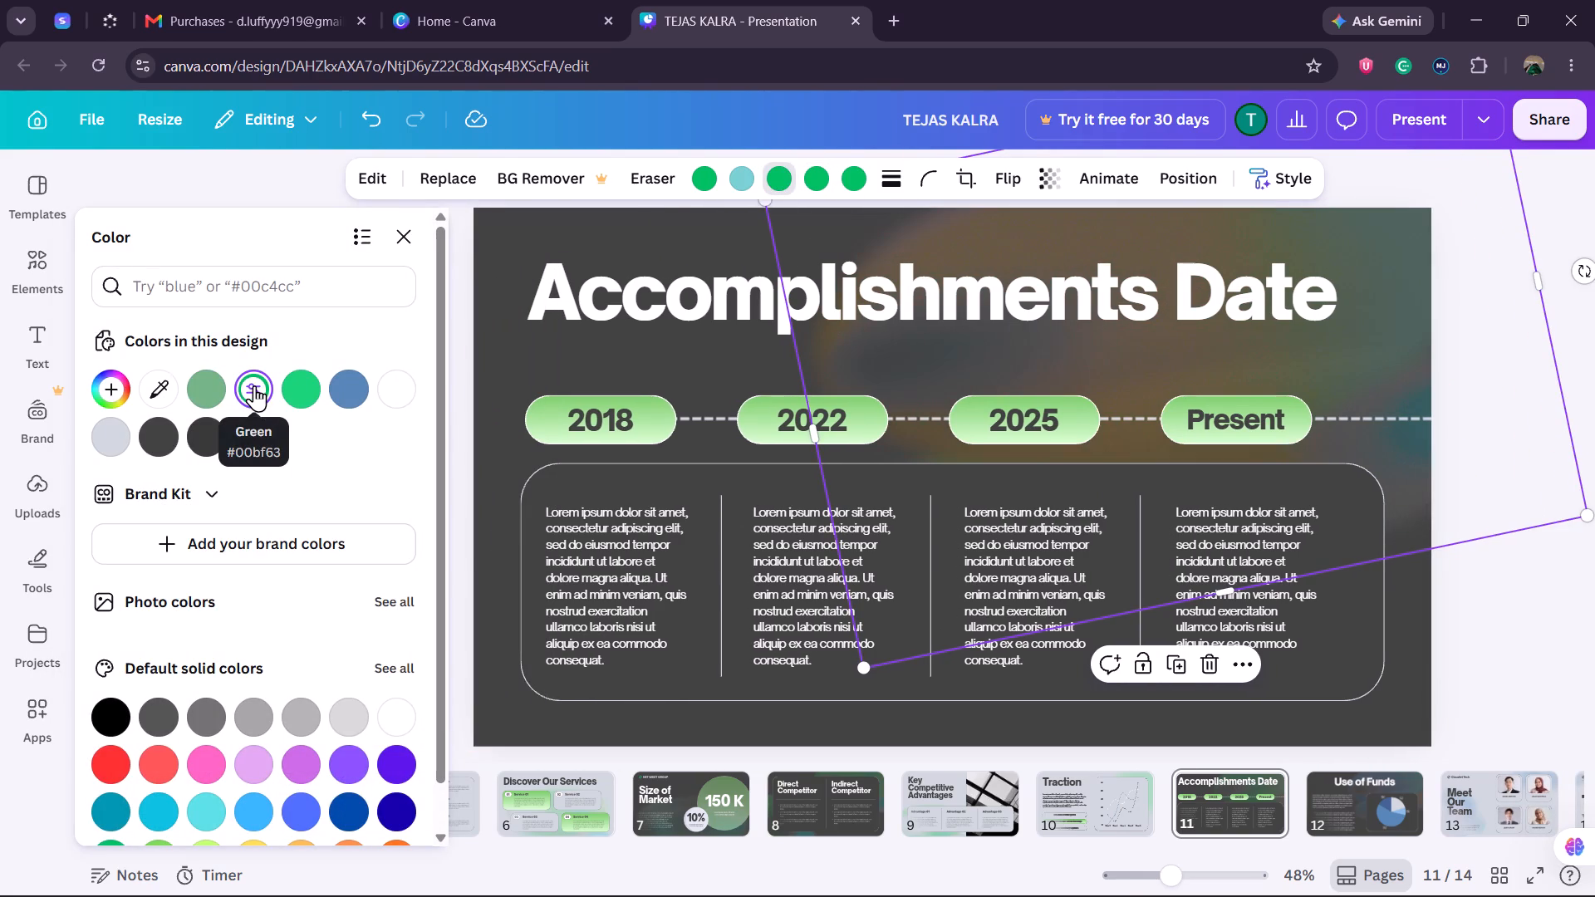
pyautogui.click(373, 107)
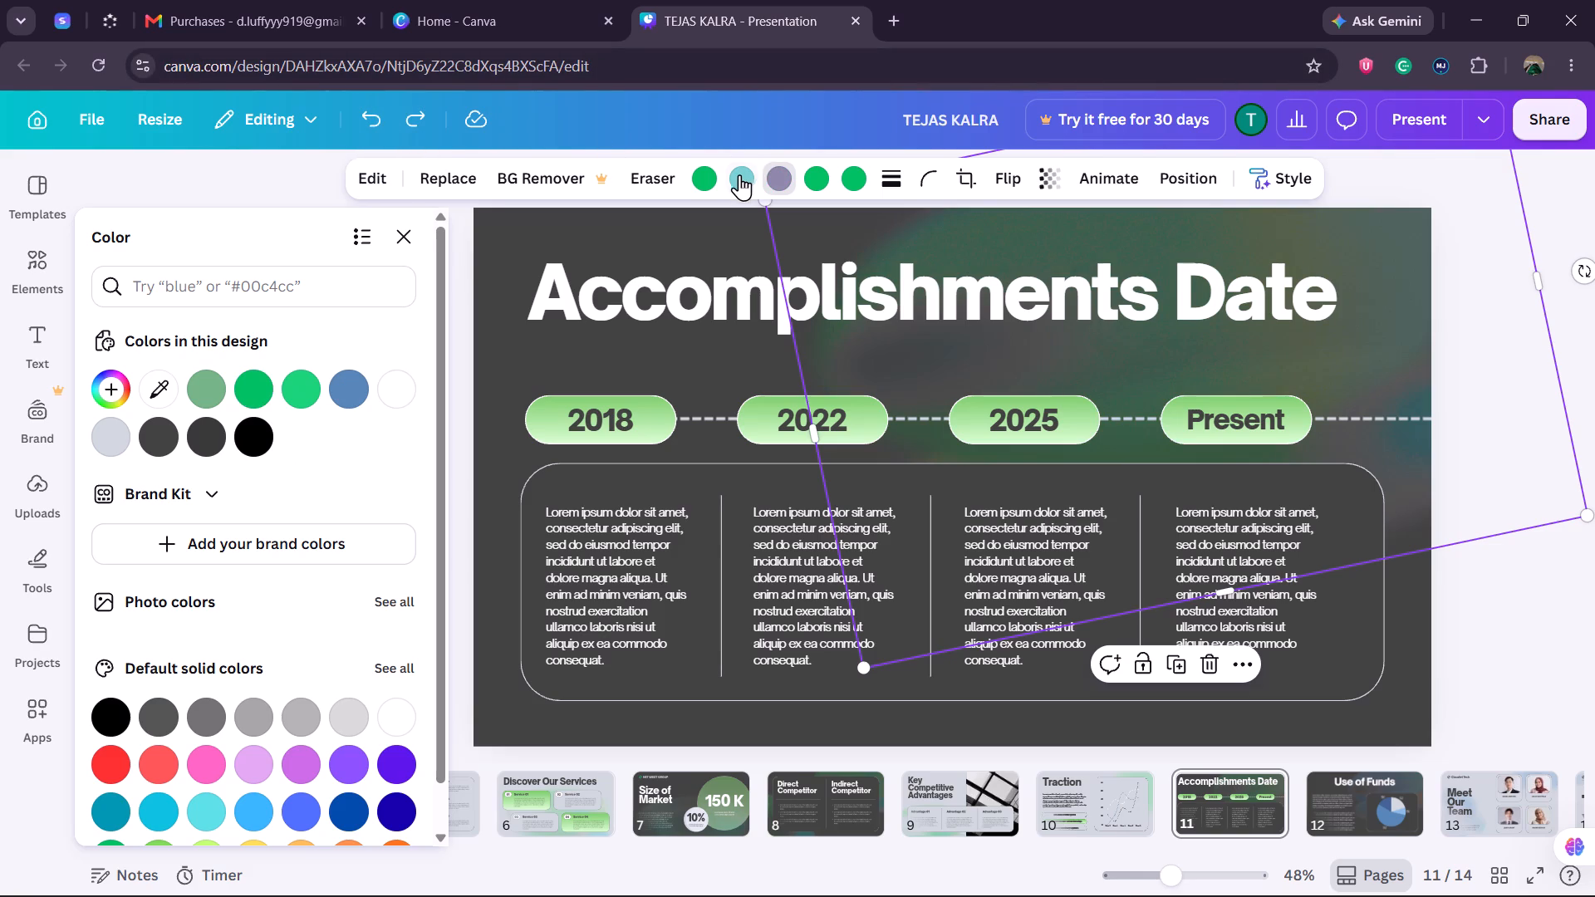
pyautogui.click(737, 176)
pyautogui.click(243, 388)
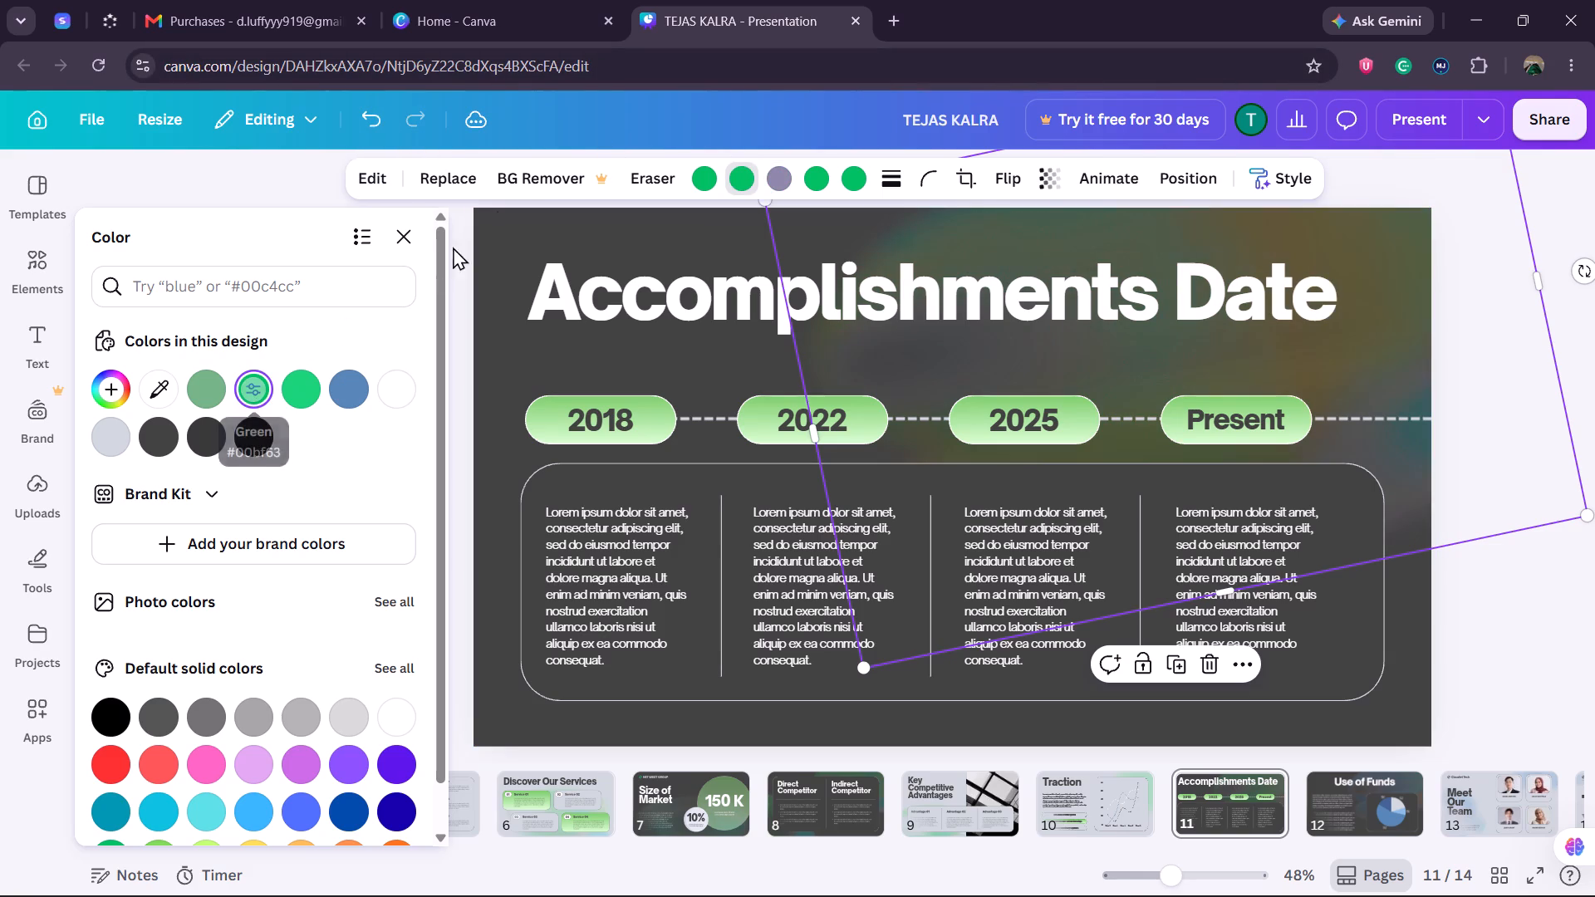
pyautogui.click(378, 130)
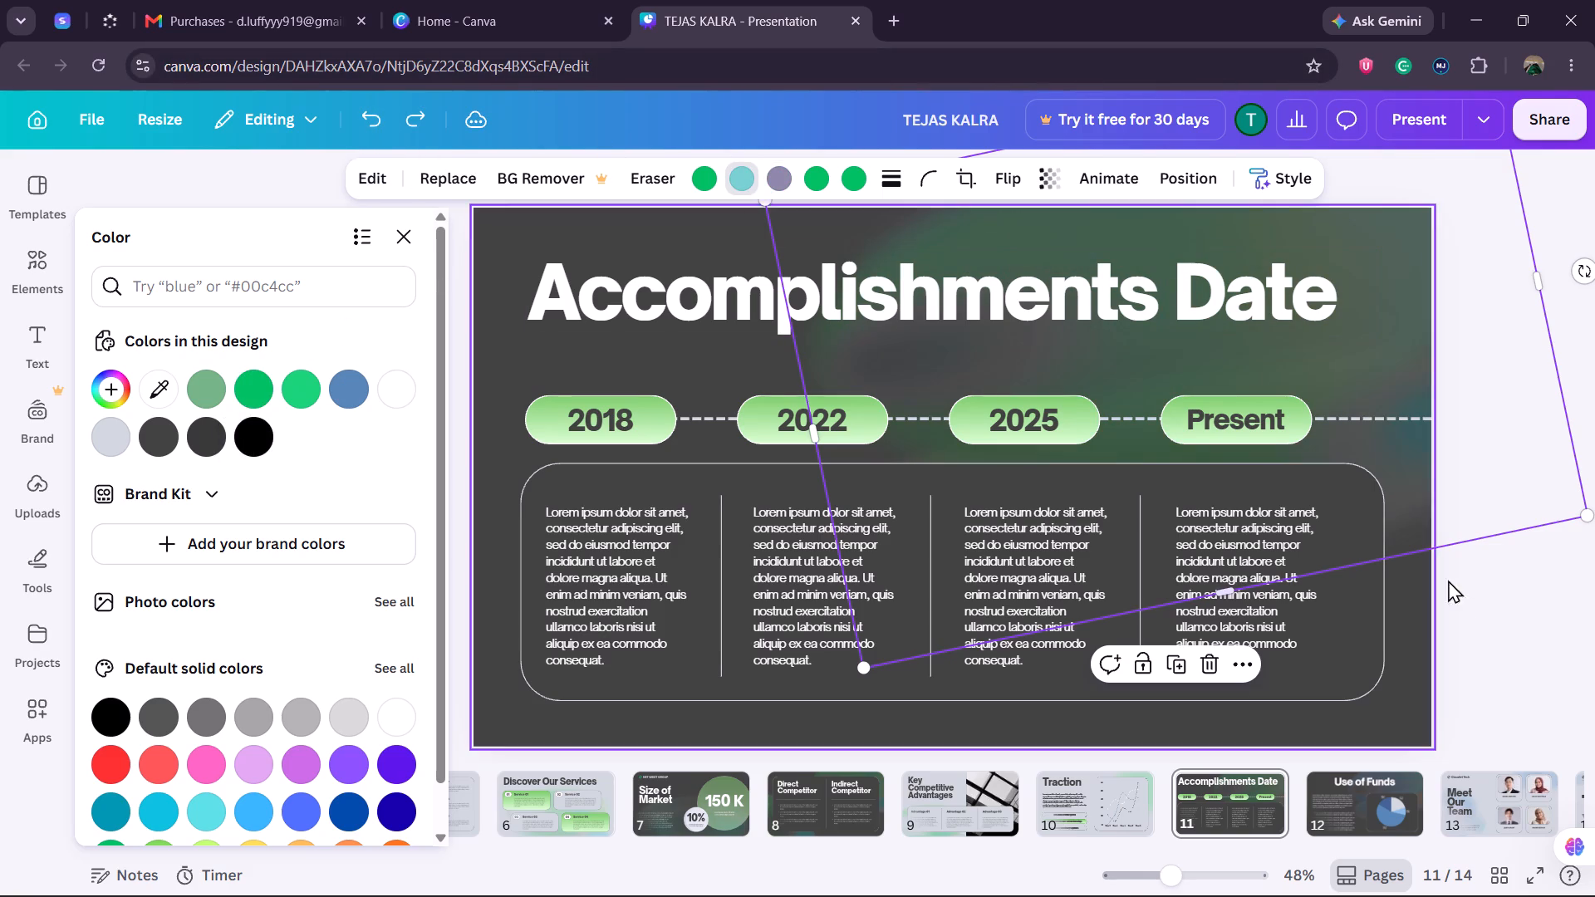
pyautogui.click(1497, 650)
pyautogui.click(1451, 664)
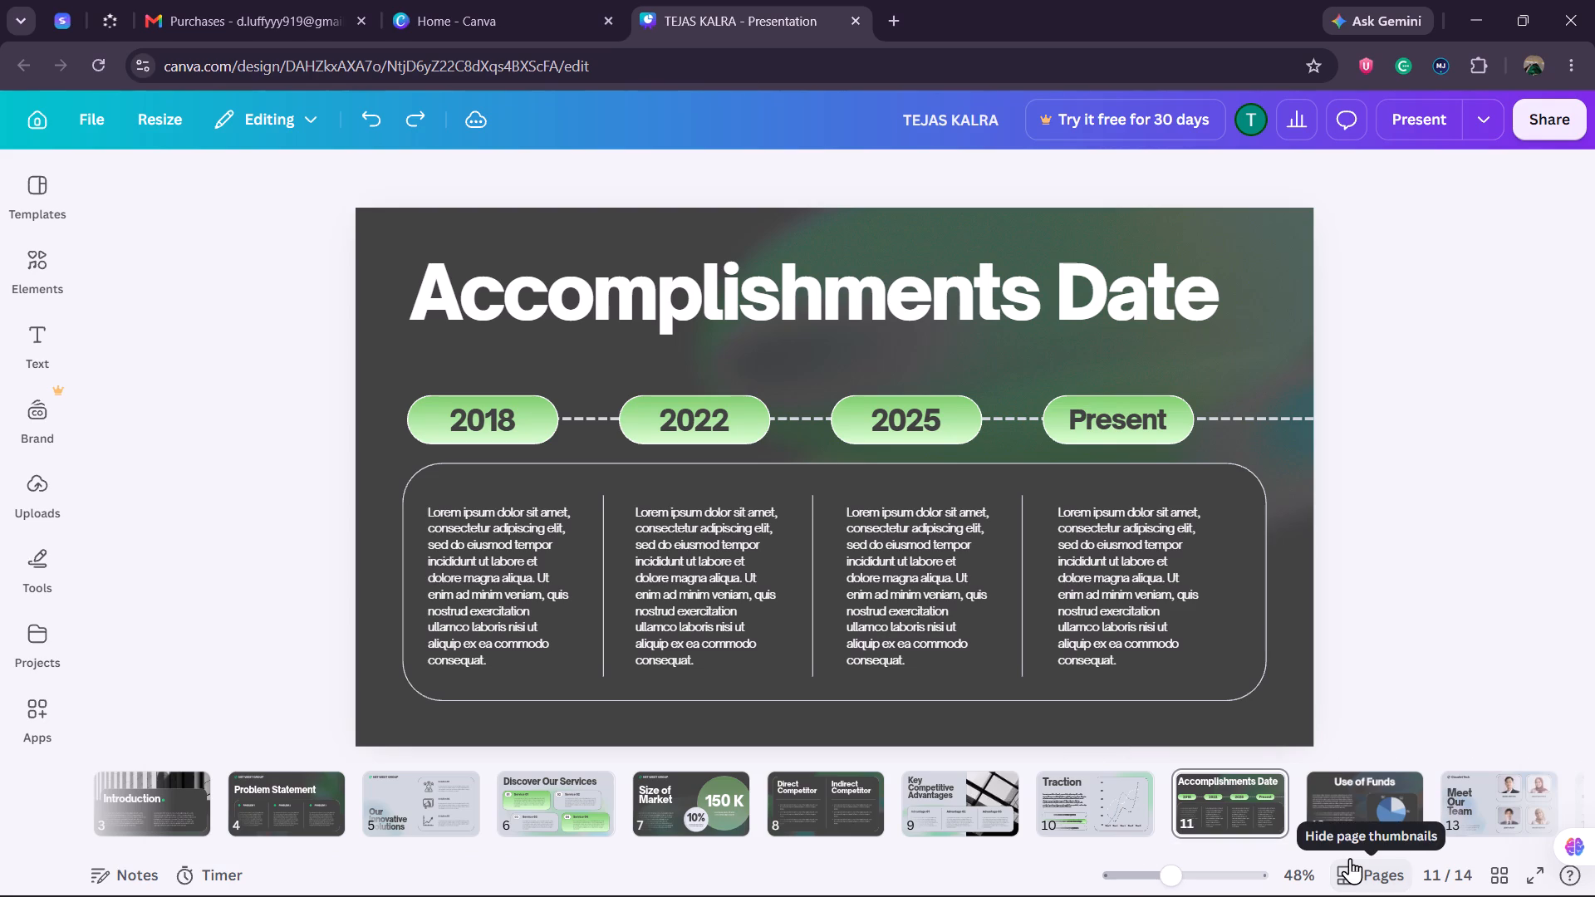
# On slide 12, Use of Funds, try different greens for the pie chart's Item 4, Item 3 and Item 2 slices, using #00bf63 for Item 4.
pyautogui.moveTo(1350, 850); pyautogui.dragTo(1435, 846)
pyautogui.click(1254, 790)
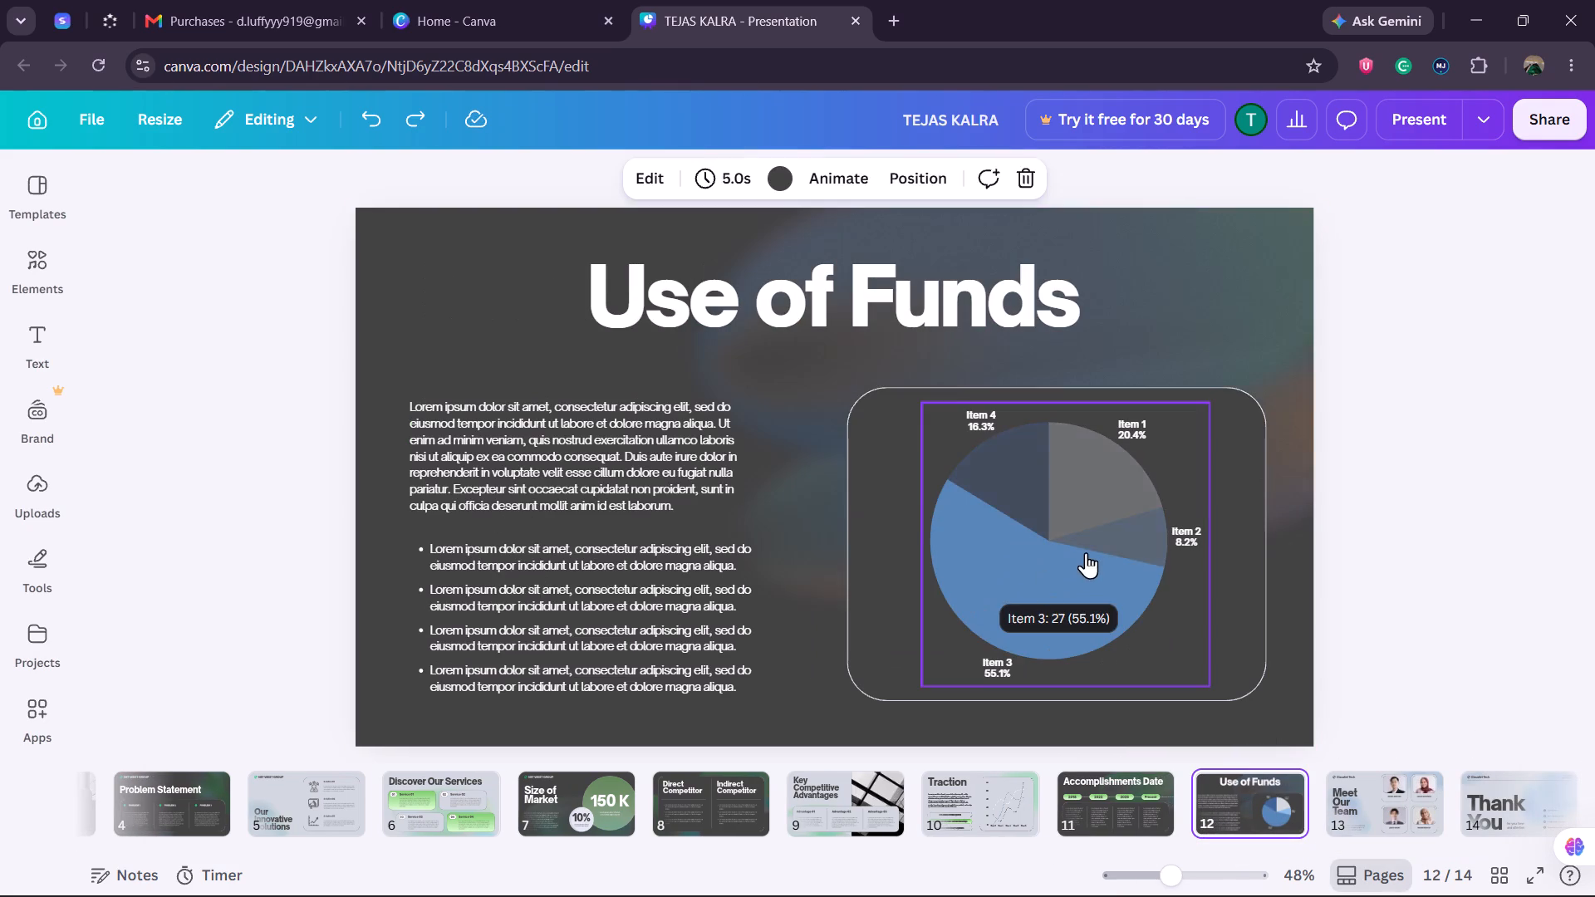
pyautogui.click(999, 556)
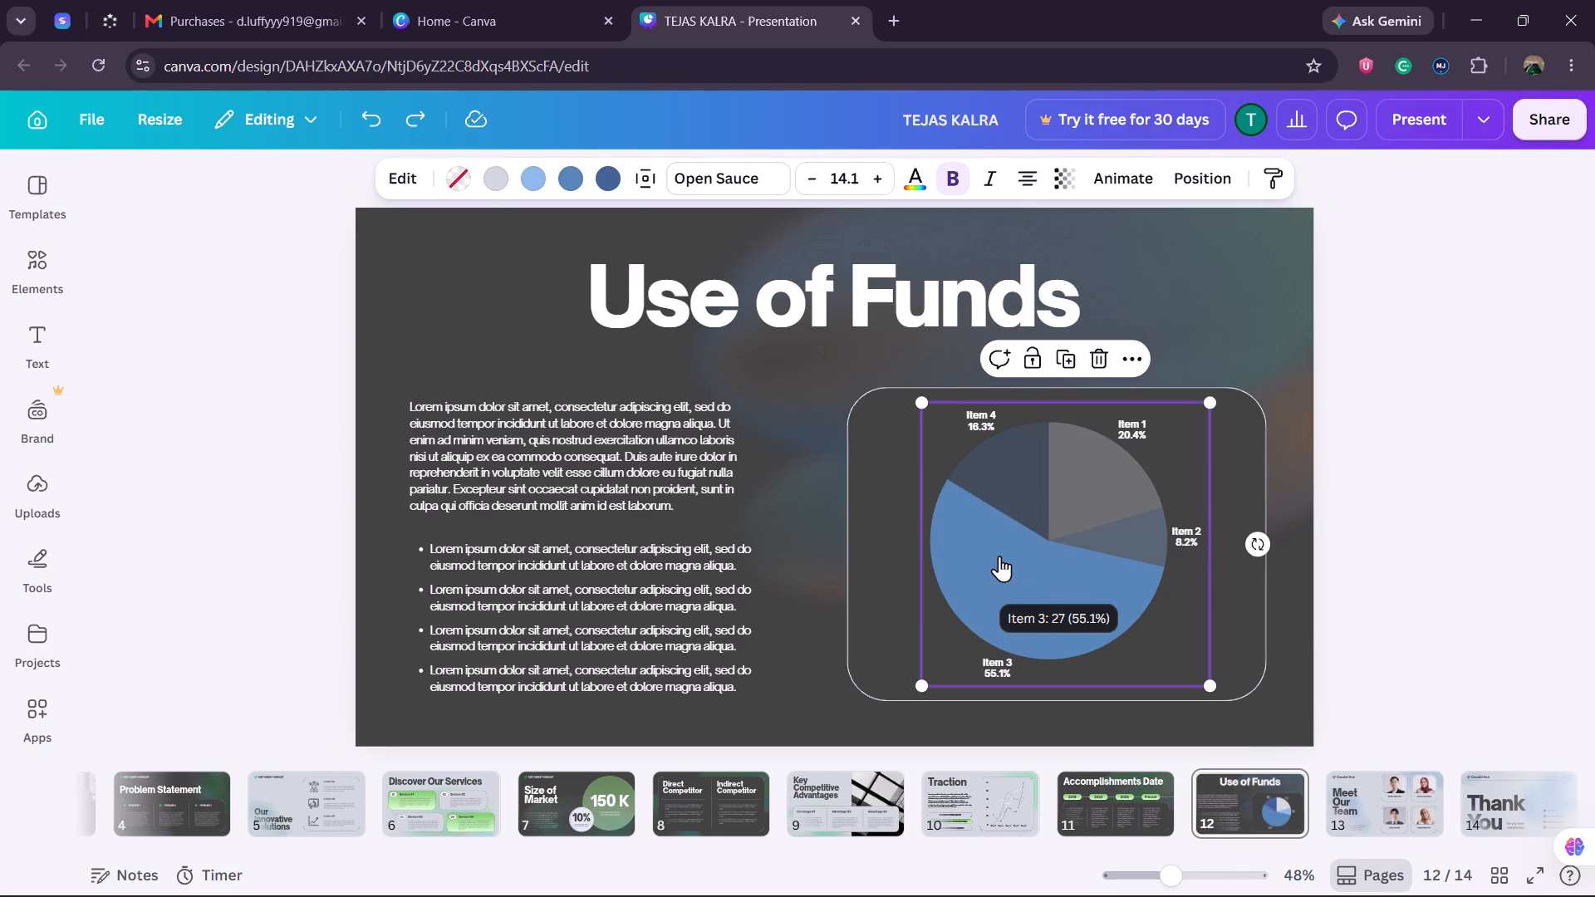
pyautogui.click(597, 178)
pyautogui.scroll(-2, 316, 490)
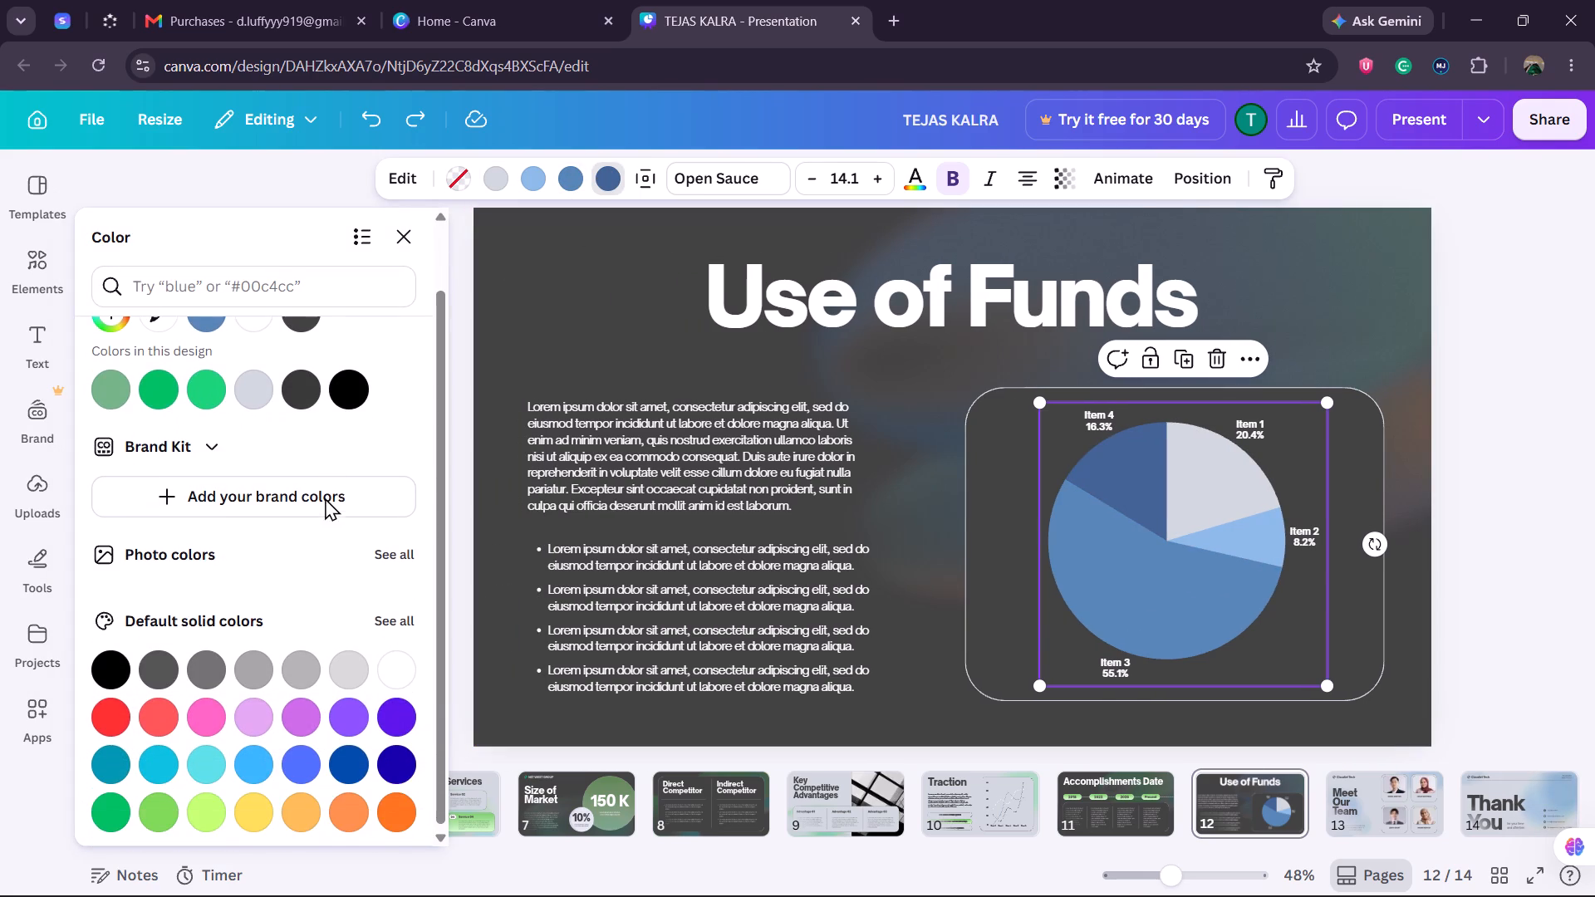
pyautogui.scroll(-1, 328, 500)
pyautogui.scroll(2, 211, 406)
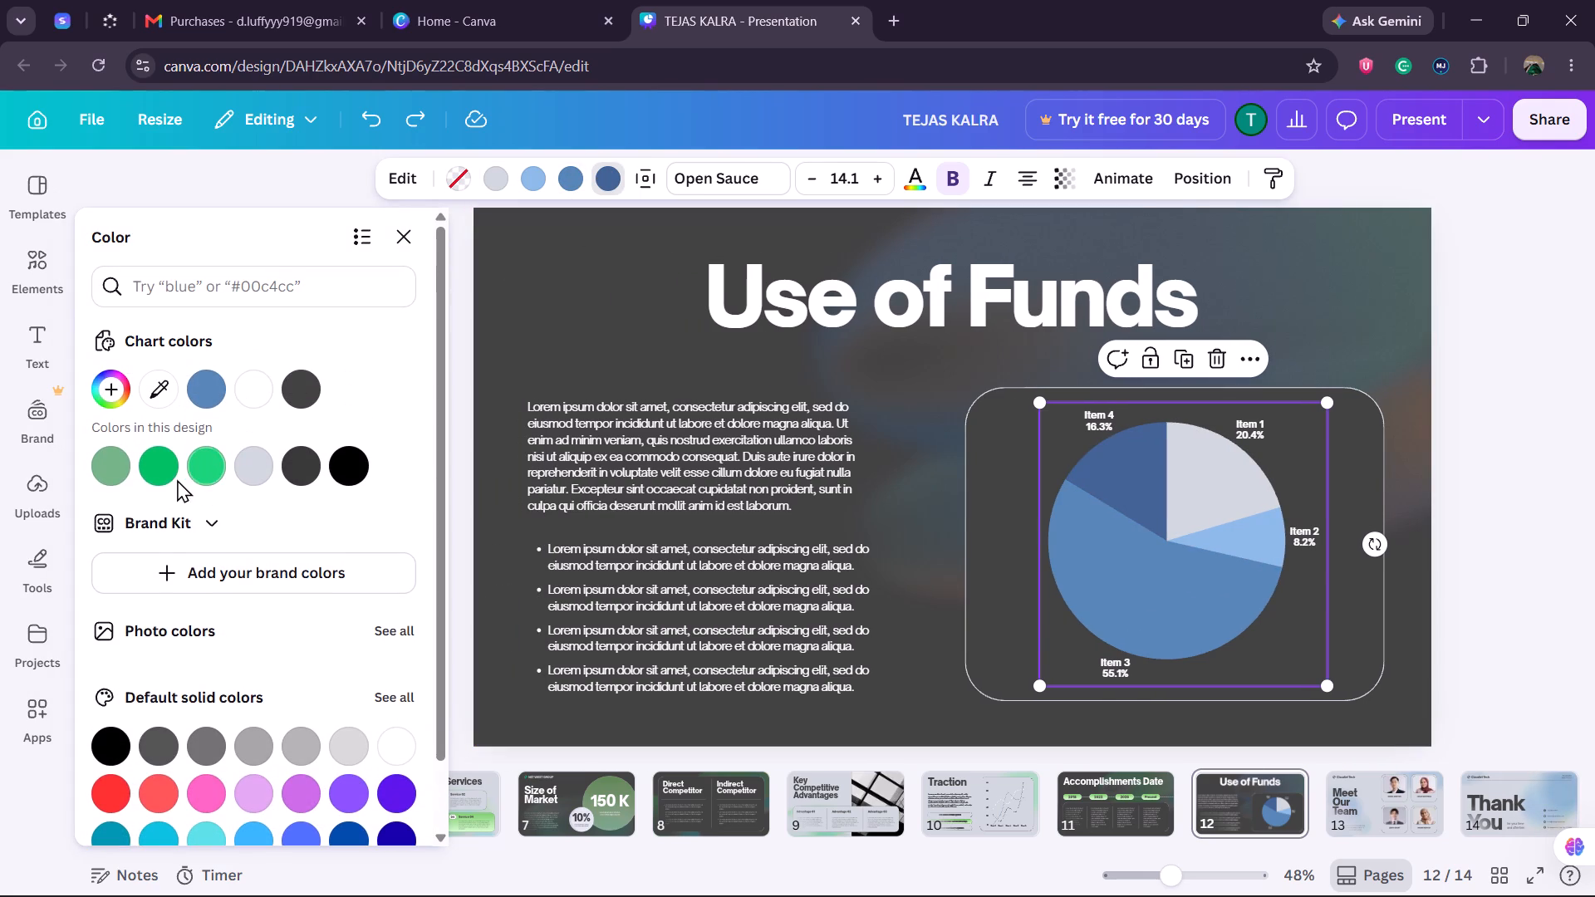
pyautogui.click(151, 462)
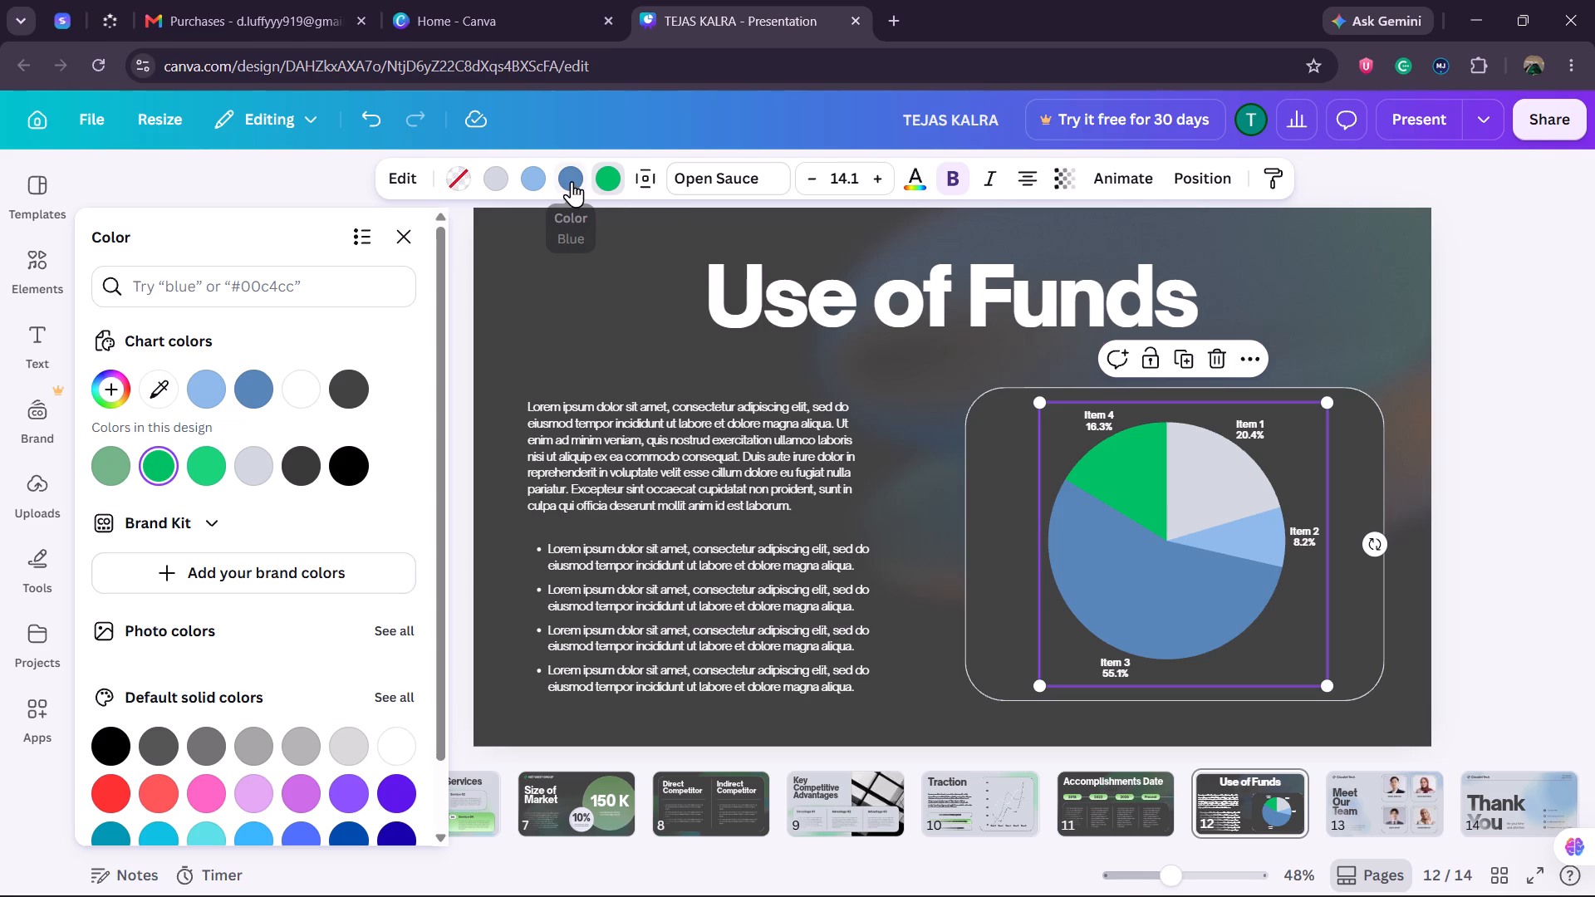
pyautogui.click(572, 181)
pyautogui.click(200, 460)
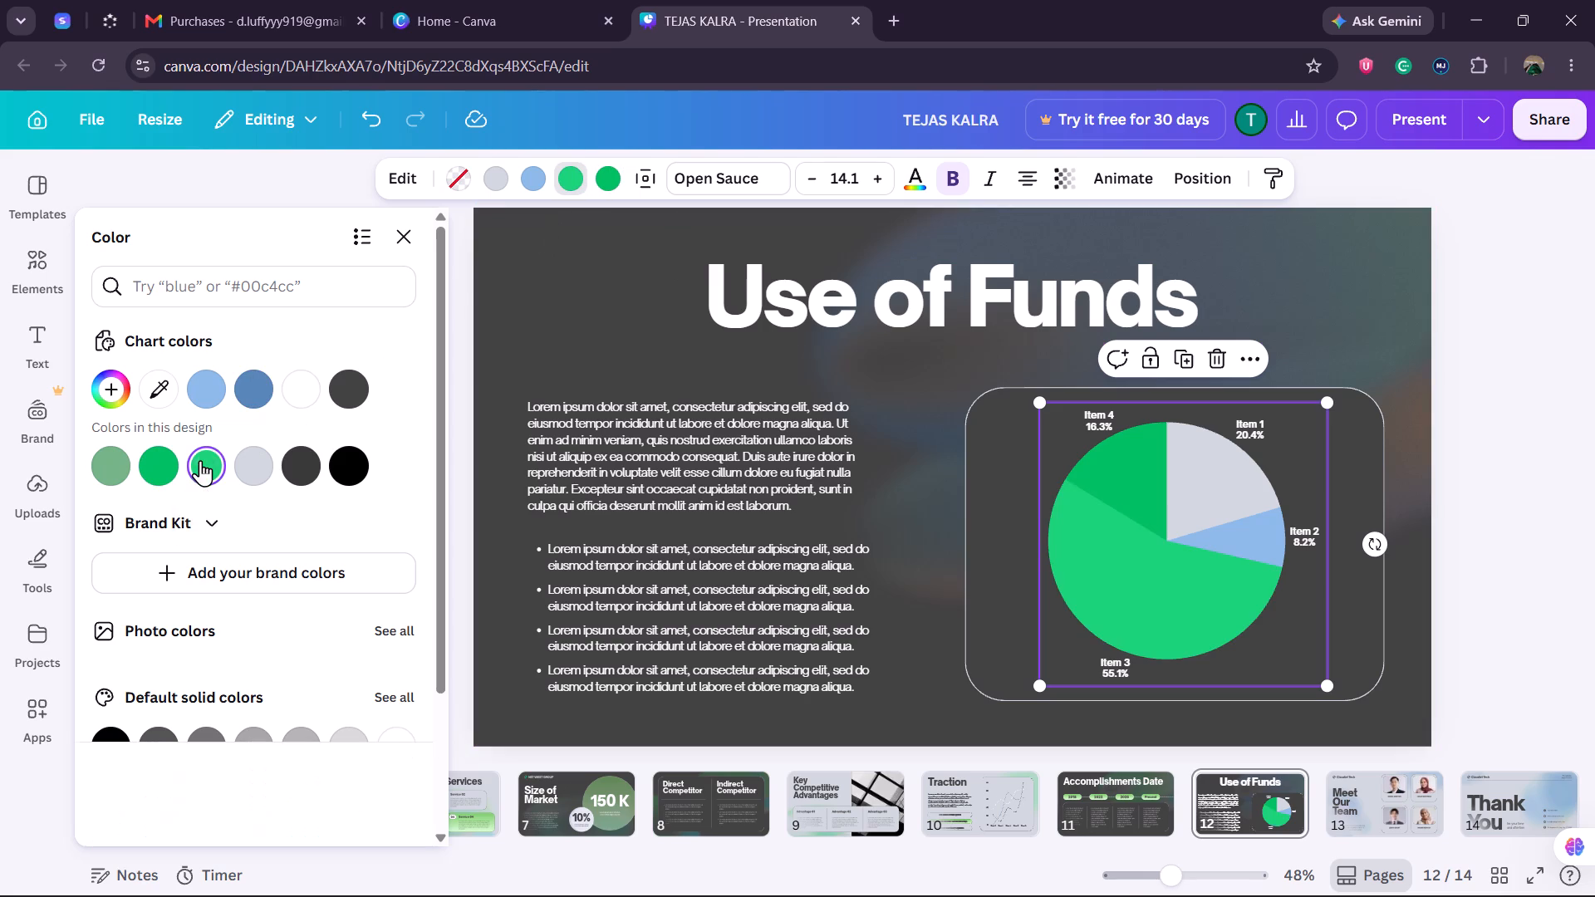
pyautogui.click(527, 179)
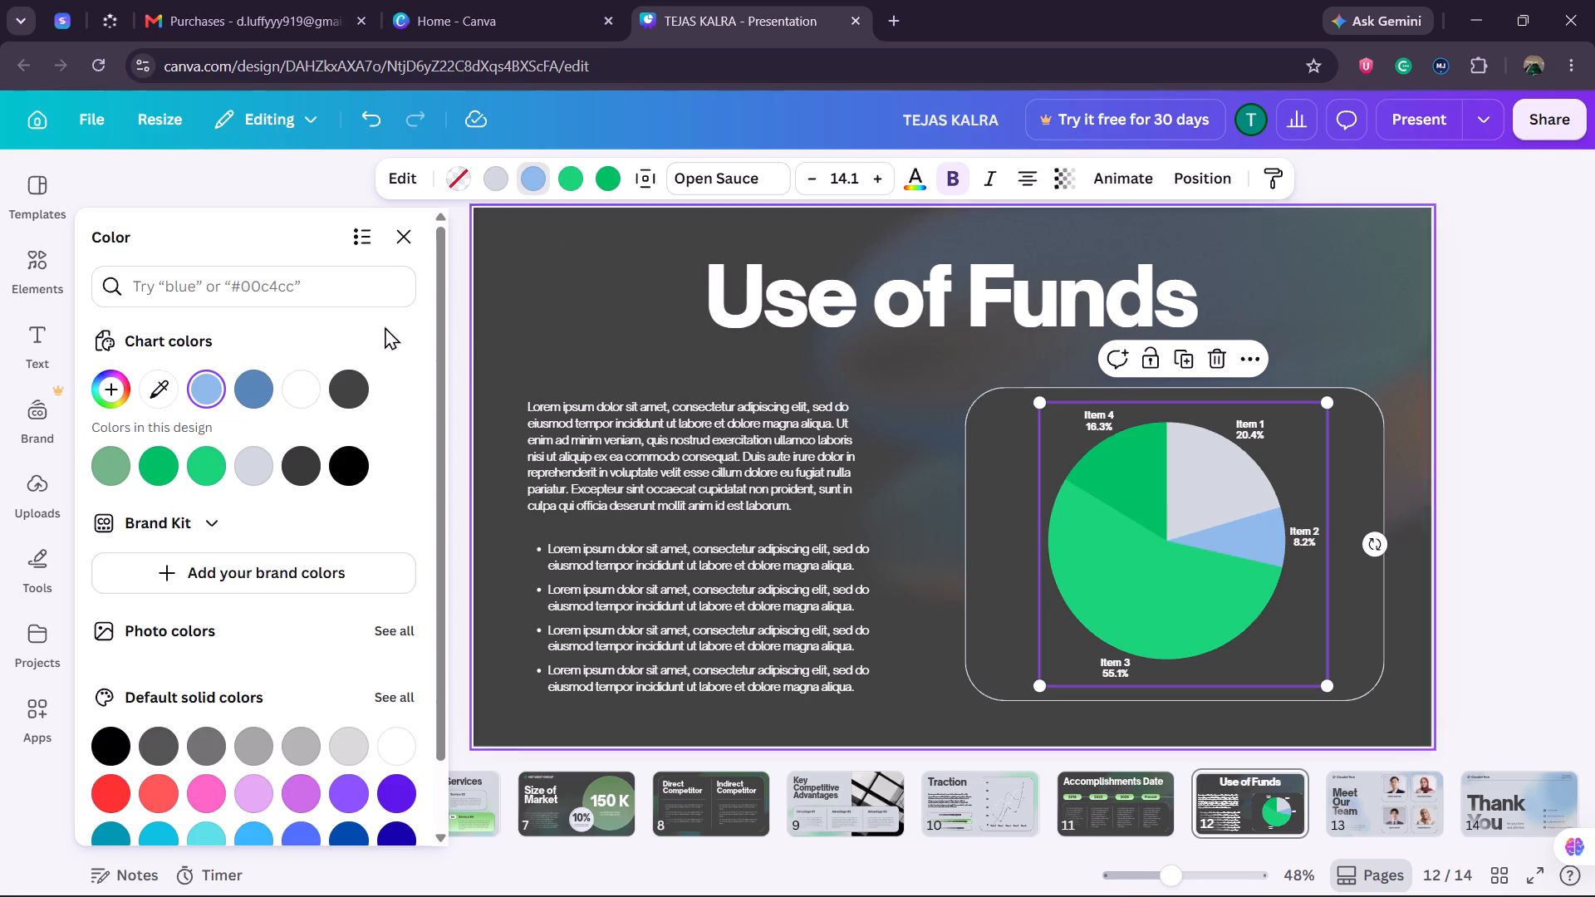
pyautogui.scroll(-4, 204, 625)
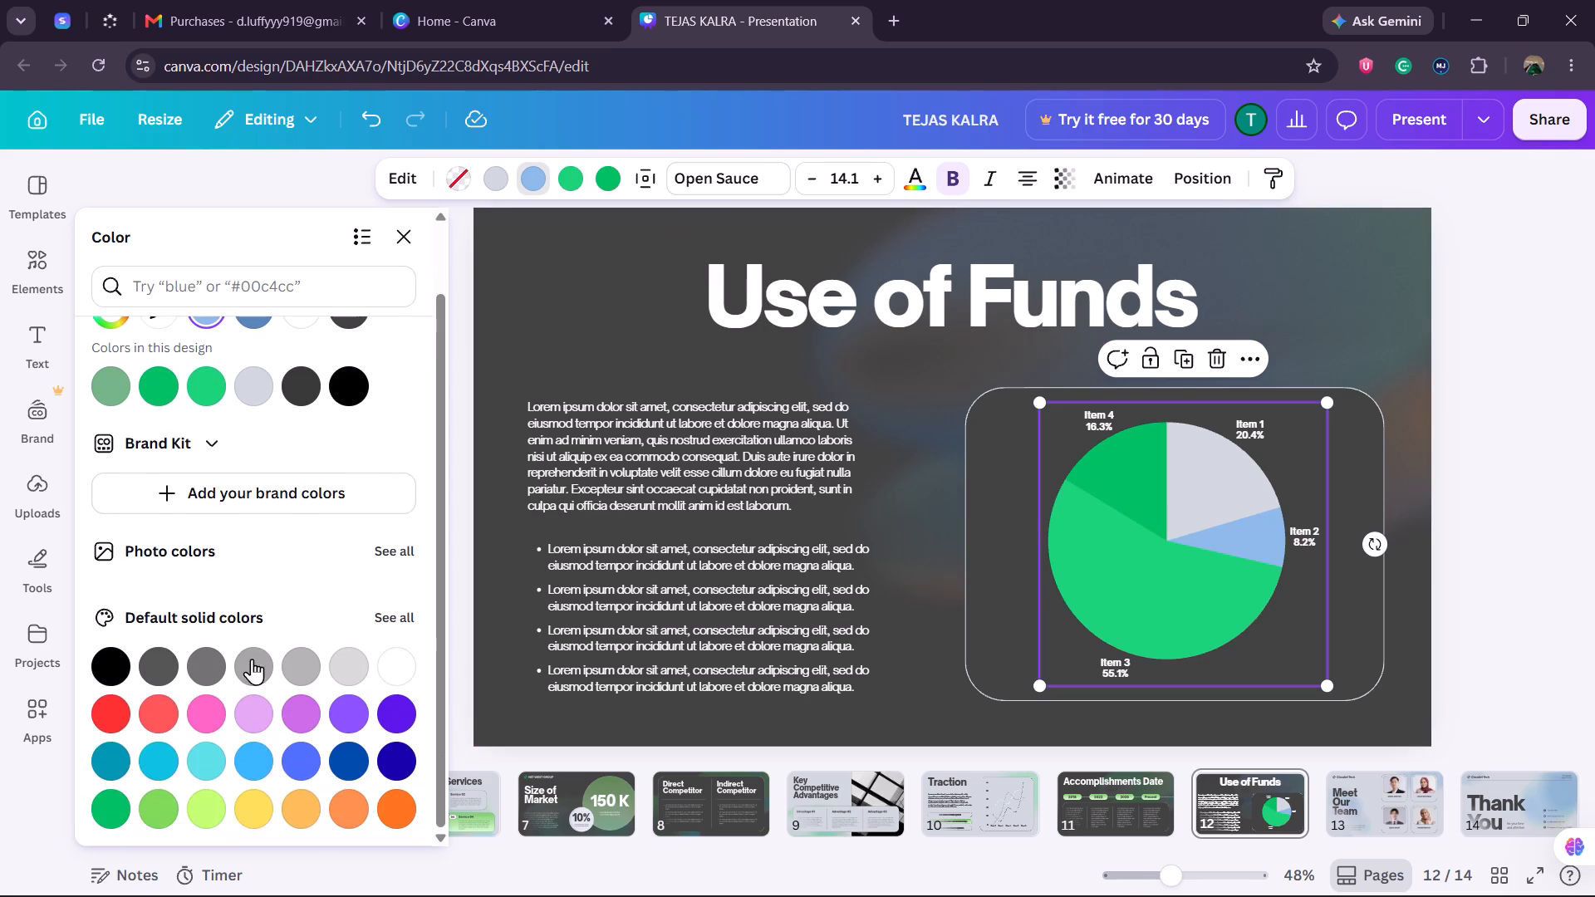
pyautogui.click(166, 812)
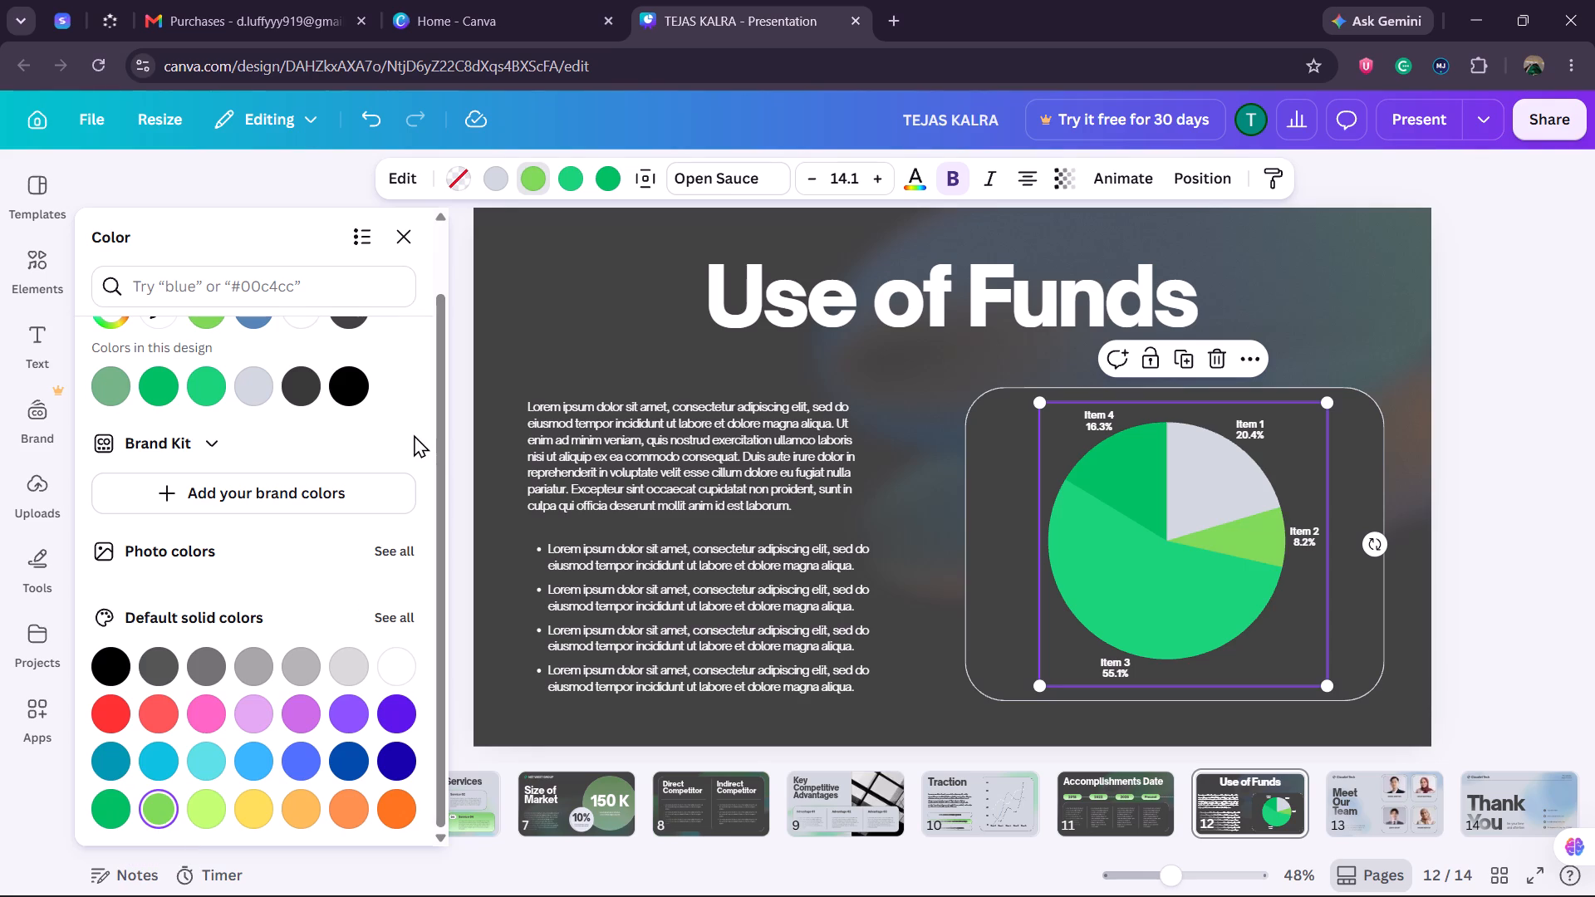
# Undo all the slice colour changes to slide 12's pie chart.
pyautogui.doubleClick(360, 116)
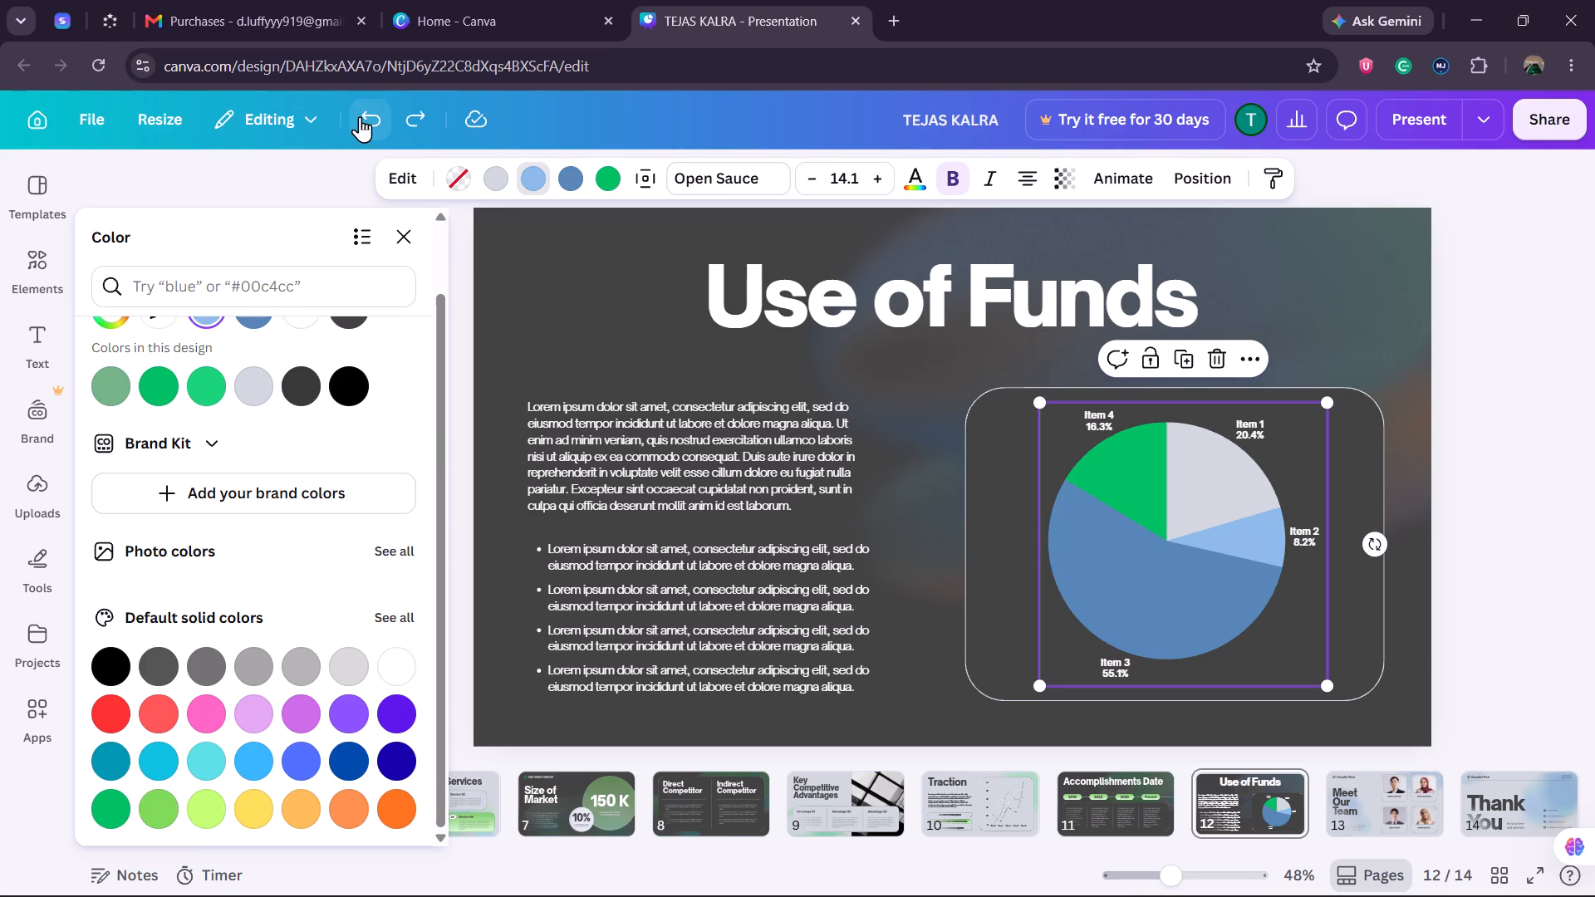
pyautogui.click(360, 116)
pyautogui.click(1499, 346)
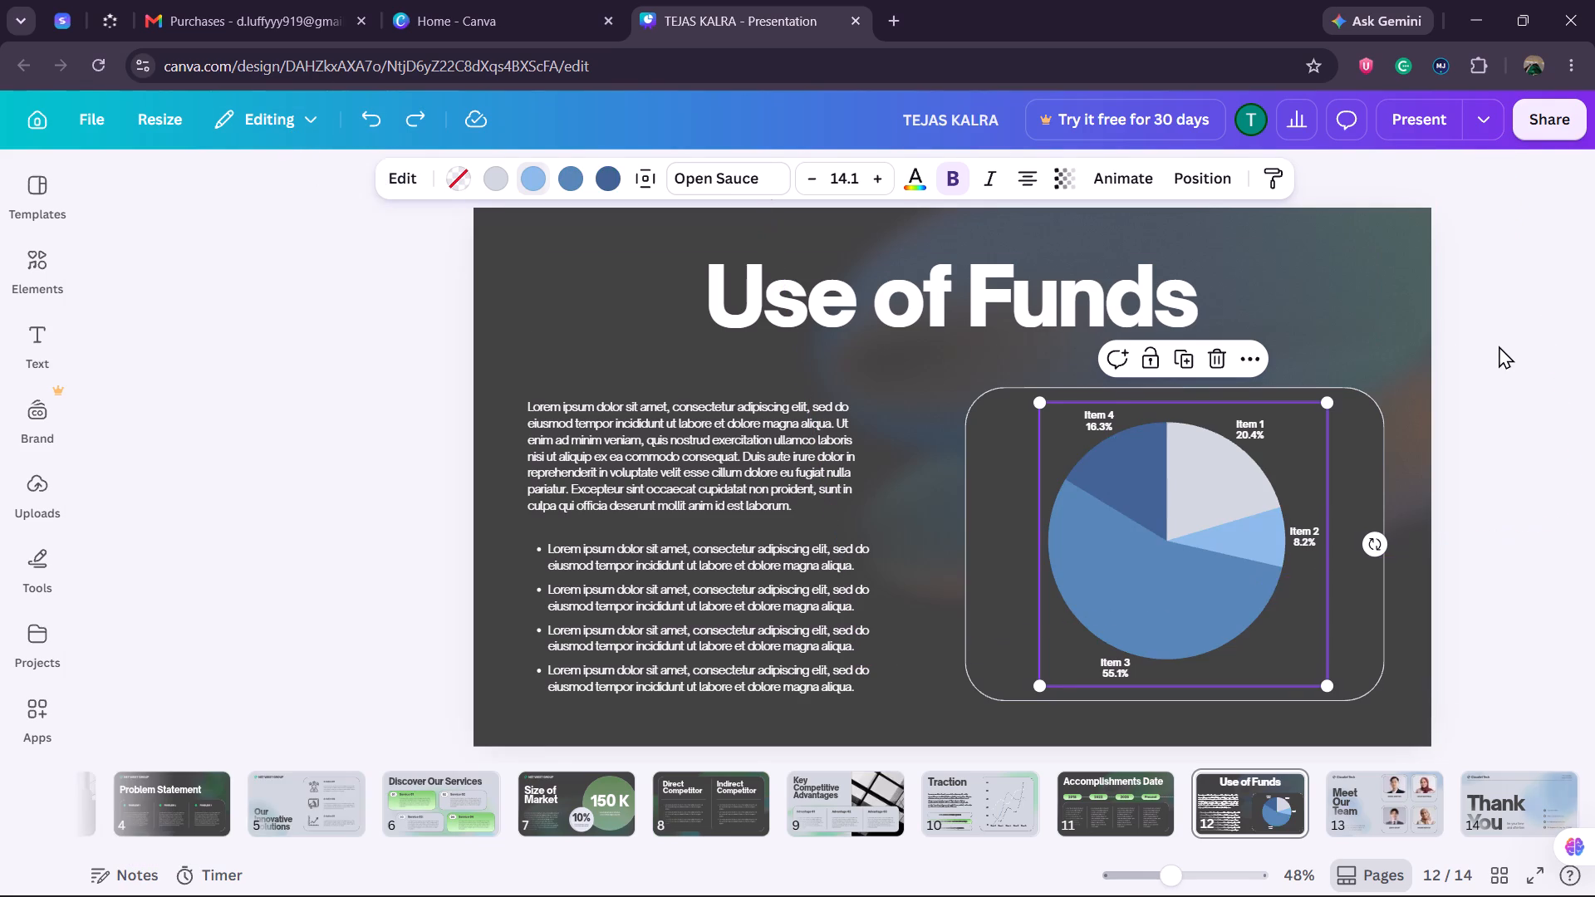
# Set the blue, coral and tan colours of slide 12's gradient background graphic to green #00bf63.
pyautogui.click(1288, 328)
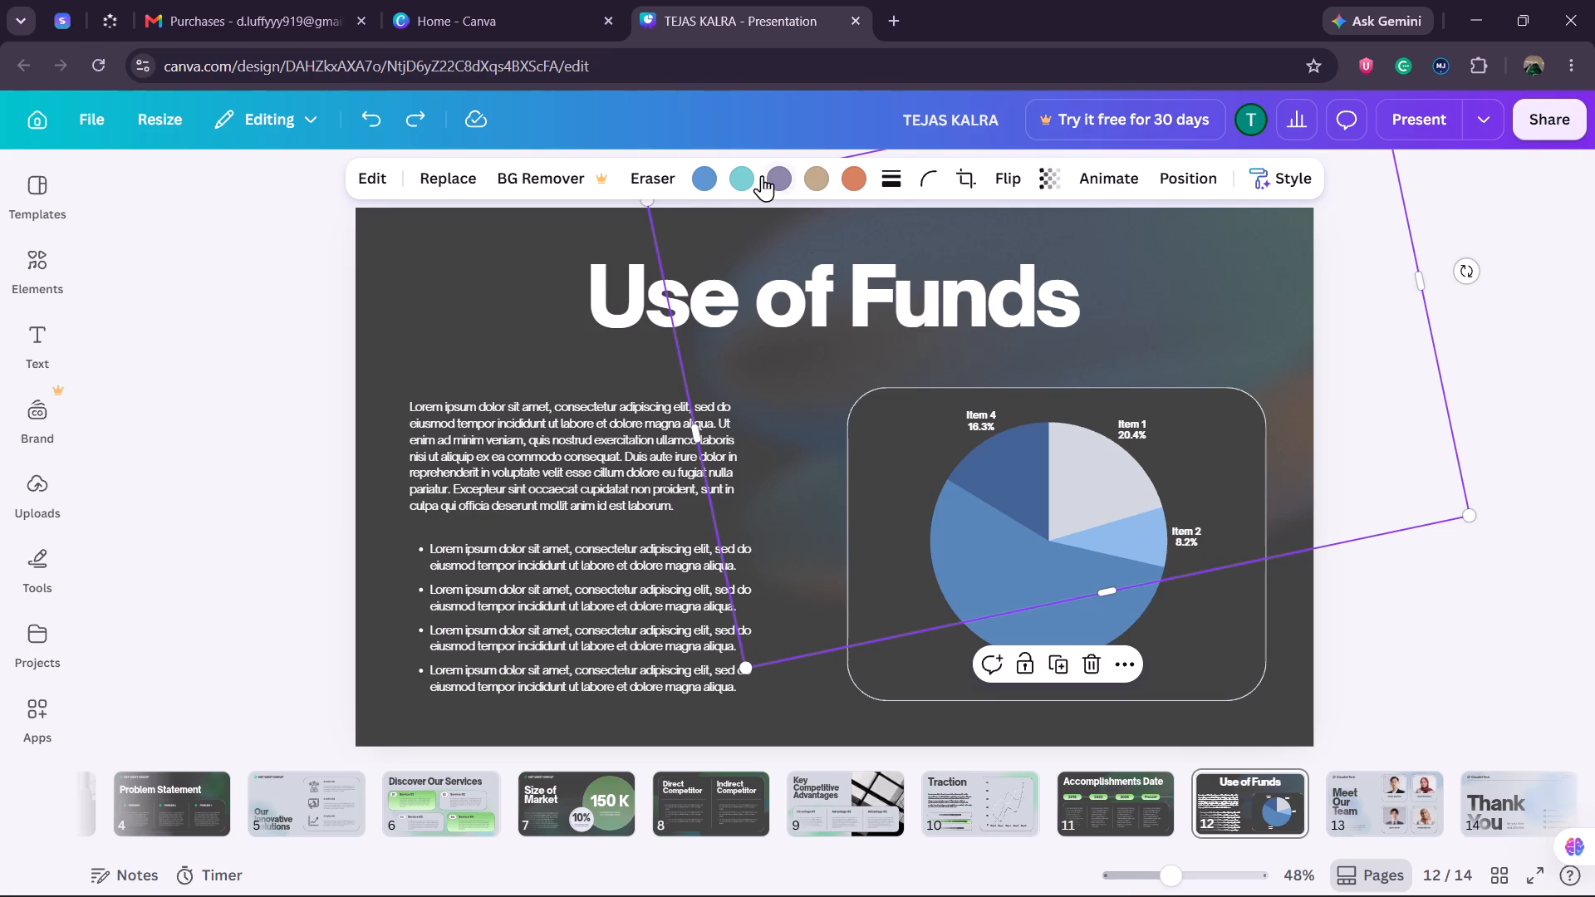
pyautogui.click(714, 177)
pyautogui.click(240, 389)
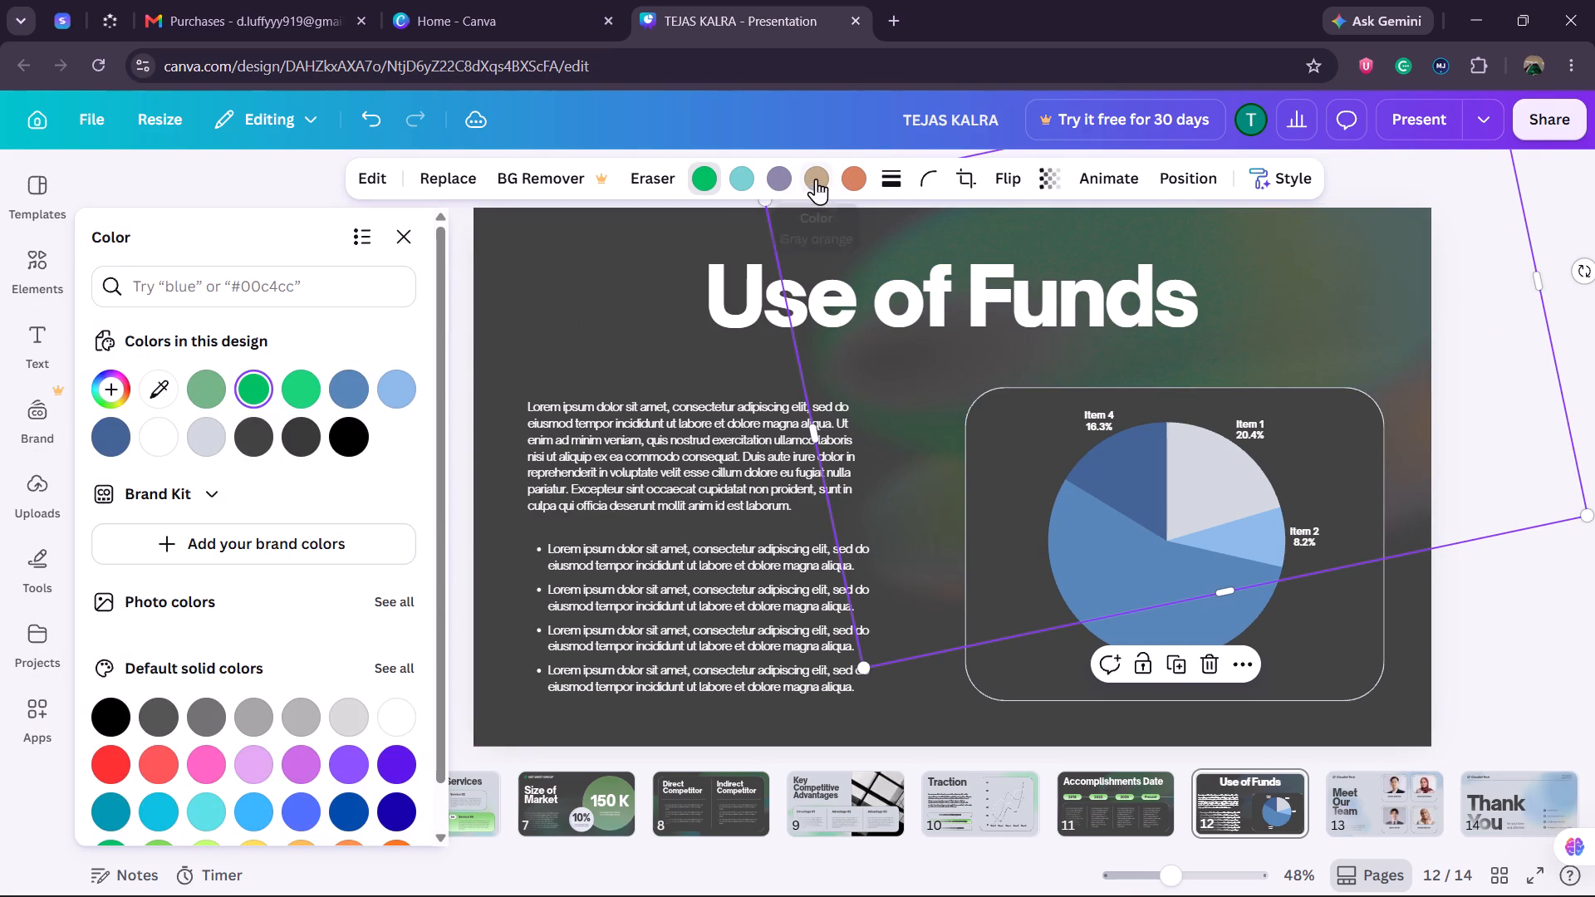
pyautogui.click(849, 179)
pyautogui.click(250, 400)
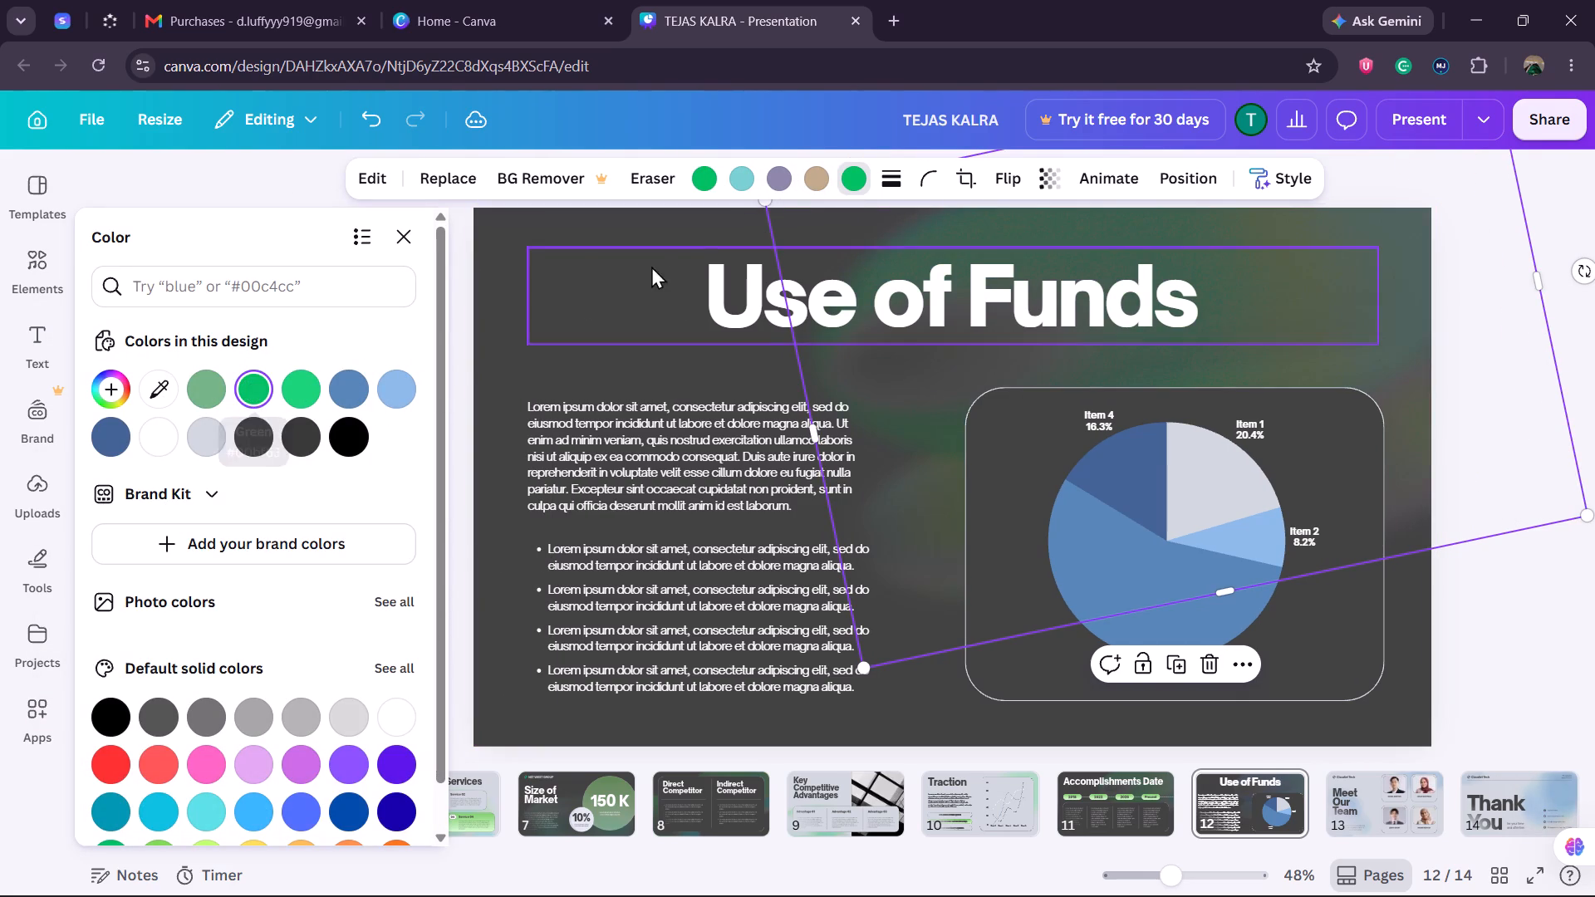
pyautogui.click(838, 176)
pyautogui.click(827, 179)
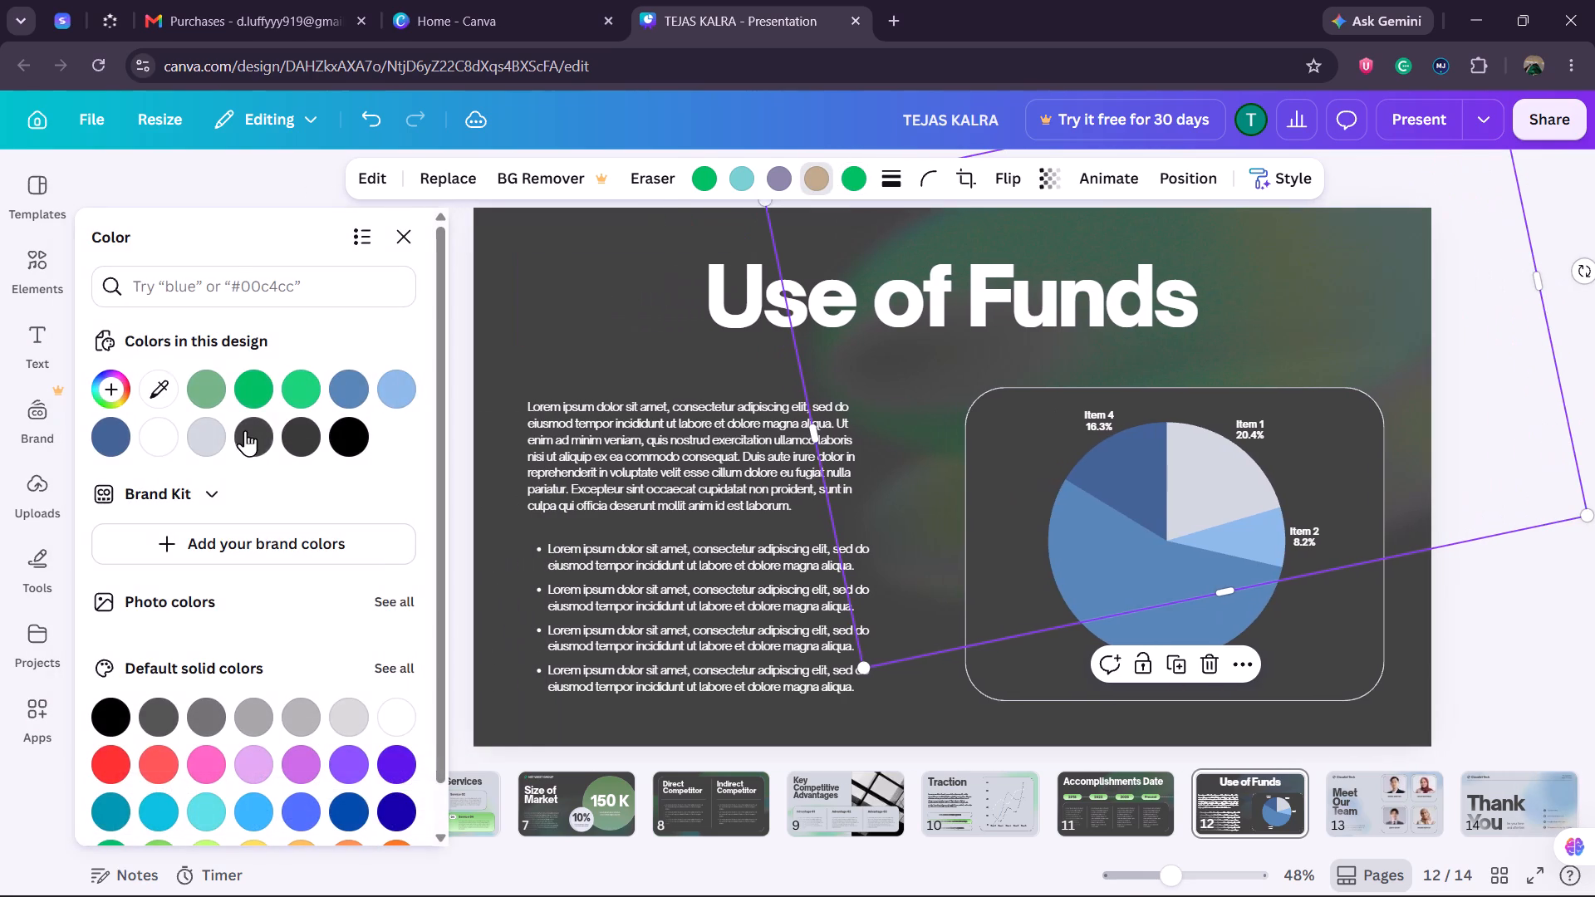
pyautogui.click(241, 400)
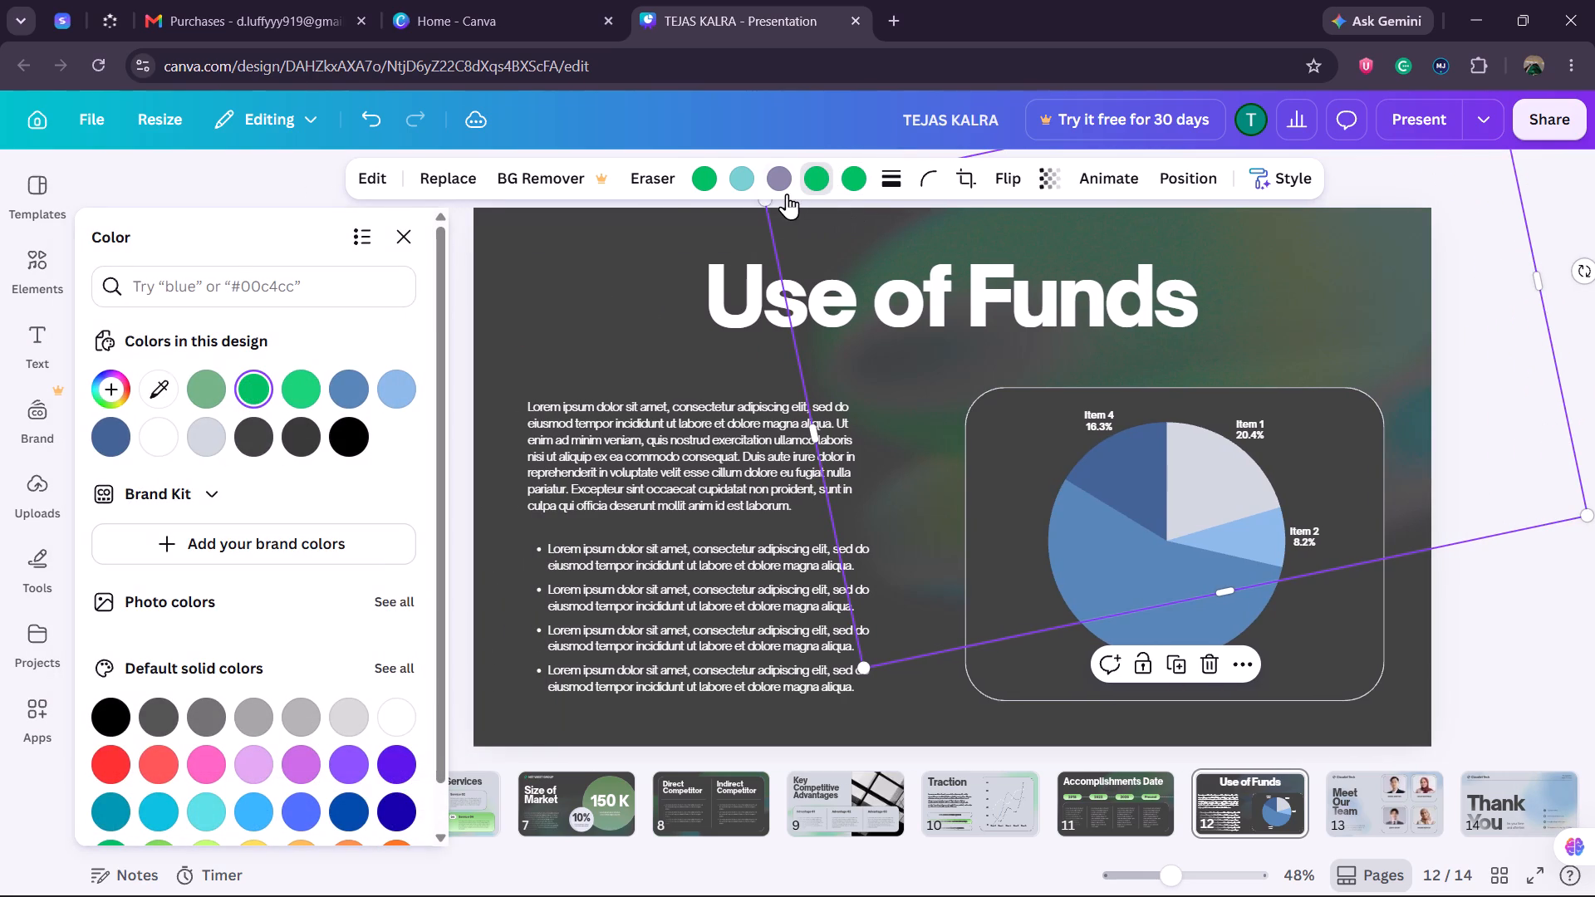
pyautogui.click(1543, 667)
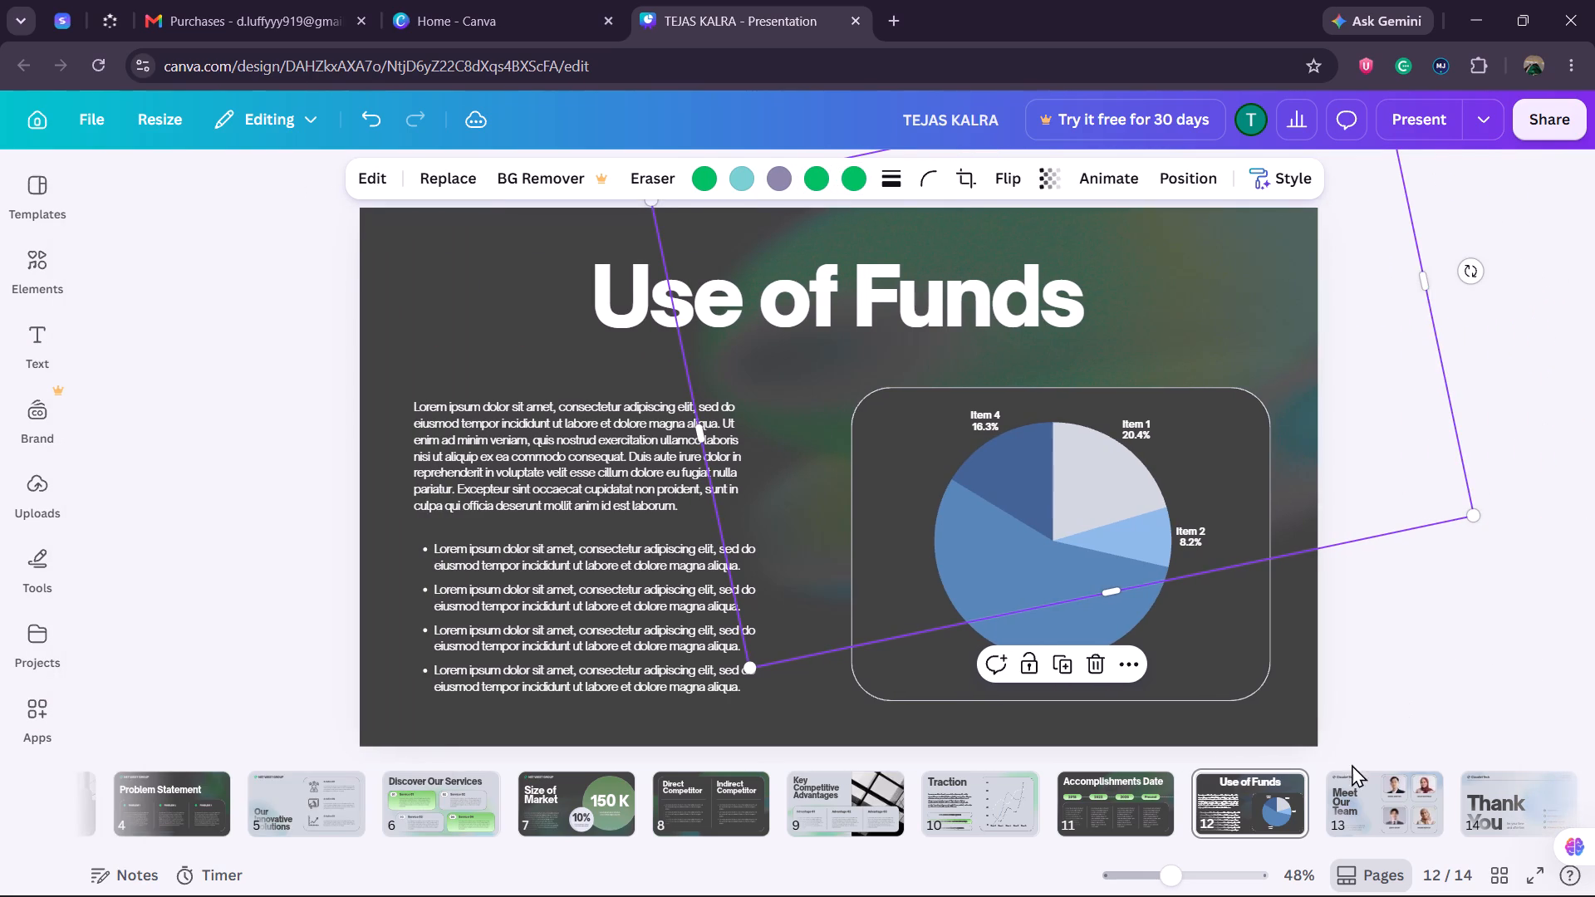
# Review the earlier slides, from Today's Agenda and Introduction through Size of Market, for consistent green recolouring.
pyautogui.moveTo(1162, 850); pyautogui.dragTo(515, 881)
pyautogui.click(426, 810)
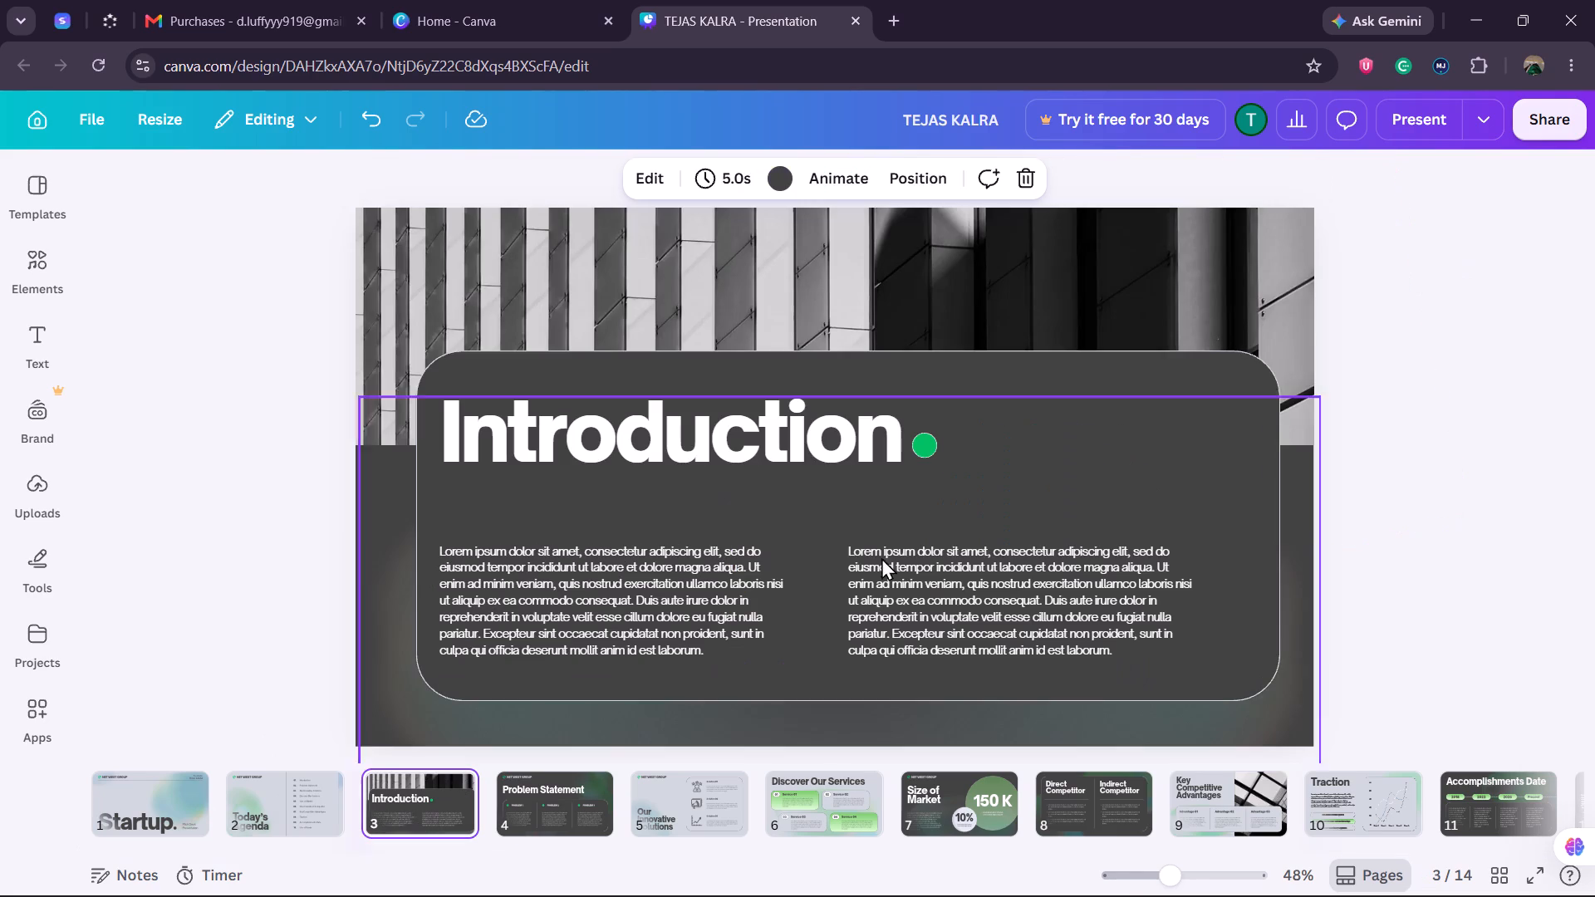
pyautogui.click(1420, 576)
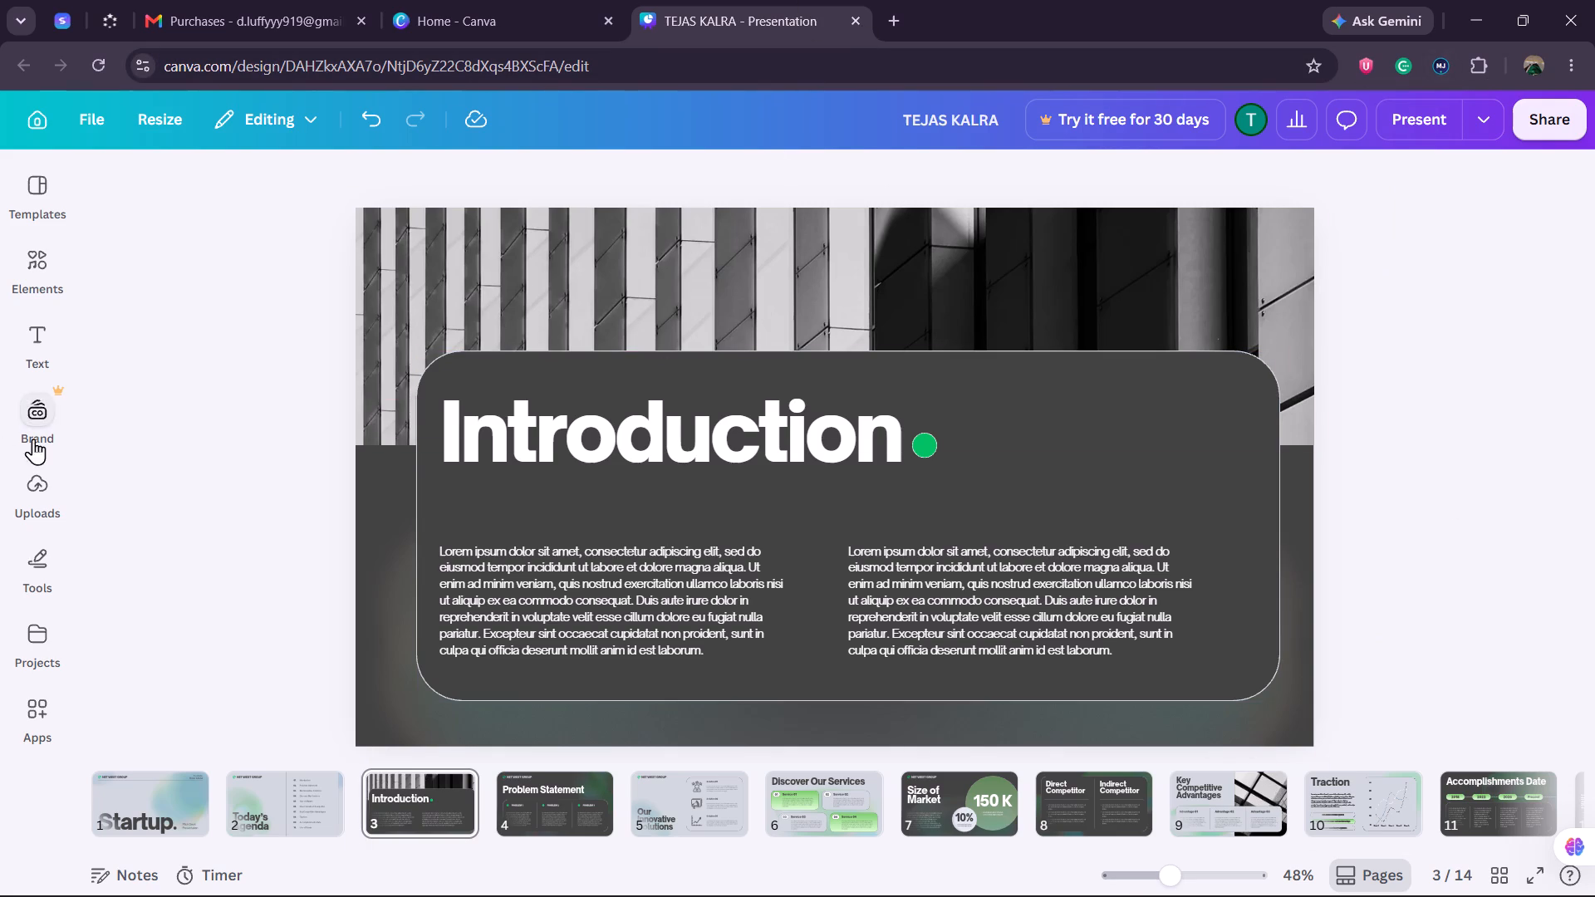
pyautogui.click(243, 380)
pyautogui.click(297, 816)
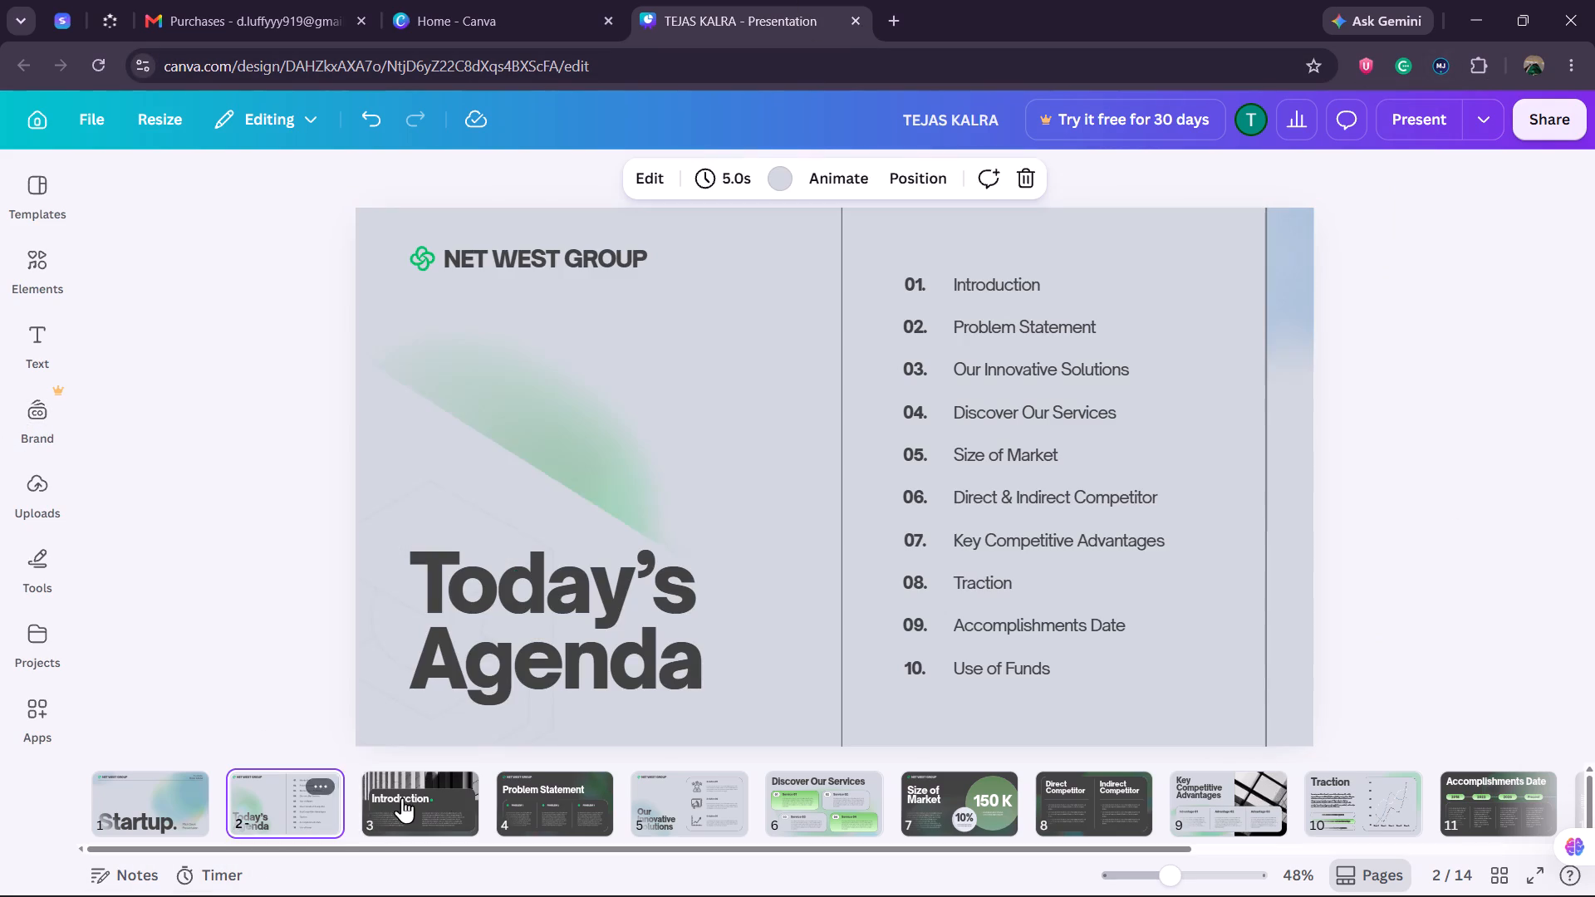
pyautogui.click(607, 792)
pyautogui.click(732, 808)
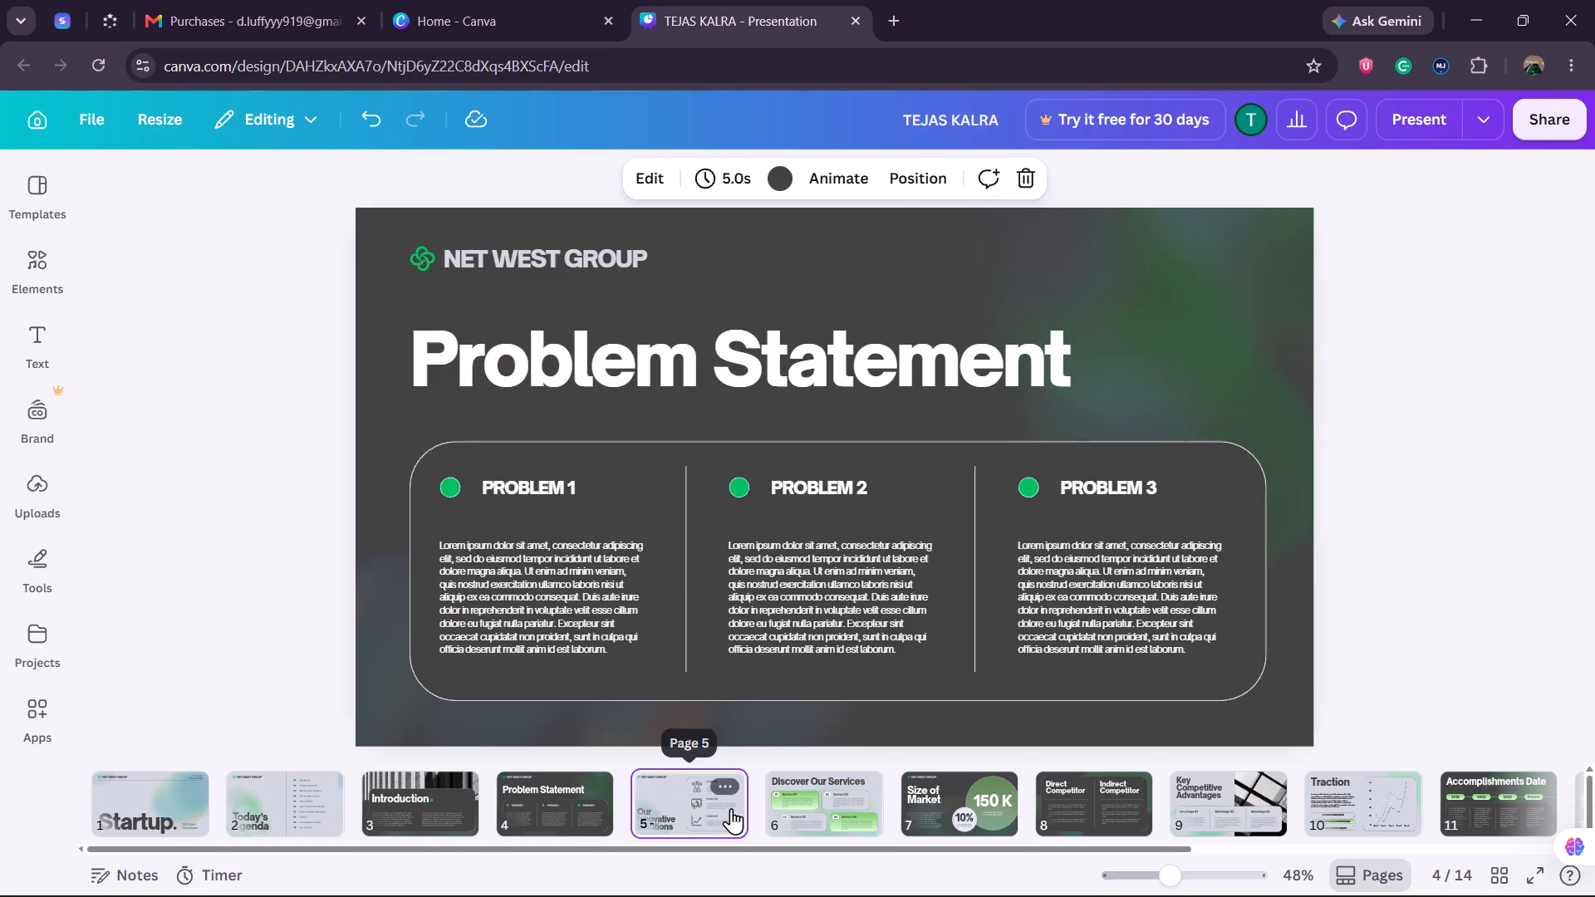
pyautogui.click(828, 809)
pyautogui.click(902, 808)
pyautogui.click(1055, 791)
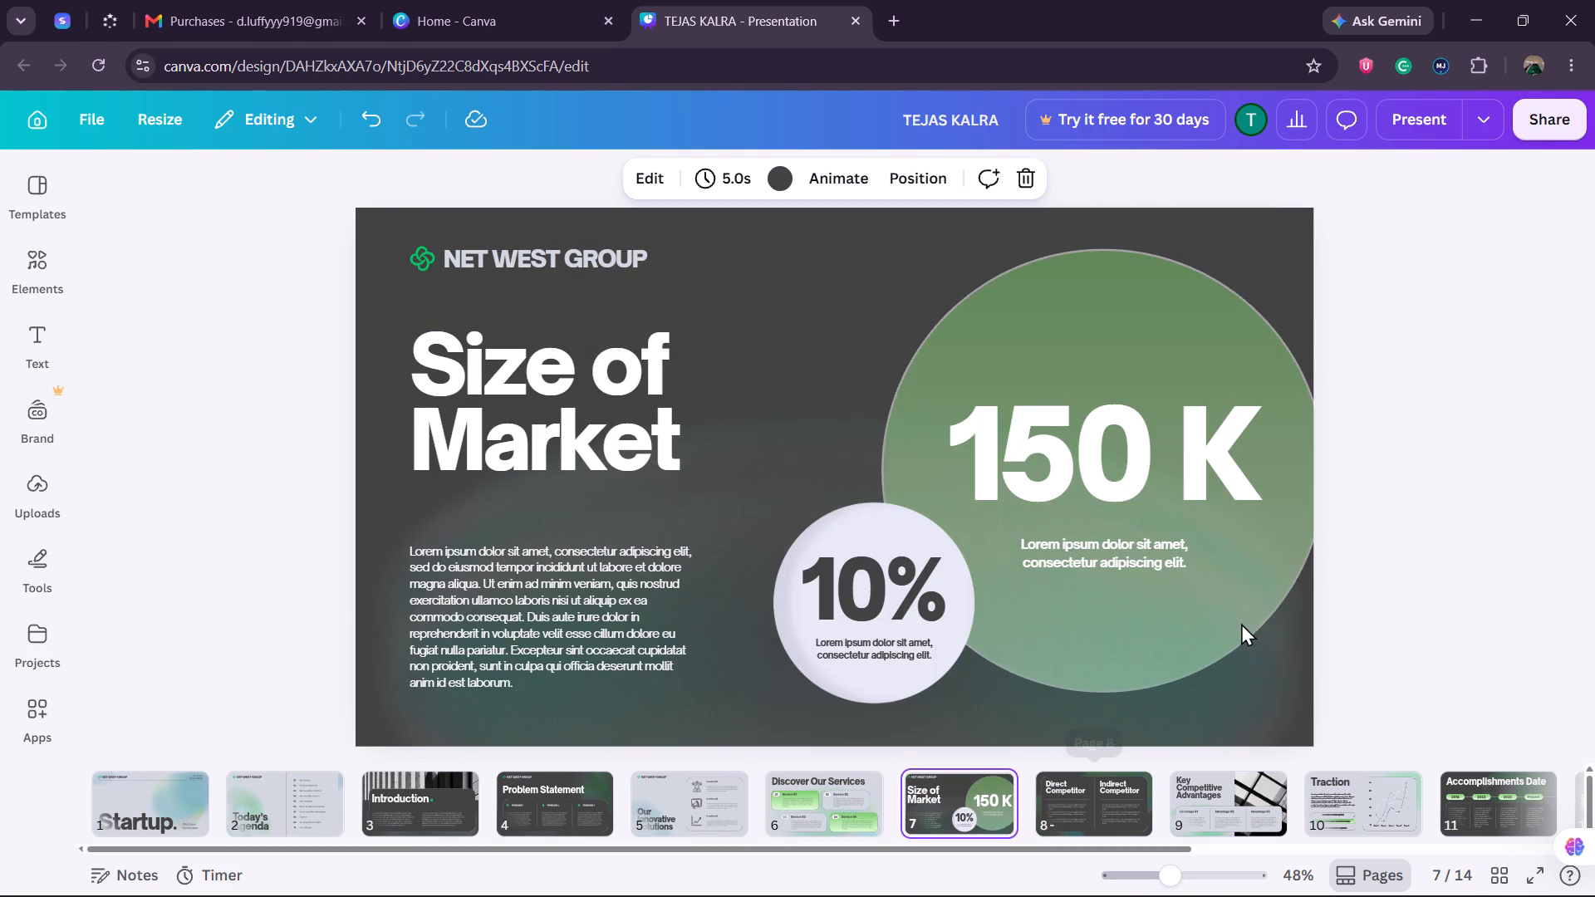
pyautogui.click(1541, 475)
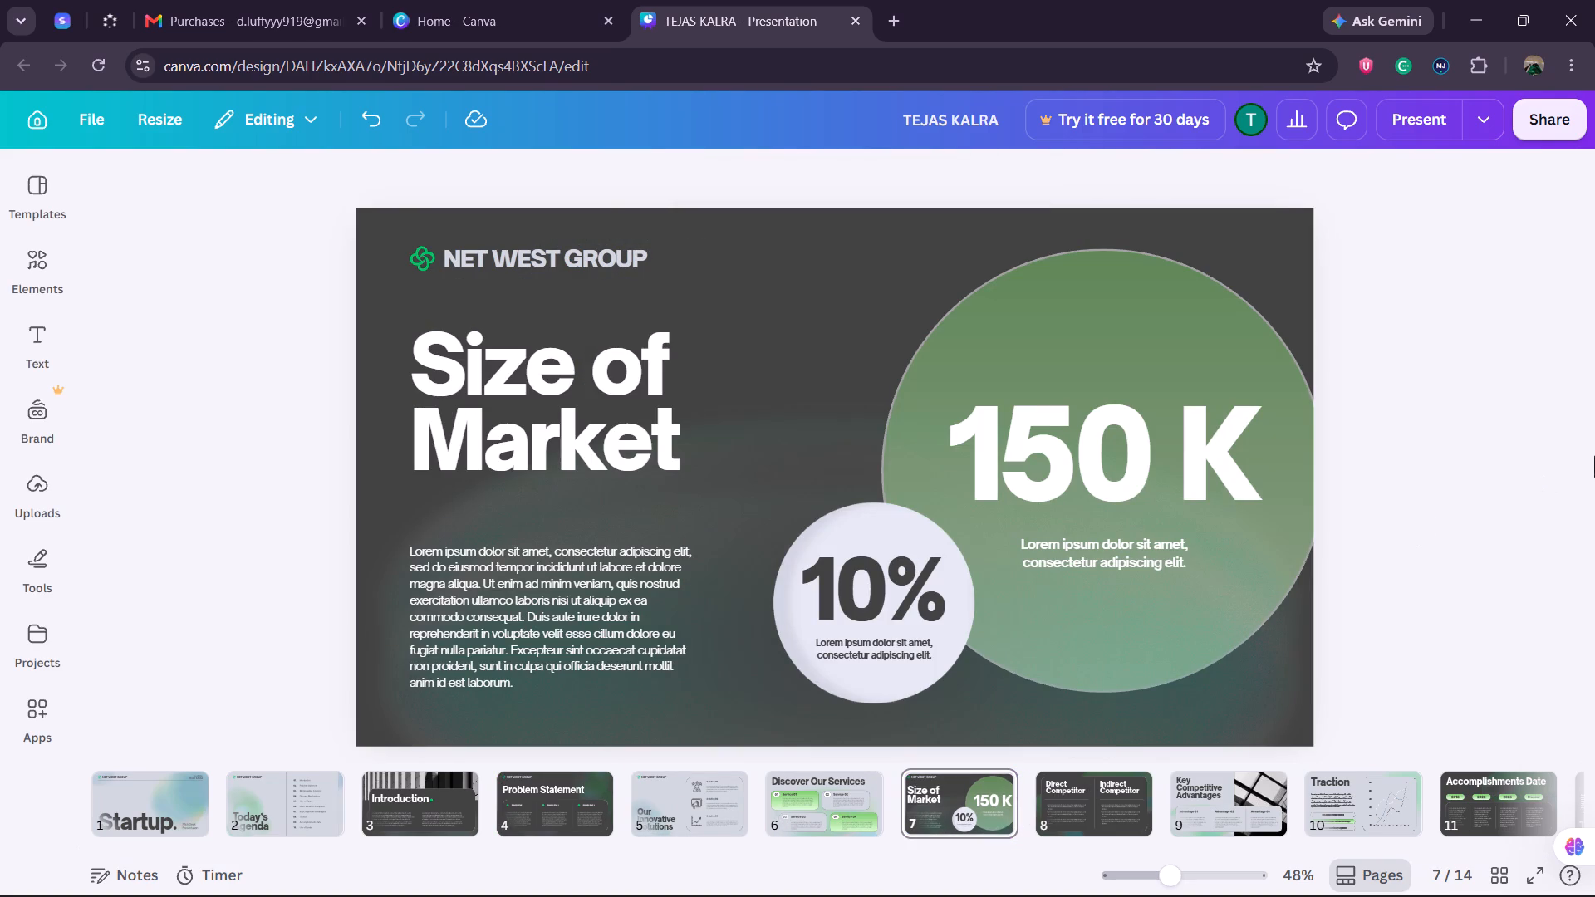